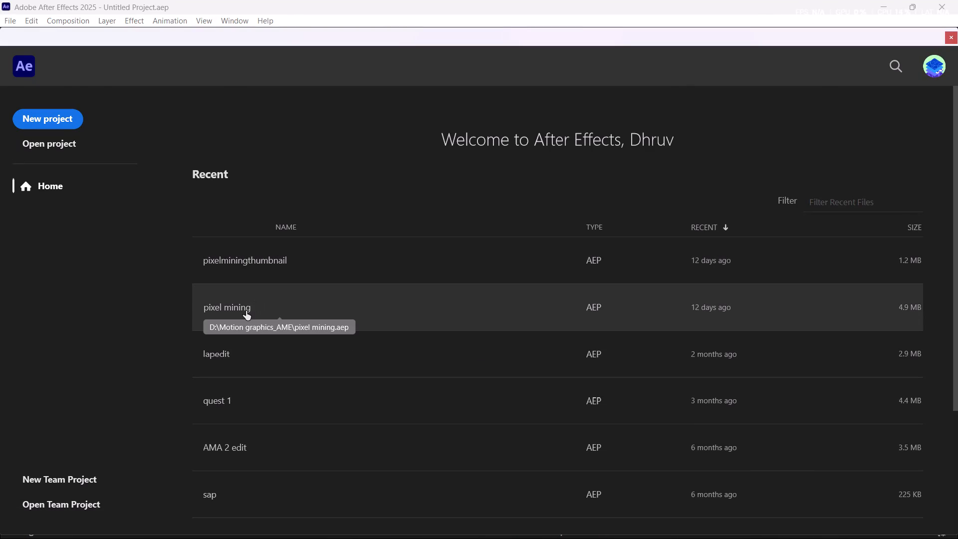
Open the recent project "pixel mining".
{"action": "left_click", "coordinate": [246, 311]}
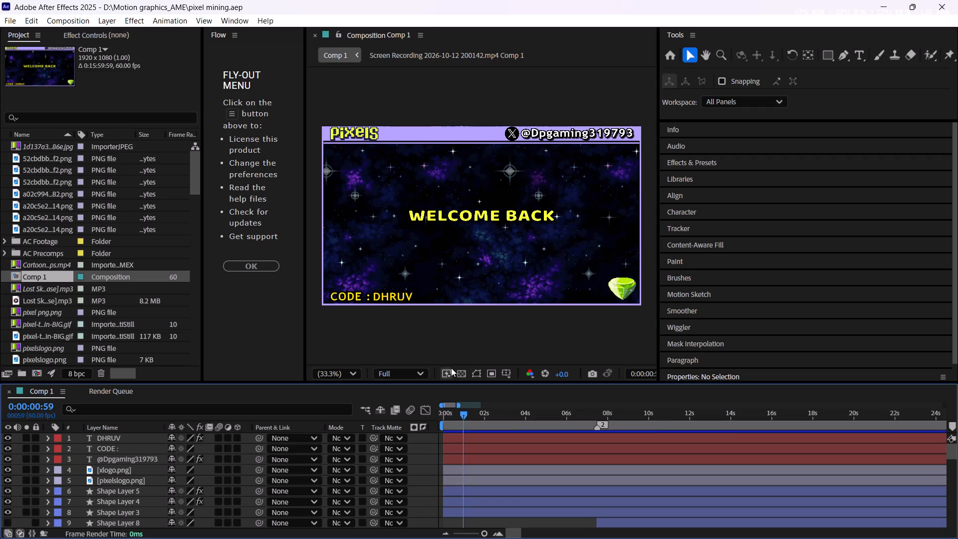
At 0:00:05:00 in Comp 1, change the energy amount in the "TODAY I WILL SPEND" intro text to 100.
{"action": "scroll", "coordinate": [537, 448], "scroll_direction": "down", "scroll_amount": 2, "text": "alt"}
{"action": "scroll", "coordinate": [524, 475], "scroll_direction": "down", "scroll_amount": 3}
{"action": "scroll", "coordinate": [524, 475], "scroll_direction": "up", "scroll_amount": 3}
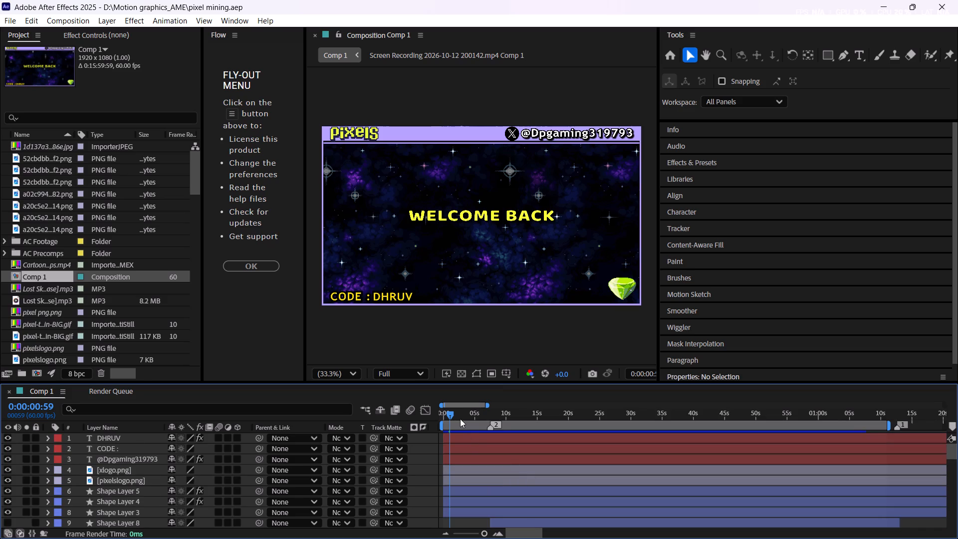
{"action": "left_click_drag", "start_coordinate": [455, 417], "coordinate": [541, 429]}
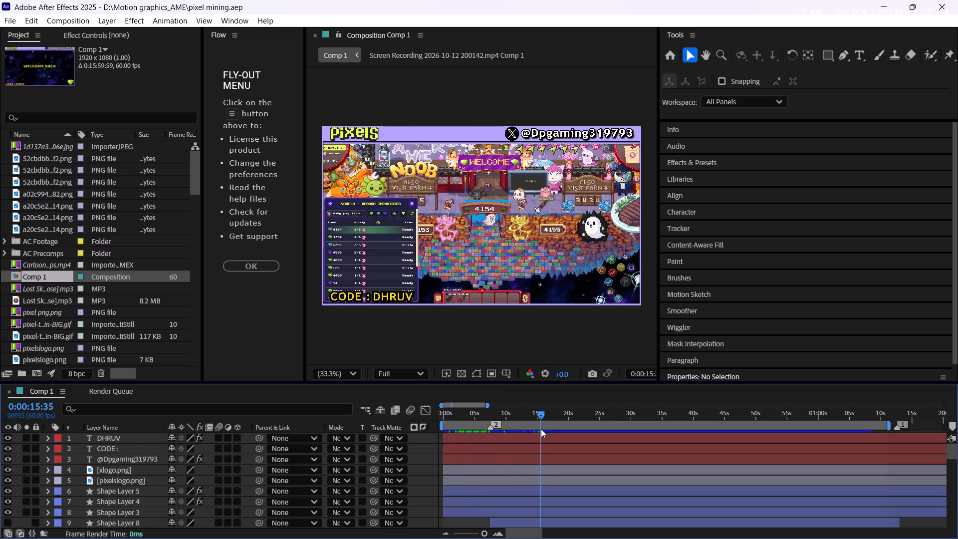
{"action": "left_click_drag", "start_coordinate": [541, 429], "coordinate": [471, 439]}
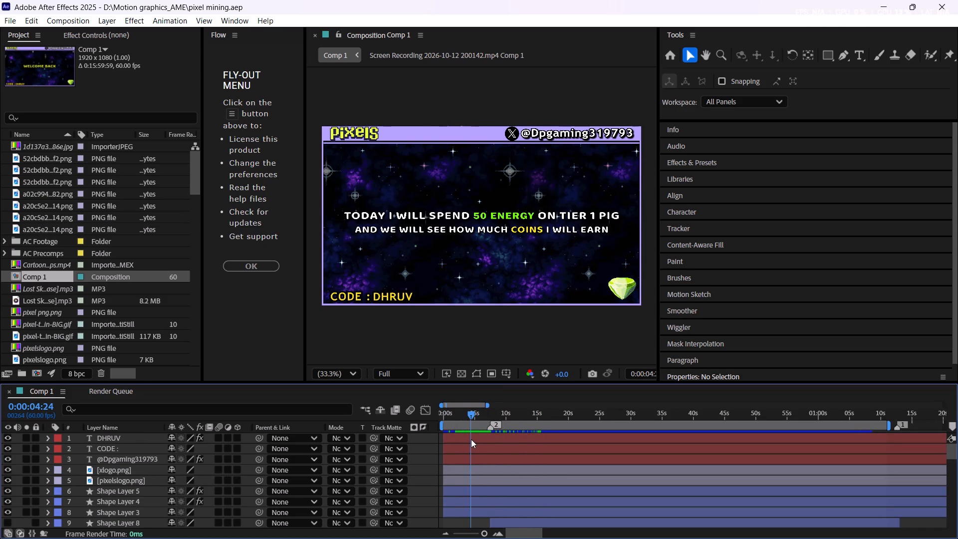
{"action": "left_click_drag", "start_coordinate": [471, 439], "coordinate": [463, 443]}
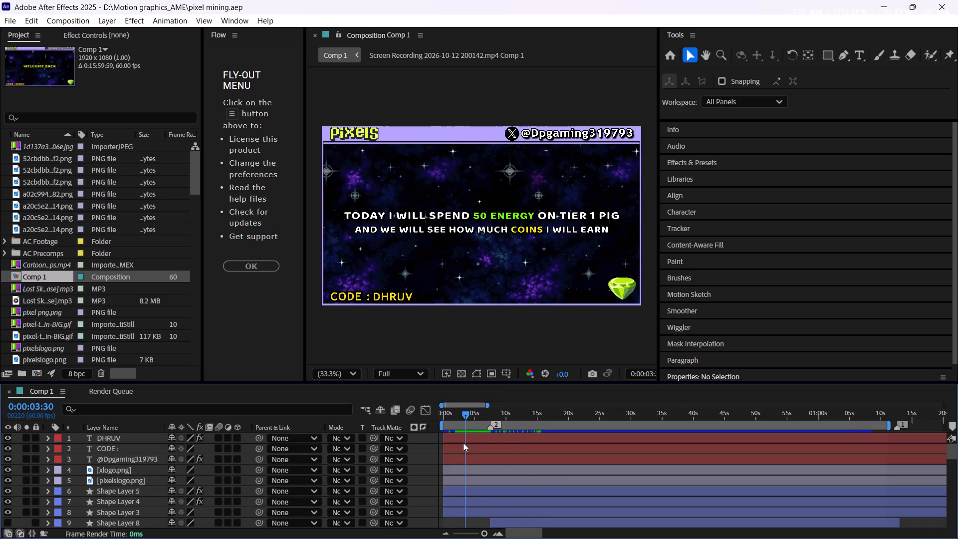
{"action": "left_click_drag", "start_coordinate": [463, 443], "coordinate": [475, 446]}
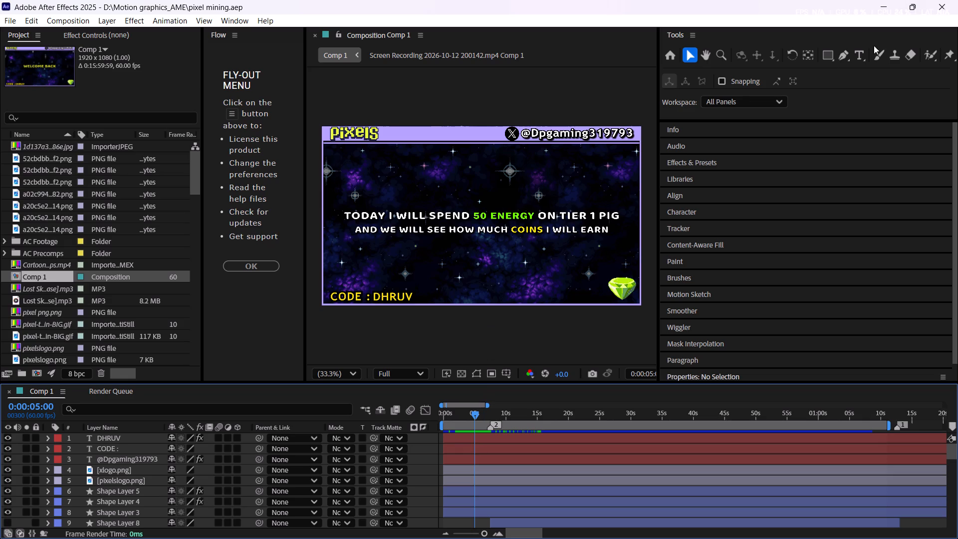
{"action": "left_click", "coordinate": [862, 55]}
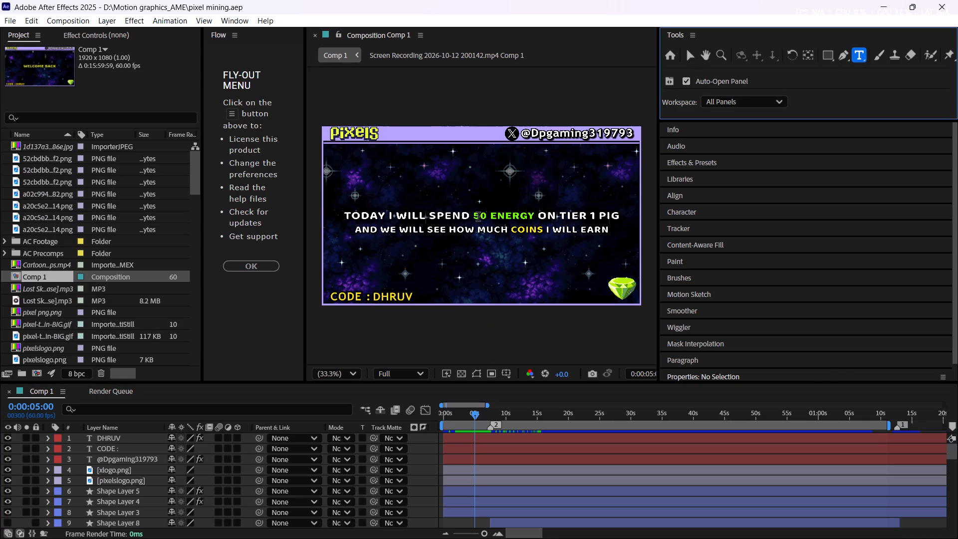
{"action": "left_click_drag", "start_coordinate": [472, 213], "coordinate": [484, 210]}
{"action": "type", "text": "100"}
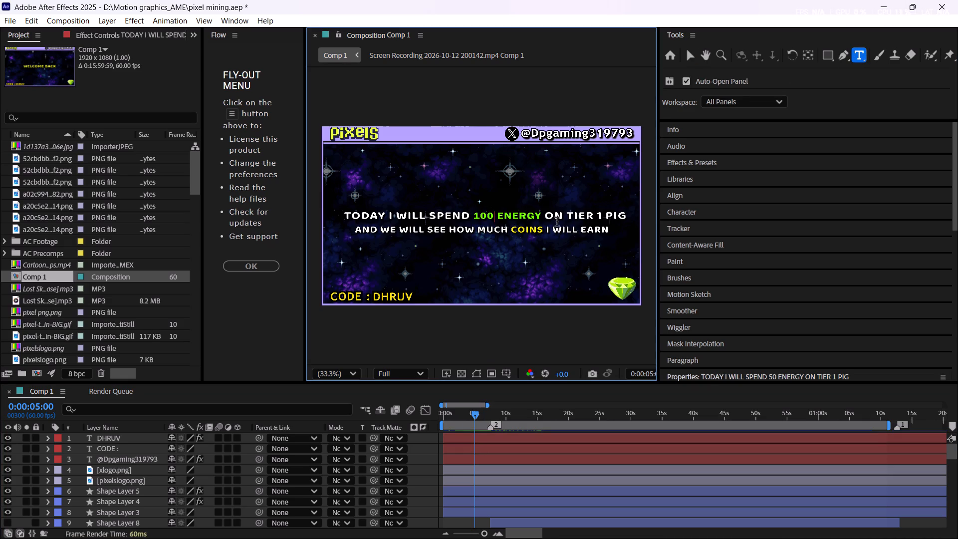
Replace the final word after "TIER 1" in the same intro line with "BEE".
{"action": "left_click", "coordinate": [598, 215]}
{"action": "left_click", "coordinate": [606, 215]}
{"action": "left_click_drag", "start_coordinate": [610, 216], "coordinate": [624, 212]}
{"action": "left_click_drag", "start_coordinate": [605, 218], "coordinate": [617, 213]}
{"action": "left_click_drag", "start_coordinate": [617, 213], "coordinate": [625, 213]}
{"action": "type", "text": "BEE"}
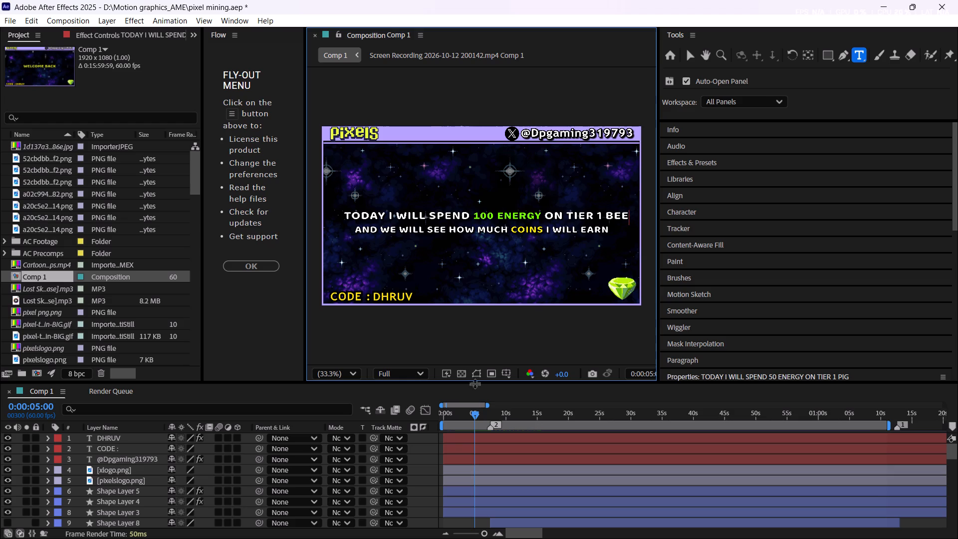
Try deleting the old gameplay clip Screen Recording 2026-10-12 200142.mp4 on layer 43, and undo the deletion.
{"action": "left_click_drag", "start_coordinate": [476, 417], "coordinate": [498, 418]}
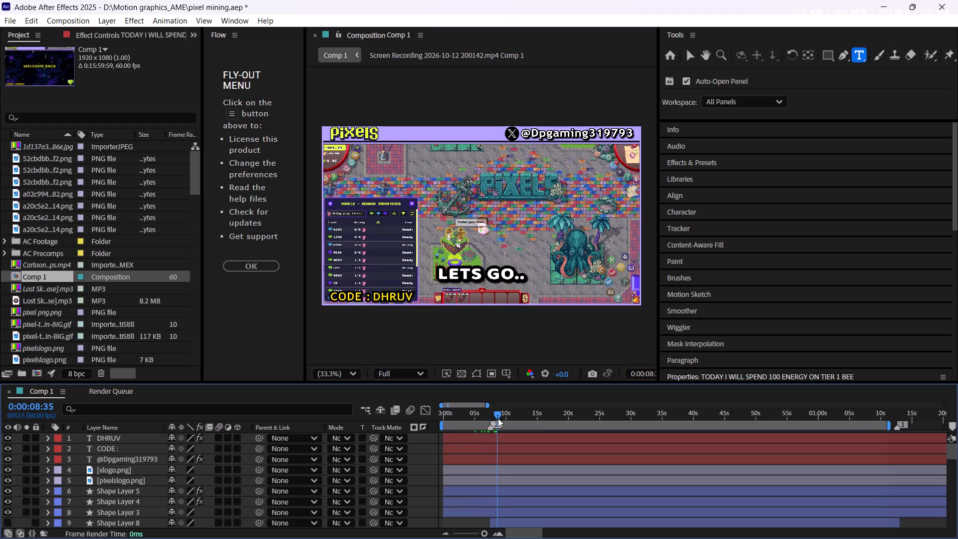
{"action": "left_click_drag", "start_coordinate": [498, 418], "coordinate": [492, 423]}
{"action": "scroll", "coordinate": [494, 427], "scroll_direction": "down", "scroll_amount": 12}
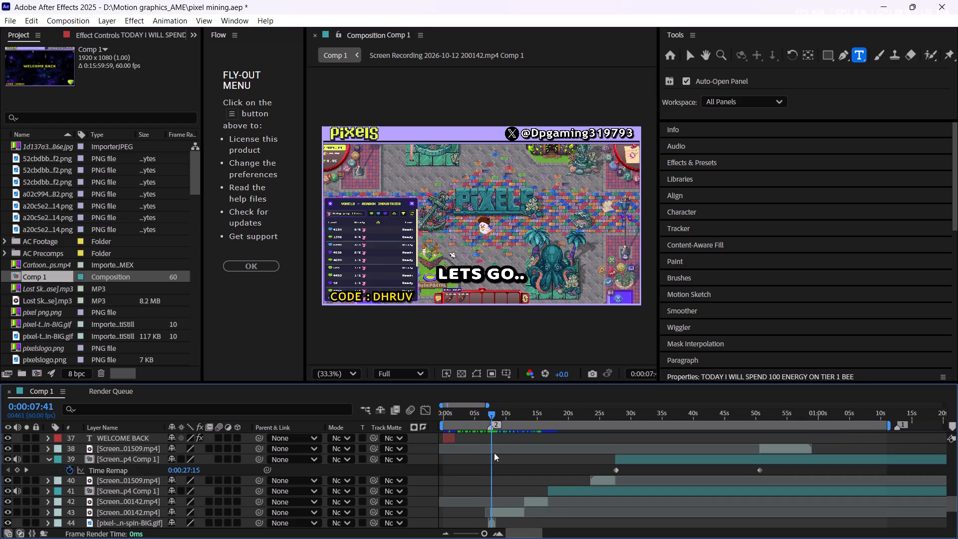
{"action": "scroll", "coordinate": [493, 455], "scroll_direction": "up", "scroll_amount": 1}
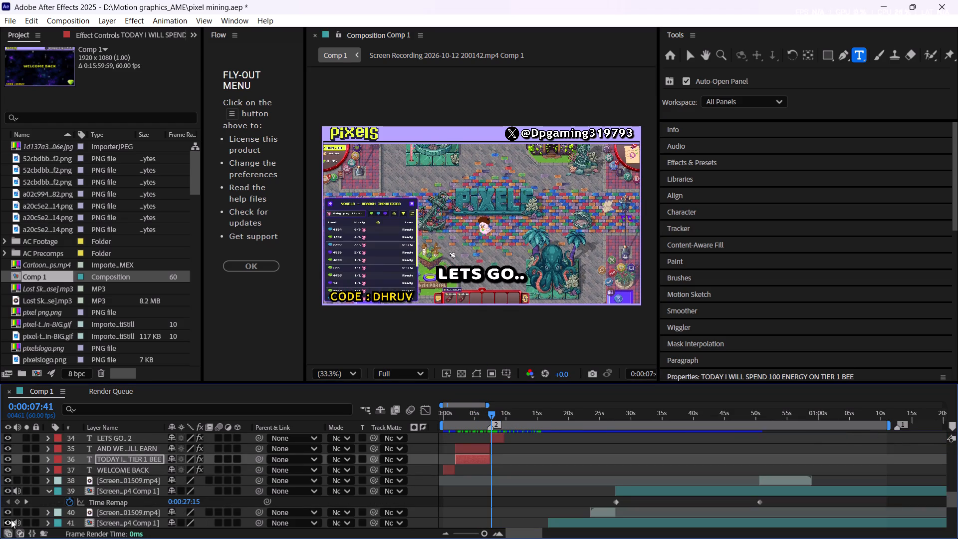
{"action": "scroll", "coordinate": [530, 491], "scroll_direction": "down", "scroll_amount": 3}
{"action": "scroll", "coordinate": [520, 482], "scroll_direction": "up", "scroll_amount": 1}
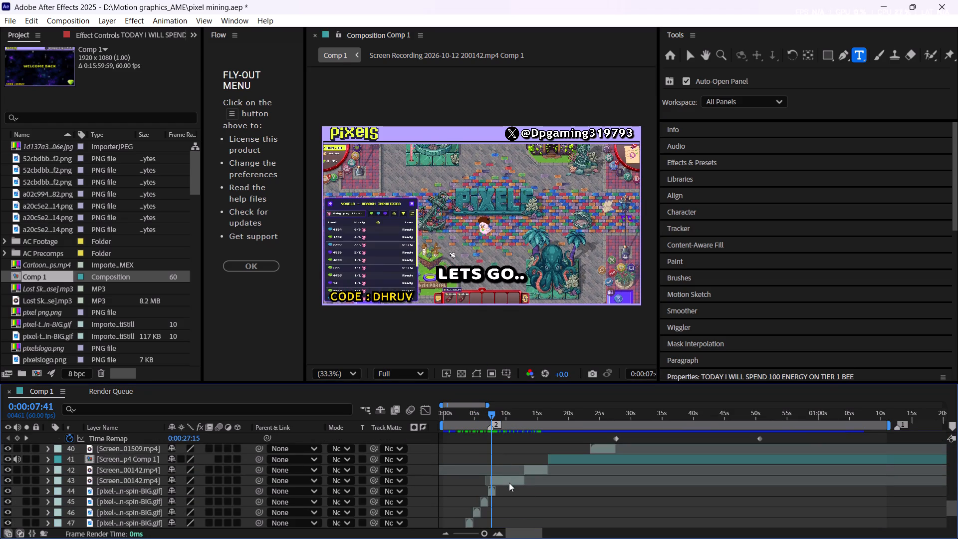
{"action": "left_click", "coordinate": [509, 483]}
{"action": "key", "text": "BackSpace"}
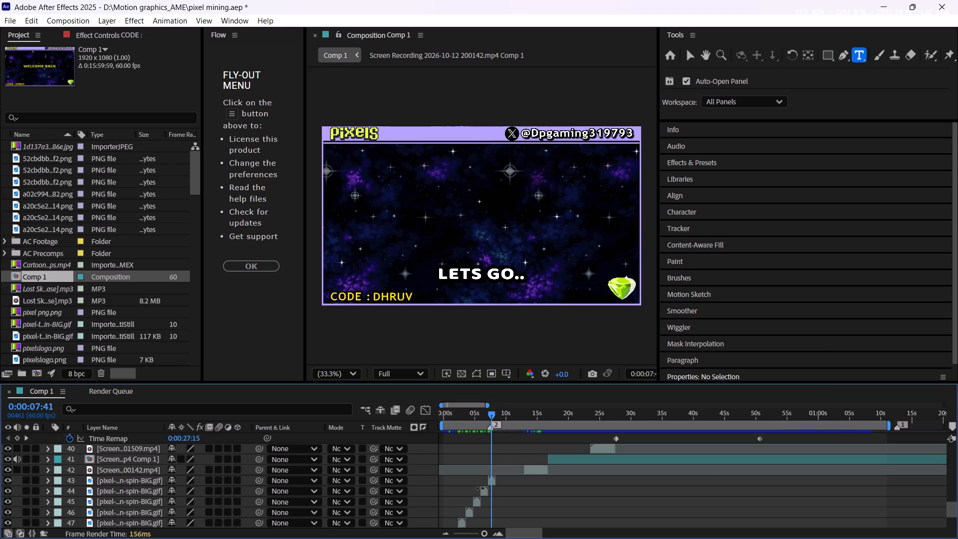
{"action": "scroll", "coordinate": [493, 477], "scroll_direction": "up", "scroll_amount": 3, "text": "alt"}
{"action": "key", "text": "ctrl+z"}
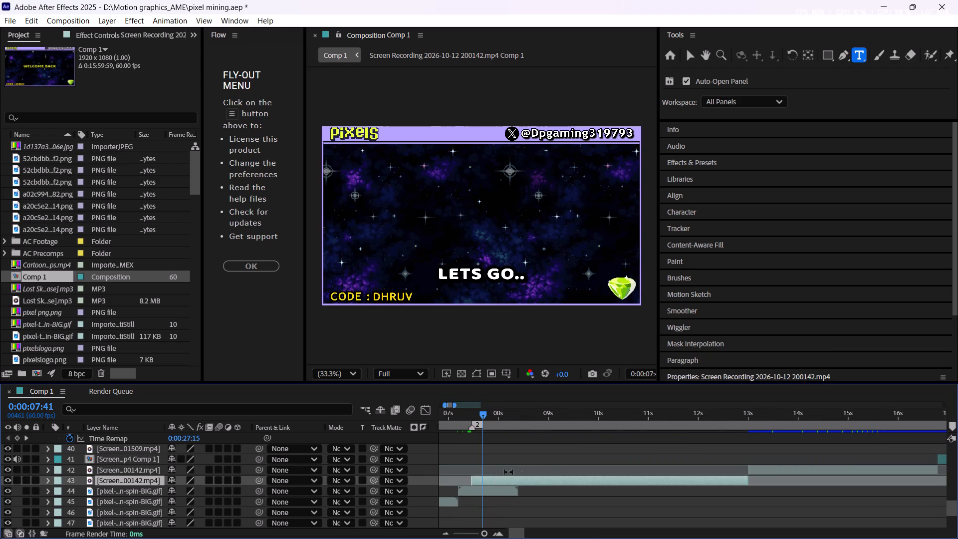
Move the playhead to the start of the old gameplay clip on layer 43, at 0:00:07:28, and delete that clip.
{"action": "key", "text": "9"}
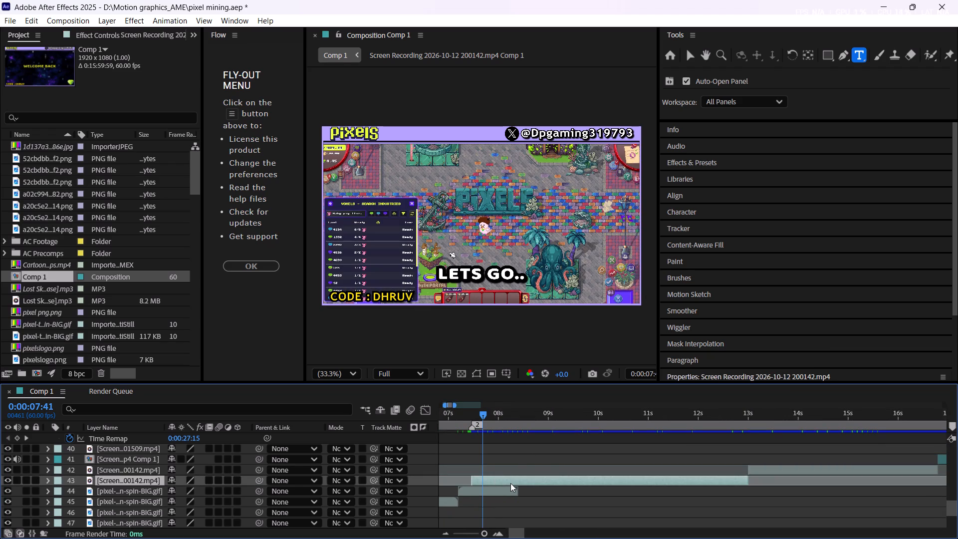
{"action": "key", "text": "i"}
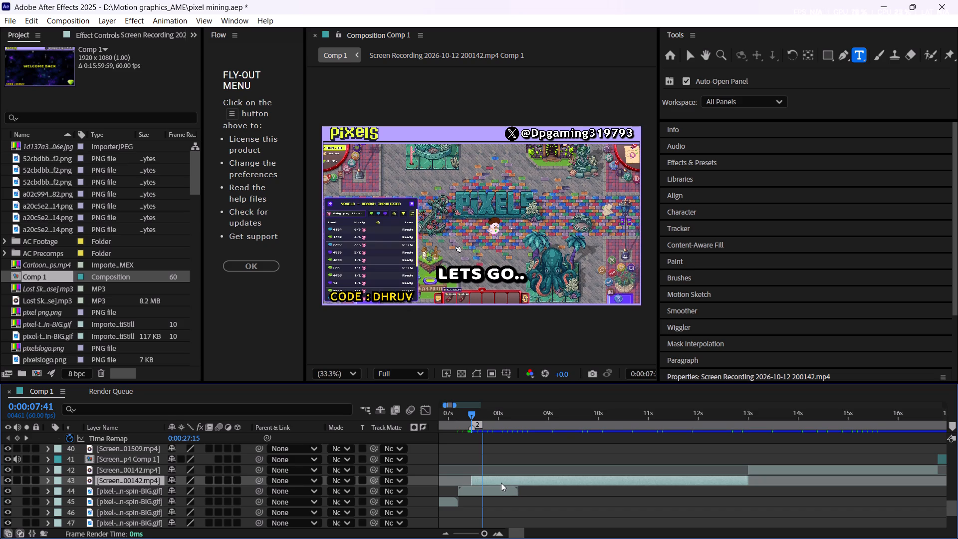
{"action": "left_click", "coordinate": [501, 483]}
{"action": "key", "text": "BackSpace"}
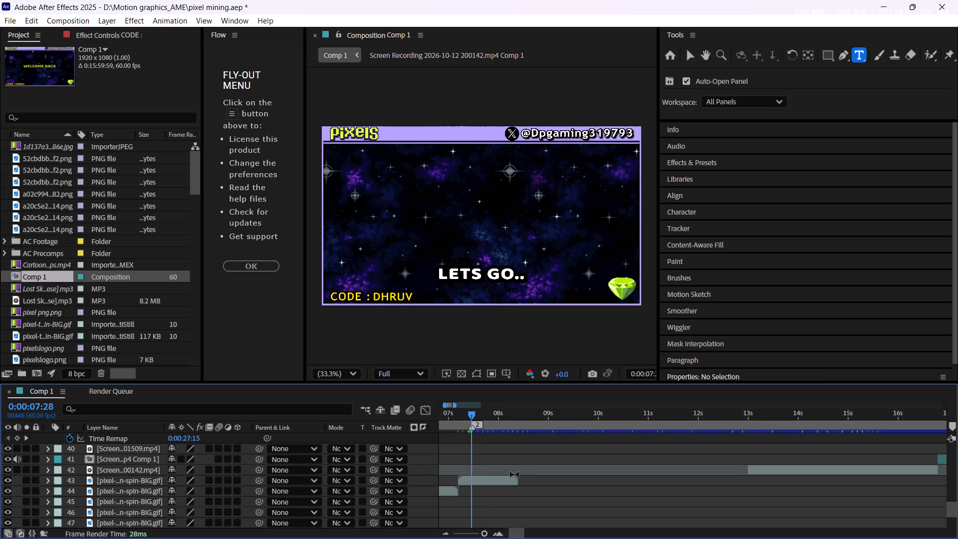
{"action": "left_click", "coordinate": [475, 526]}
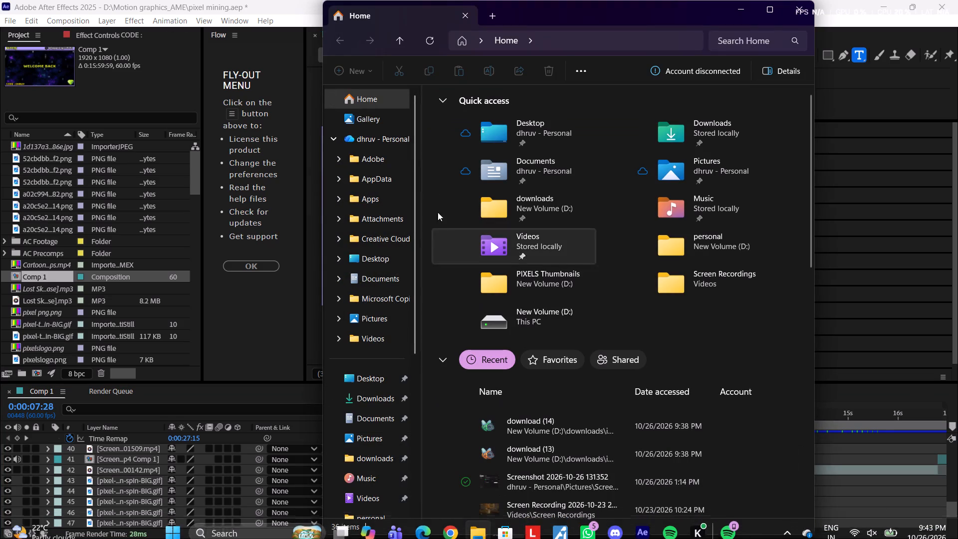
{"action": "scroll", "coordinate": [390, 265], "scroll_direction": "down", "scroll_amount": 7}
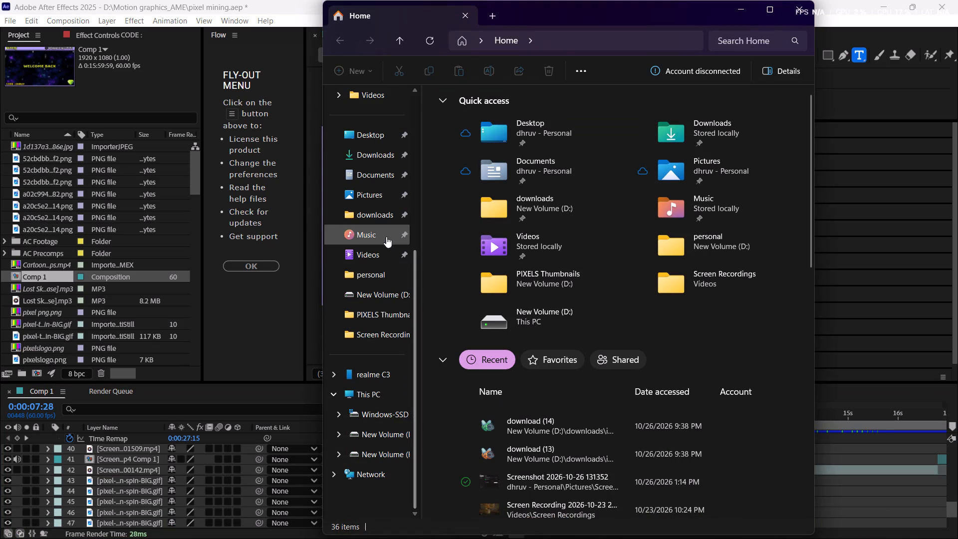
{"action": "left_click", "coordinate": [379, 258]}
{"action": "double_click", "coordinate": [768, 144]}
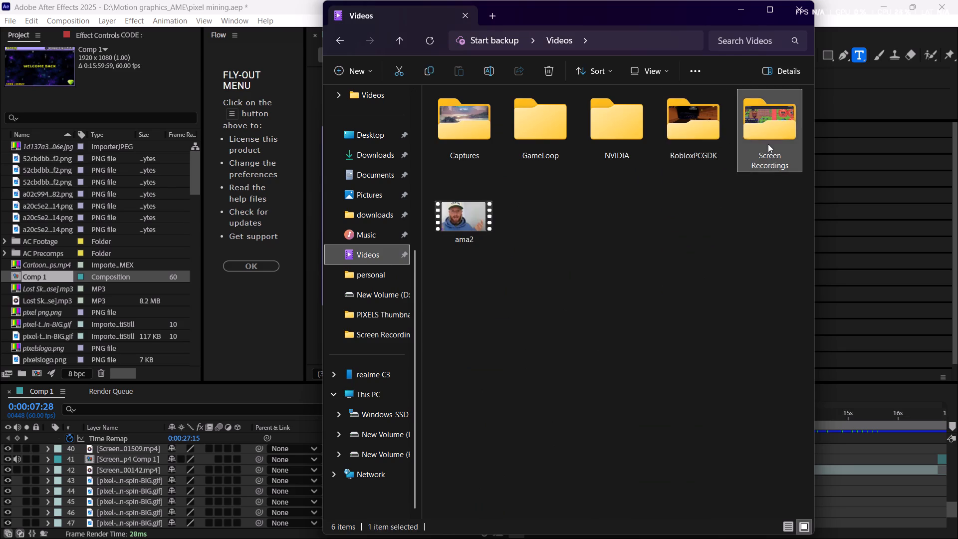
{"action": "scroll", "coordinate": [561, 336], "scroll_direction": "down", "scroll_amount": 9}
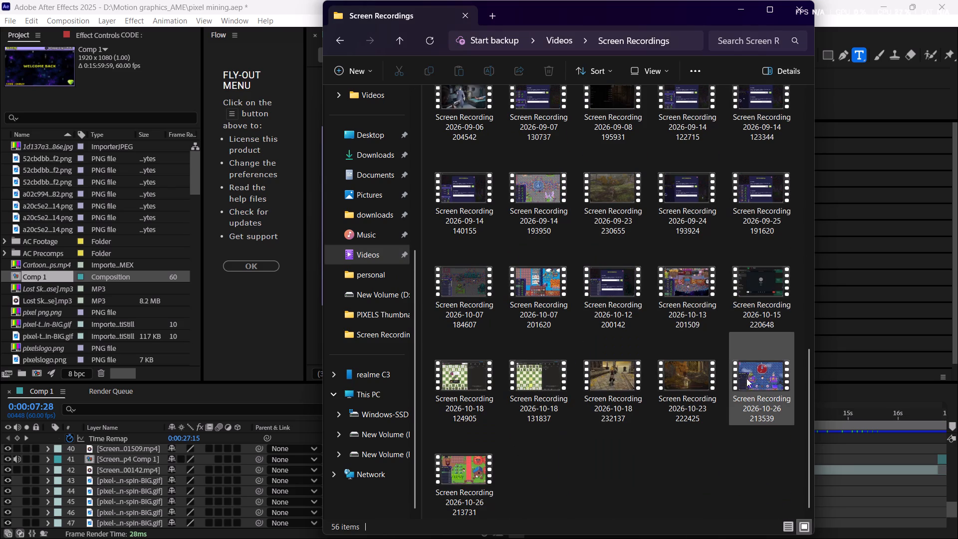
{"action": "left_click_drag", "start_coordinate": [757, 377], "coordinate": [843, 485]}
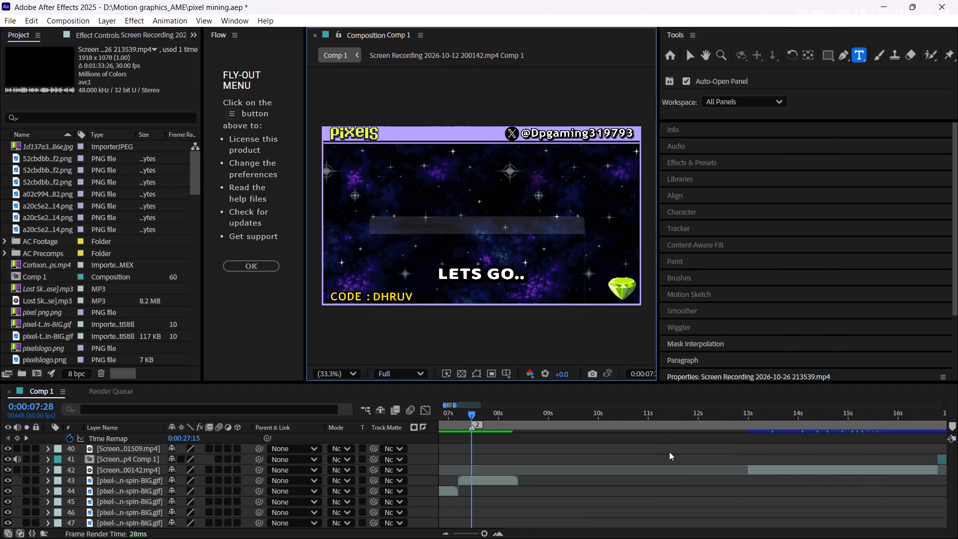
Shift the new screen recording clip in time so that it starts at the playhead, 0:00:07:28.
{"action": "scroll", "coordinate": [487, 447], "scroll_direction": "down", "scroll_amount": 2, "text": "alt"}
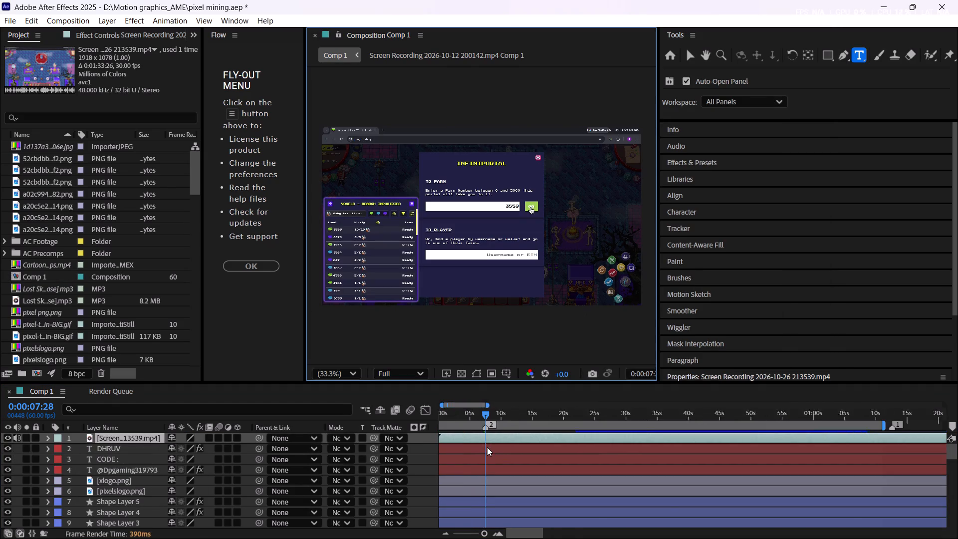
{"action": "scroll", "coordinate": [487, 447], "scroll_direction": "down", "scroll_amount": 2, "text": "alt"}
{"action": "left_click_drag", "start_coordinate": [477, 435], "coordinate": [505, 442]}
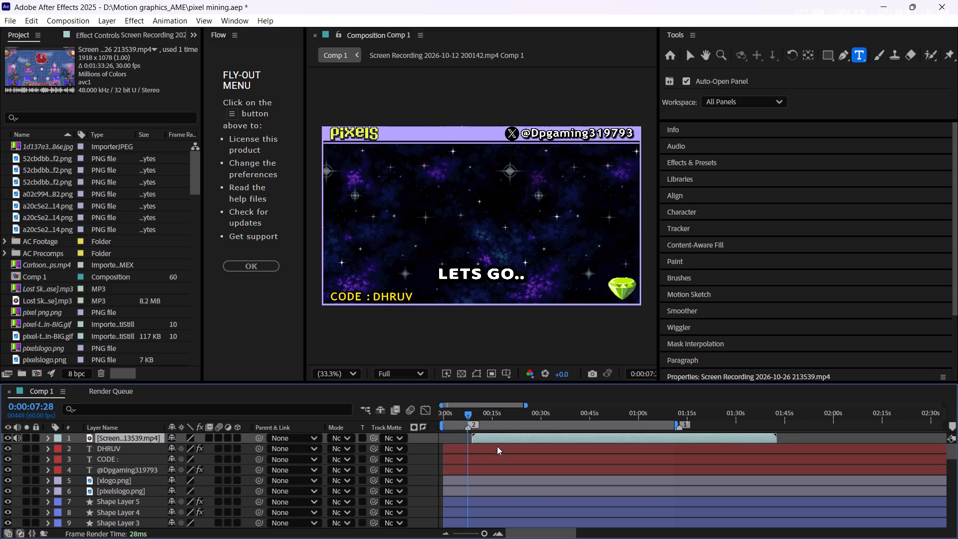
{"action": "scroll", "coordinate": [480, 448], "scroll_direction": "up", "scroll_amount": 4, "text": "alt"}
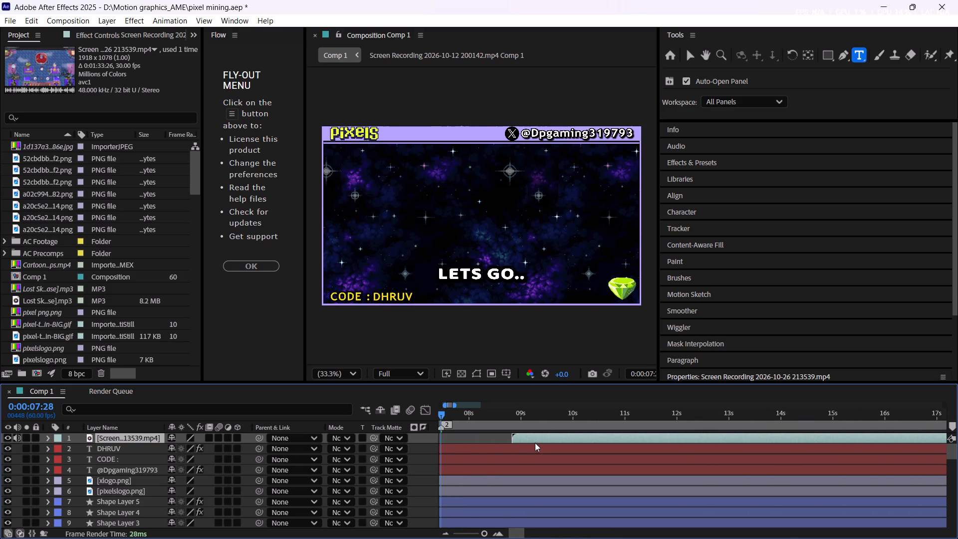
{"action": "left_click_drag", "start_coordinate": [530, 434], "coordinate": [584, 441]}
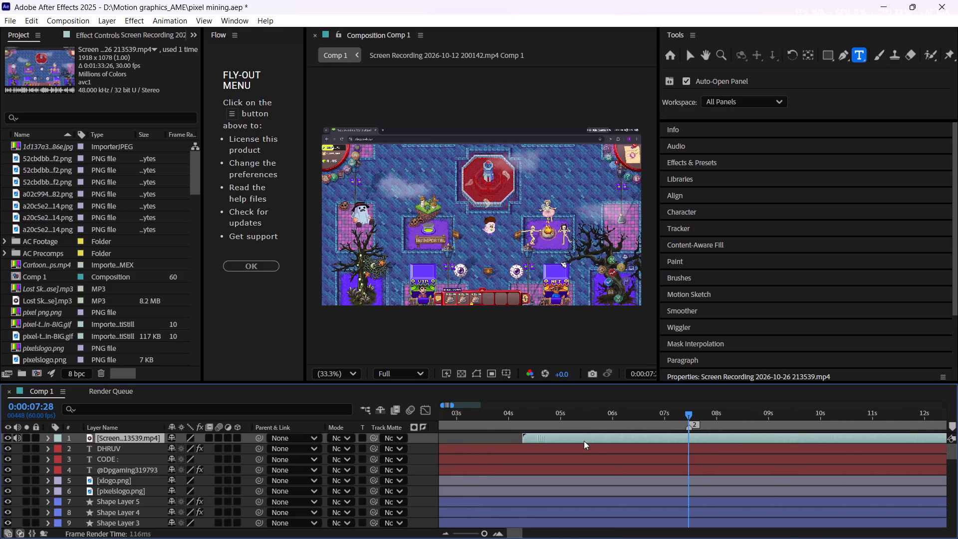
{"action": "left_click_drag", "start_coordinate": [584, 441], "coordinate": [707, 451]}
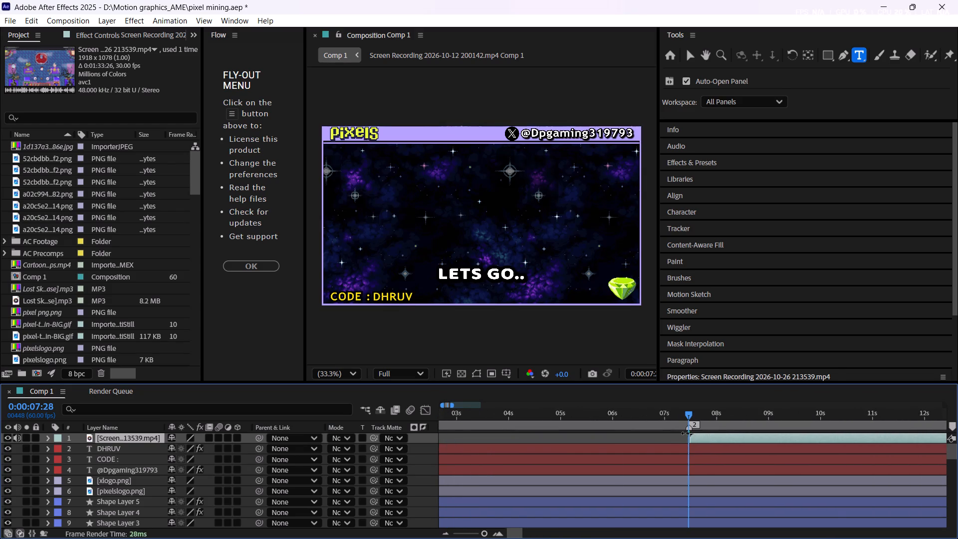
{"action": "scroll", "coordinate": [685, 433], "scroll_direction": "up", "scroll_amount": 6, "text": "alt"}
{"action": "left_click_drag", "start_coordinate": [821, 435], "coordinate": [778, 444]}
{"action": "scroll", "coordinate": [767, 457], "scroll_direction": "down", "scroll_amount": 8, "text": "alt"}
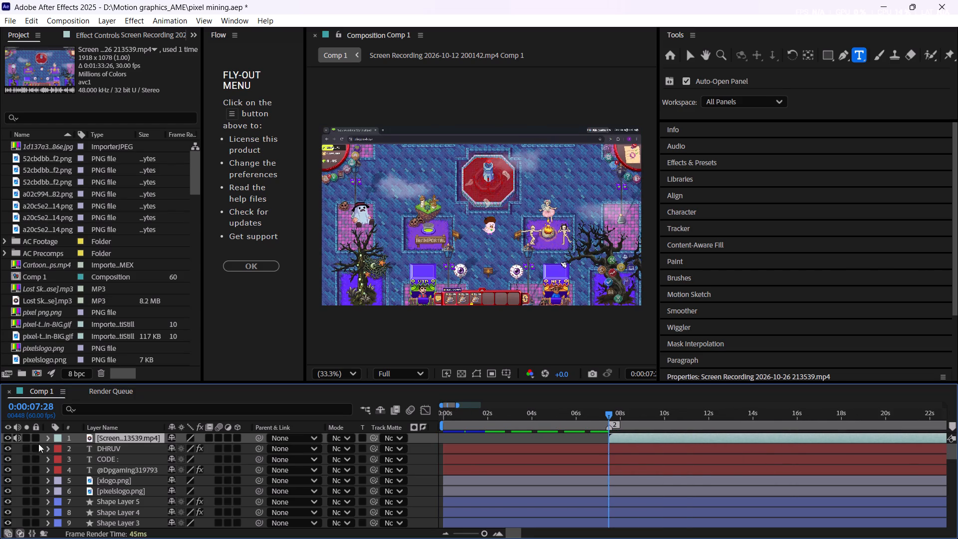
Mute the audio of the new screen recording layer.
{"action": "left_click", "coordinate": [18, 435]}
Move the new recording down the layer stack to position 43, directly below the remaining 200142.mp4 clip and above the spinning pixel GIFs.
{"action": "left_click_drag", "start_coordinate": [125, 437], "coordinate": [124, 494]}
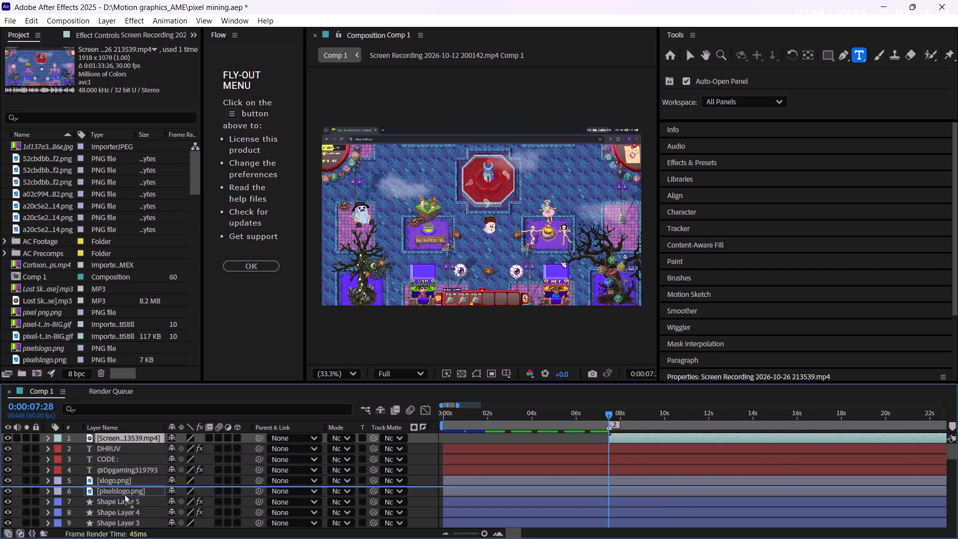
{"action": "left_click_drag", "start_coordinate": [124, 494], "coordinate": [120, 526]}
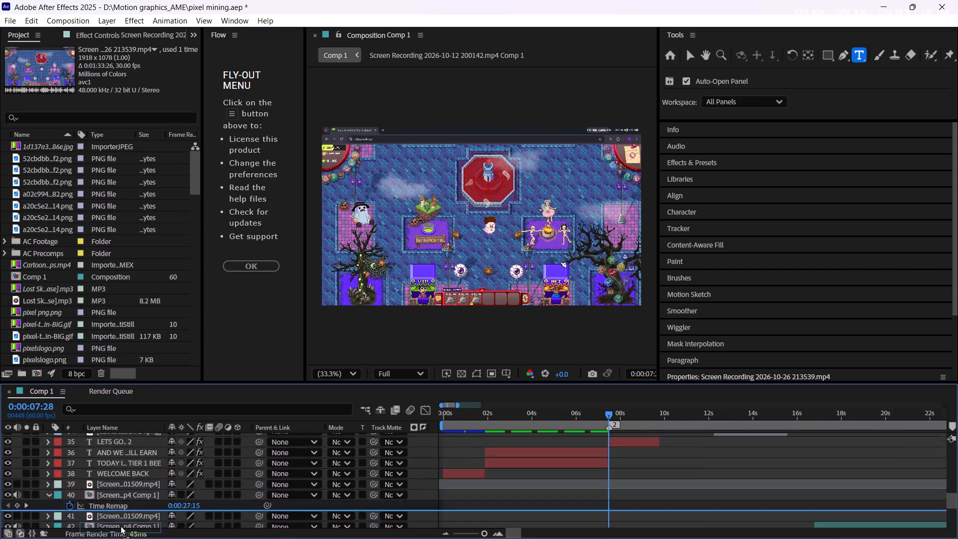
{"action": "left_click_drag", "start_coordinate": [120, 526], "coordinate": [164, 472]}
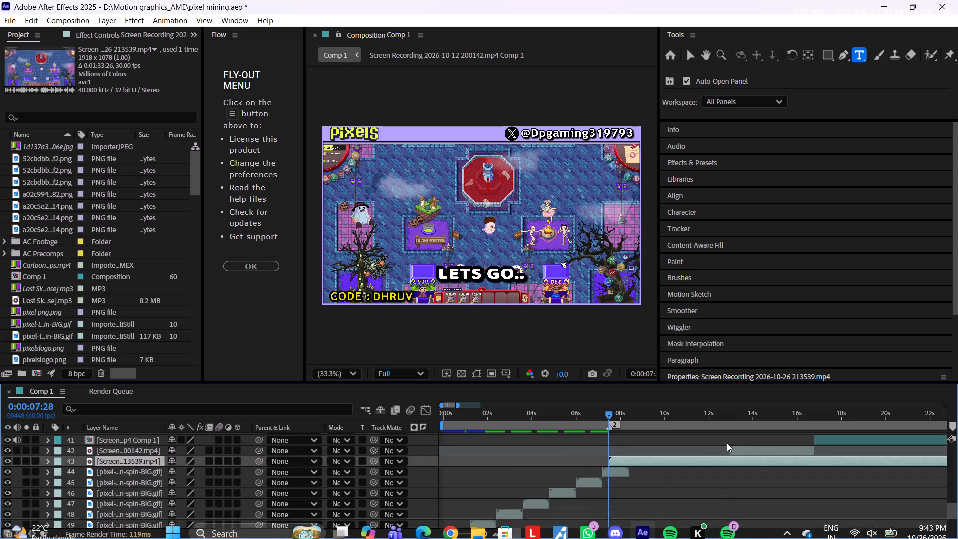
{"action": "scroll", "coordinate": [636, 459], "scroll_direction": "down", "scroll_amount": 4, "text": "alt"}
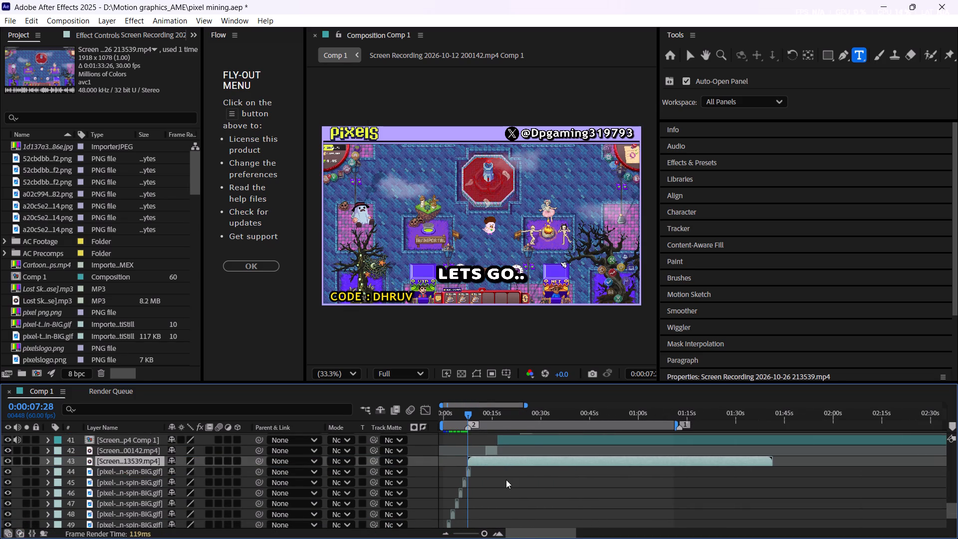
At about 0:00:13:34, replace PIG with BEE in the caption "TO FEED THE PIG YOU WILL NEED" and add an extra space before it.
{"action": "scroll", "coordinate": [469, 465], "scroll_direction": "up", "scroll_amount": 3, "text": "alt"}
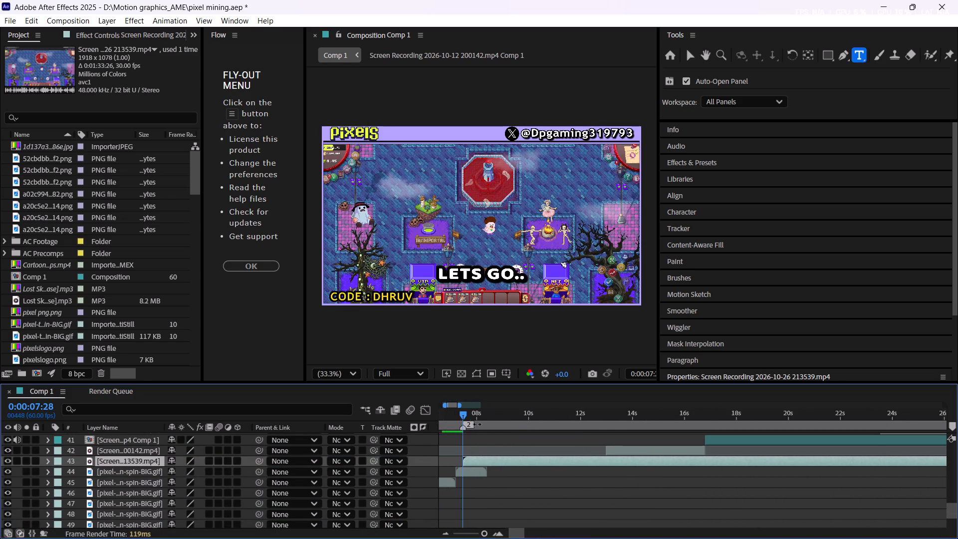
{"action": "left_click_drag", "start_coordinate": [465, 415], "coordinate": [529, 424]}
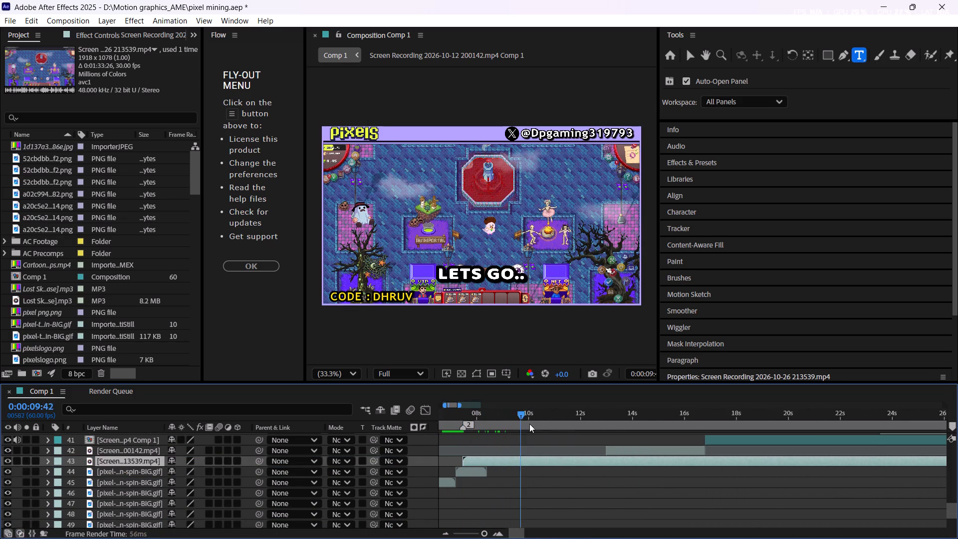
{"action": "left_click_drag", "start_coordinate": [529, 424], "coordinate": [656, 448]}
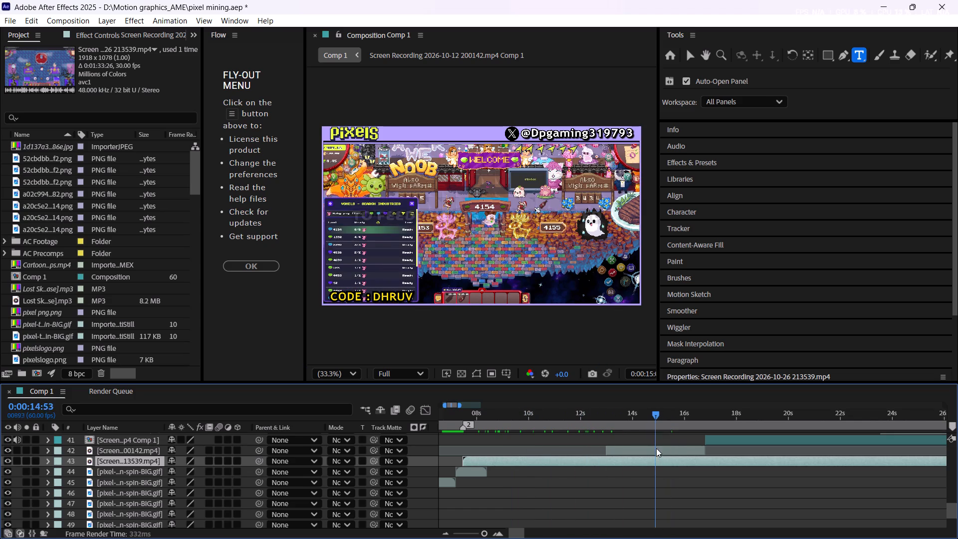
{"action": "left_click_drag", "start_coordinate": [656, 448], "coordinate": [642, 466]}
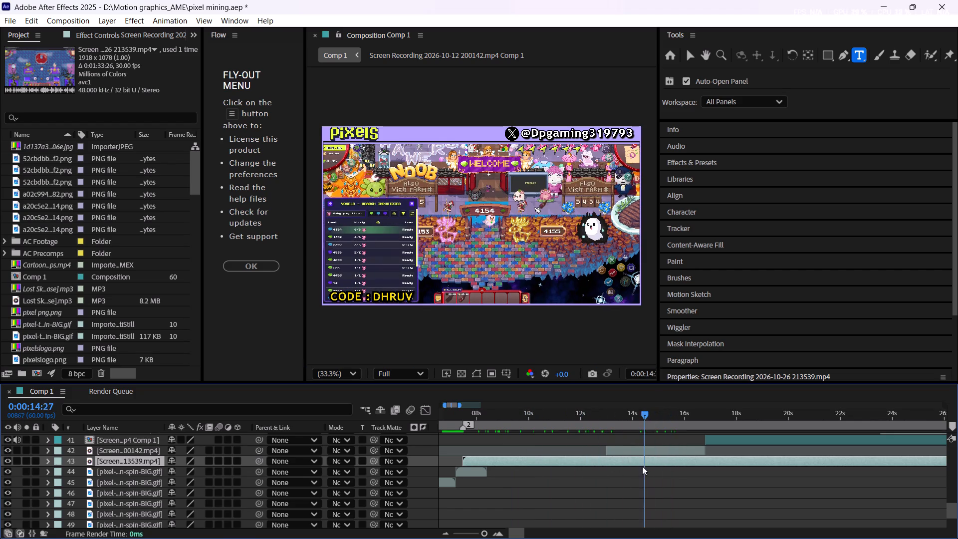
{"action": "left_click_drag", "start_coordinate": [642, 466], "coordinate": [623, 468]}
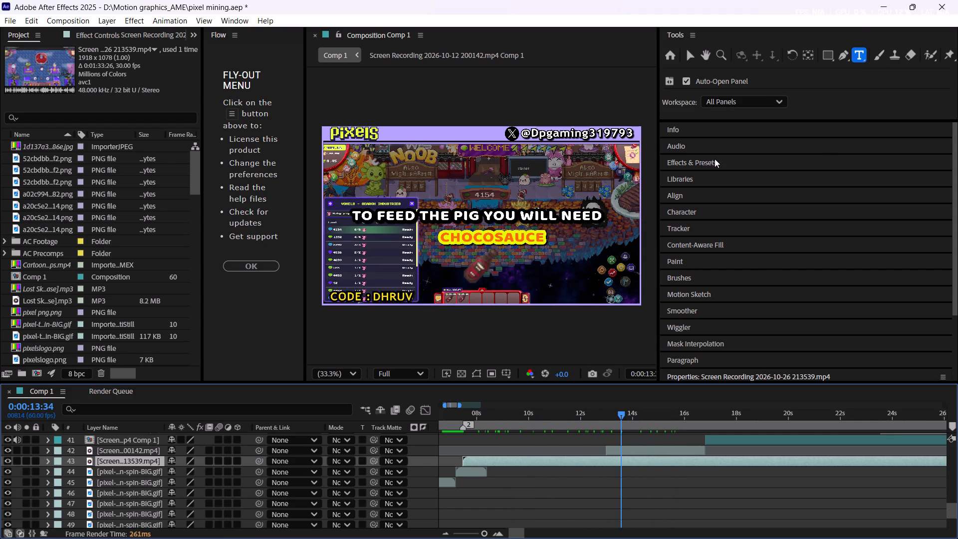
{"action": "left_click_drag", "start_coordinate": [455, 214], "coordinate": [473, 218]}
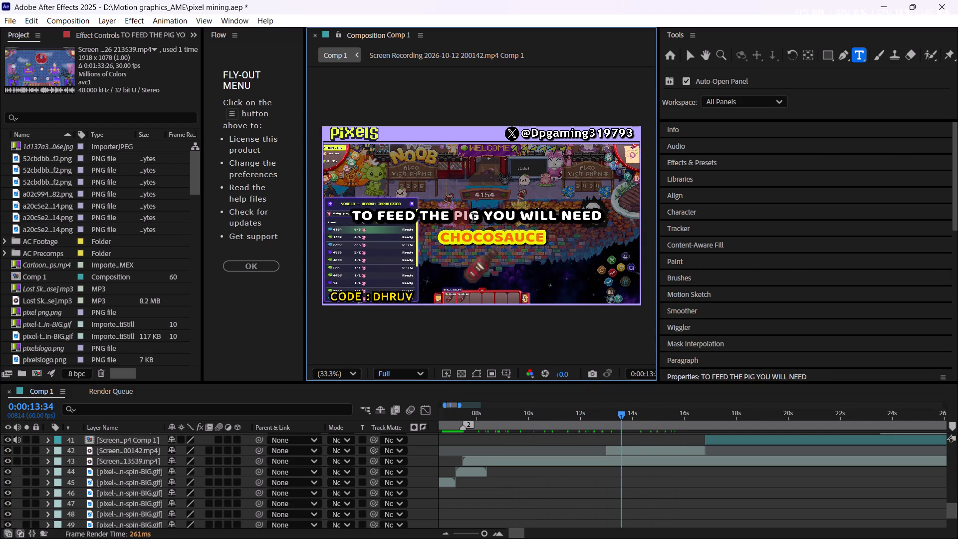
{"action": "left_click_drag", "start_coordinate": [473, 218], "coordinate": [478, 217]}
{"action": "type", "text": "BEE"}
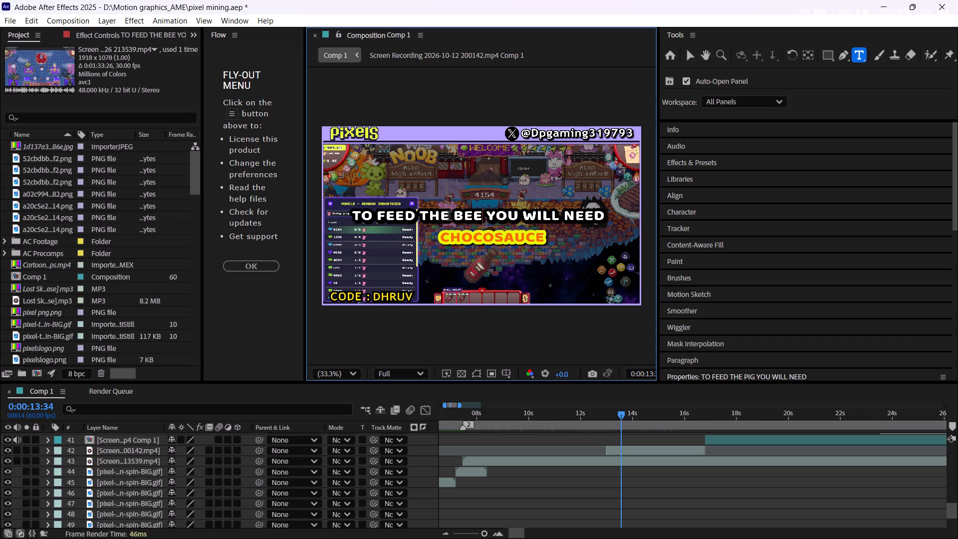
{"action": "left_click", "coordinate": [449, 216]}
{"action": "key", "text": "space"}
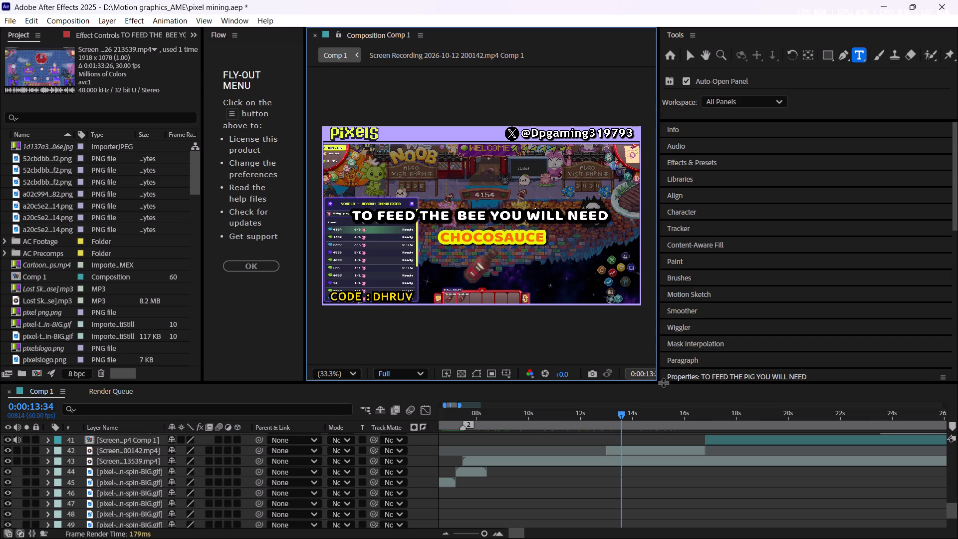
Replace the yellow CHOCOSAUCE caption text with APIMIX.
{"action": "scroll", "coordinate": [621, 483], "scroll_direction": "up", "scroll_amount": 5}
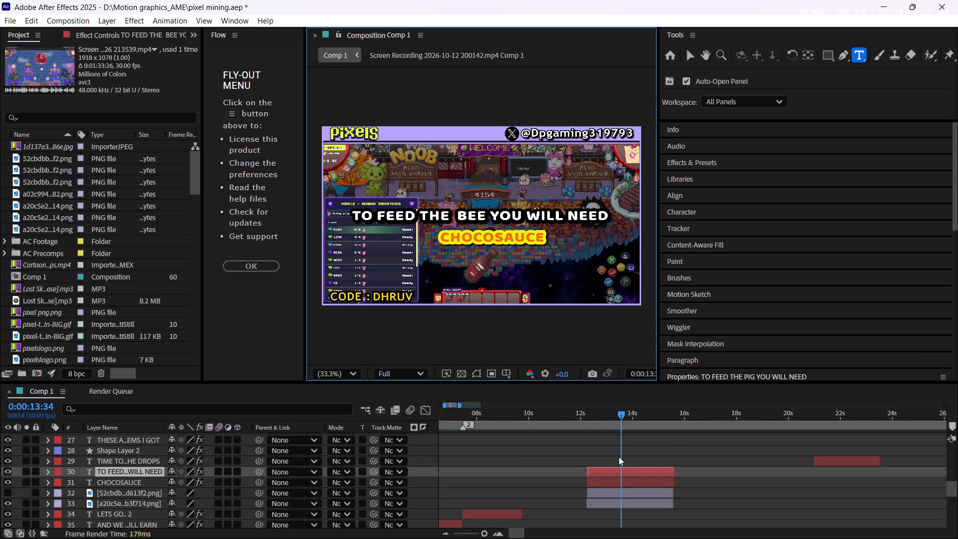
{"action": "left_click", "coordinate": [613, 487]}
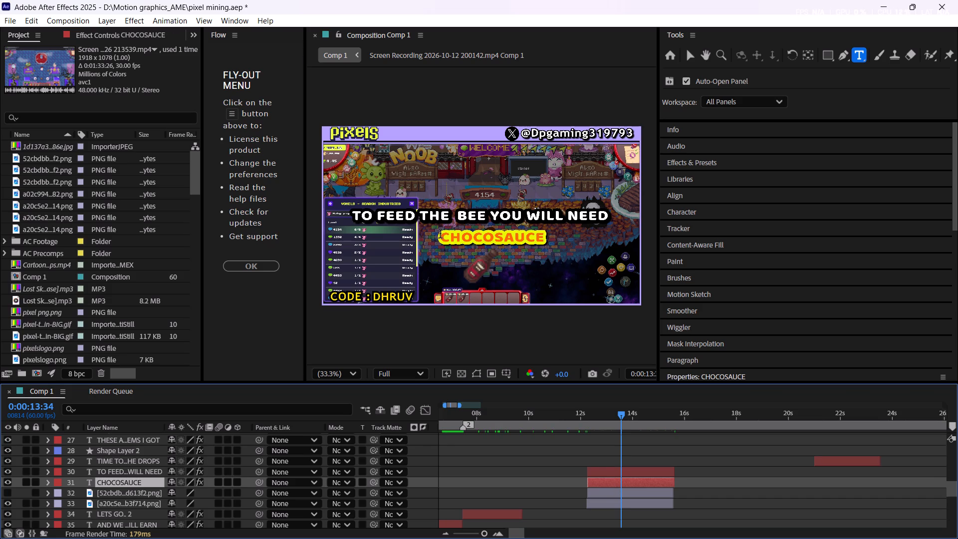
{"action": "left_click_drag", "start_coordinate": [440, 234], "coordinate": [579, 240]}
{"action": "type", "text": "APIU"}
{"action": "key", "text": "BackSpace"}
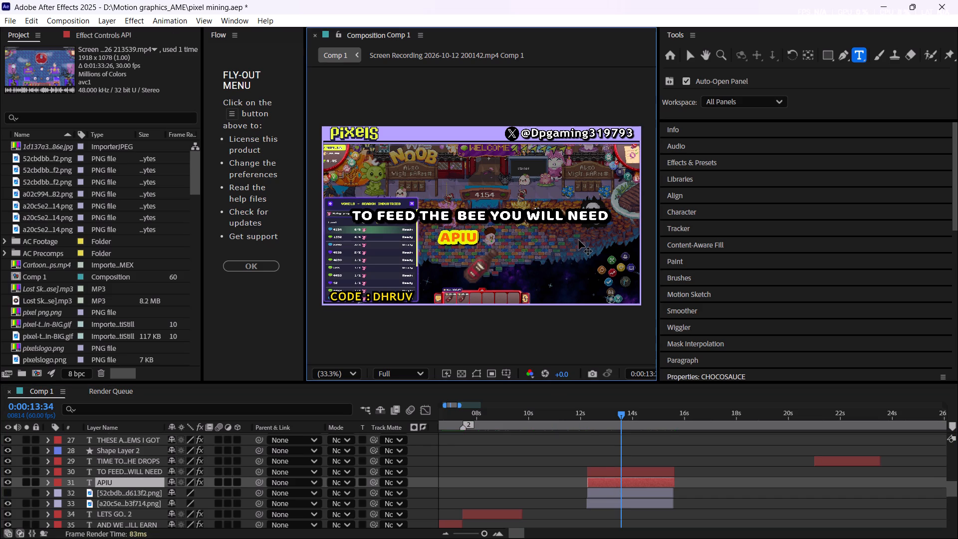
{"action": "type", "text": "MIX"}
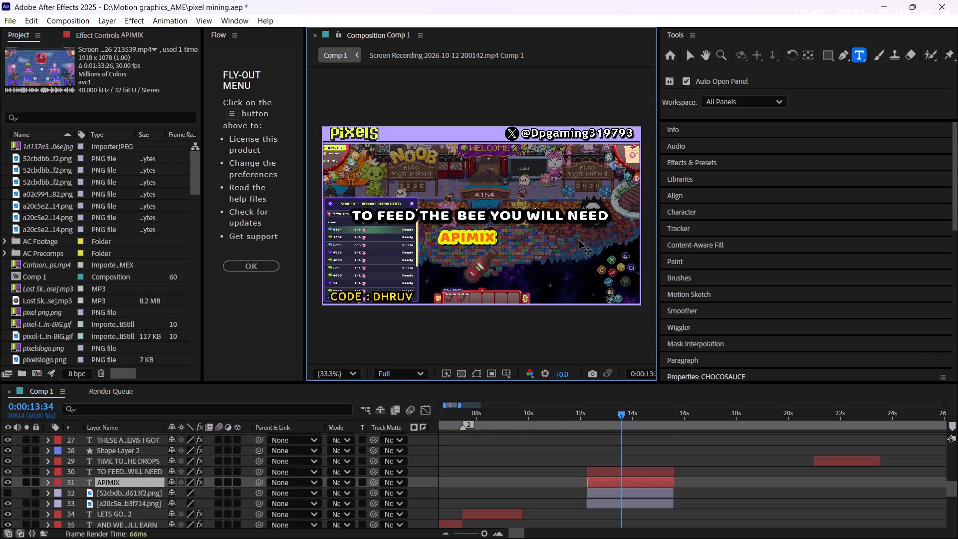
Center the APIMIX layer's anchor point, center the layer in the composition, and set its position to 960, 663.
{"action": "left_click", "coordinate": [624, 486]}
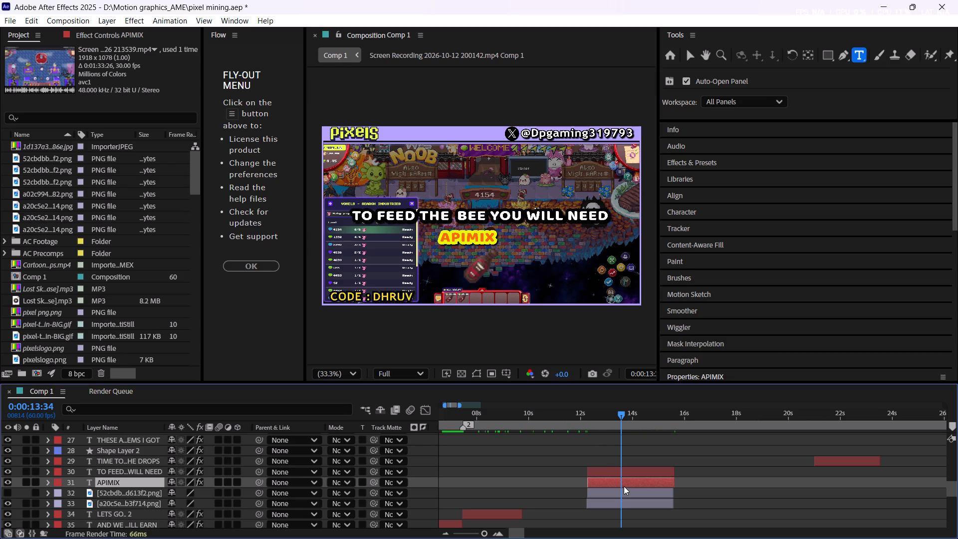
{"action": "key", "text": "ctrl+alt+Home"}
{"action": "key", "text": "ctrl+Home"}
{"action": "key", "text": "p"}
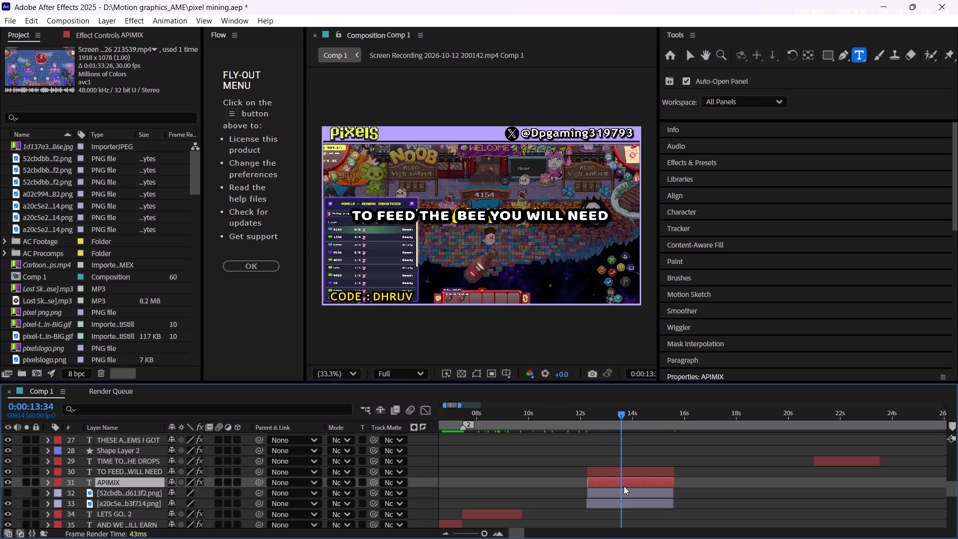
{"action": "left_click_drag", "start_coordinate": [189, 494], "coordinate": [337, 468]}
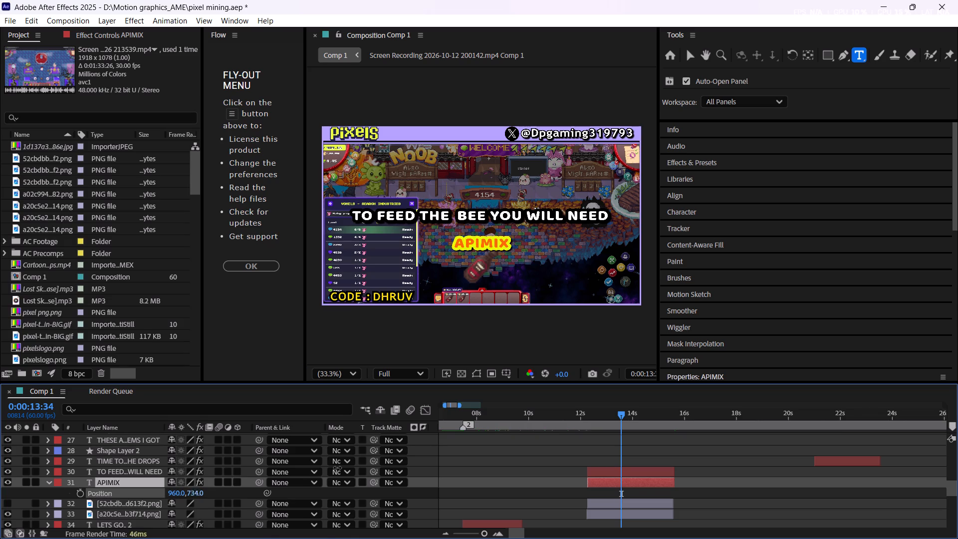
{"action": "left_click_drag", "start_coordinate": [337, 468], "coordinate": [293, 466]}
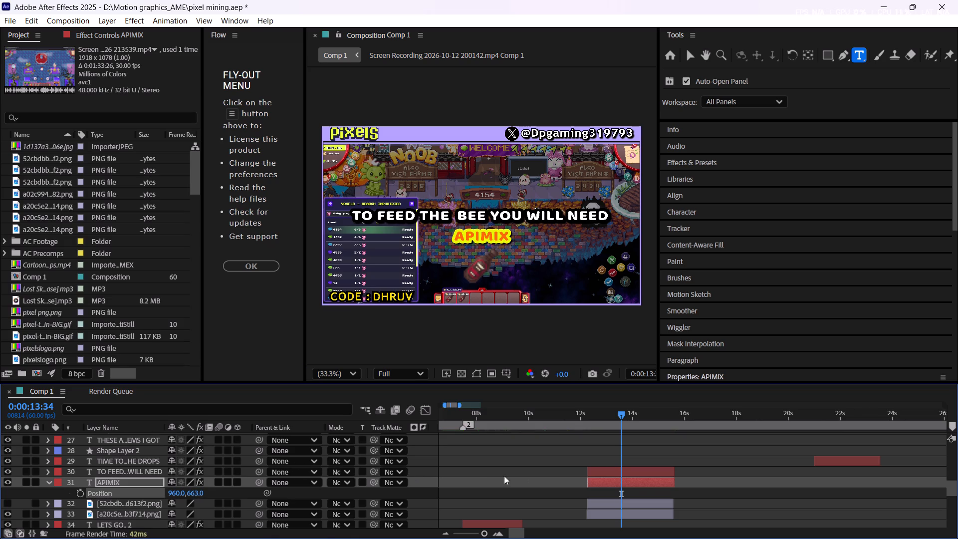
{"action": "key", "text": "p"}
Check the hidden item image on layer 32, keep it hidden, and hide the chocosauce bottle image on layer 33.
{"action": "left_click", "coordinate": [655, 494]}
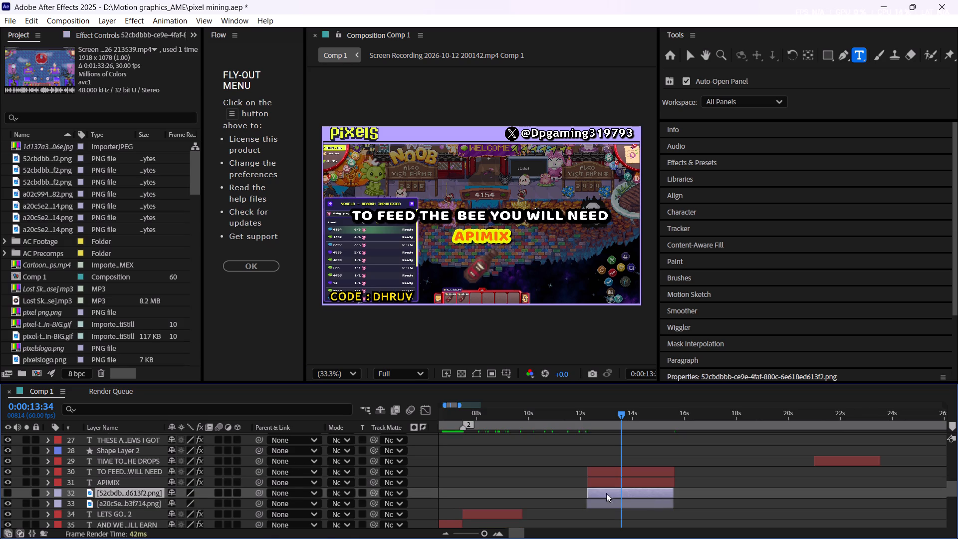
{"action": "left_click", "coordinate": [9, 491]}
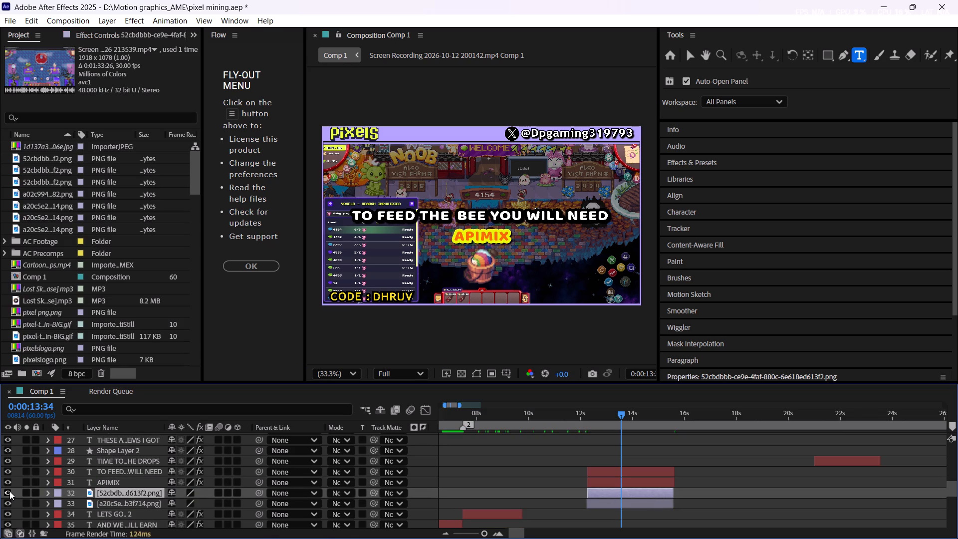
{"action": "left_click", "coordinate": [9, 491]}
{"action": "left_click", "coordinate": [6, 507]}
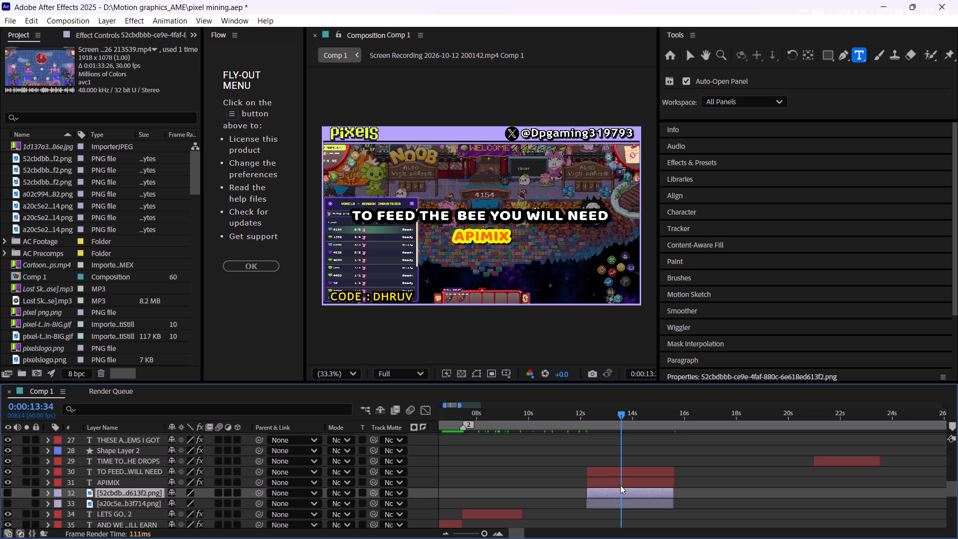
Close the Screen Recordings folder, switch to Chrome, and open the Bee entry on the Animals page of mixyero.online.
{"action": "left_click", "coordinate": [463, 524]}
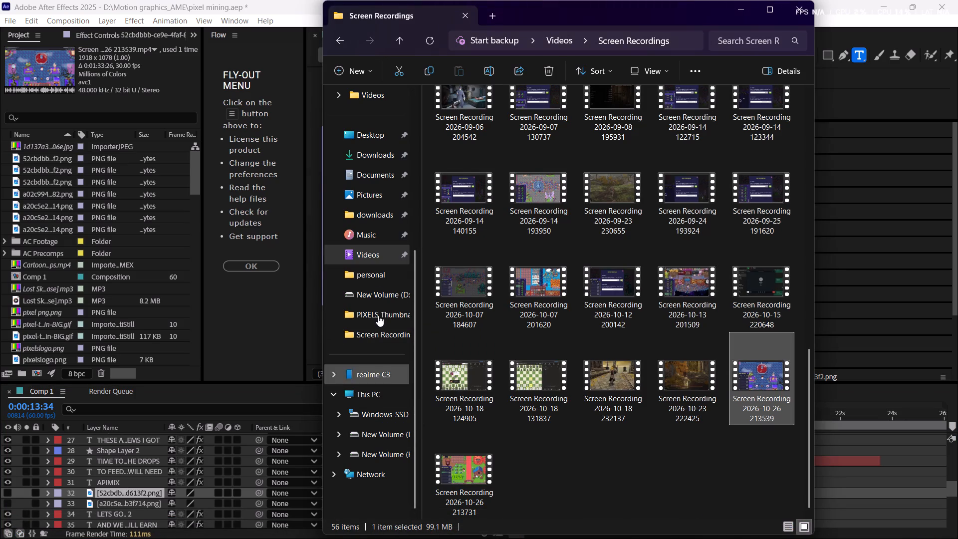
{"action": "left_click", "coordinate": [804, 7]}
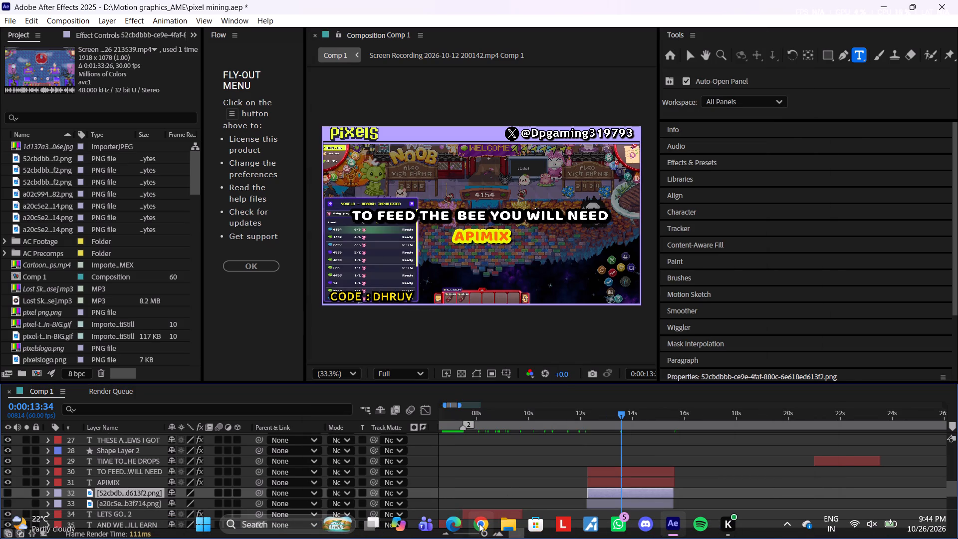
{"action": "left_click", "coordinate": [477, 524]}
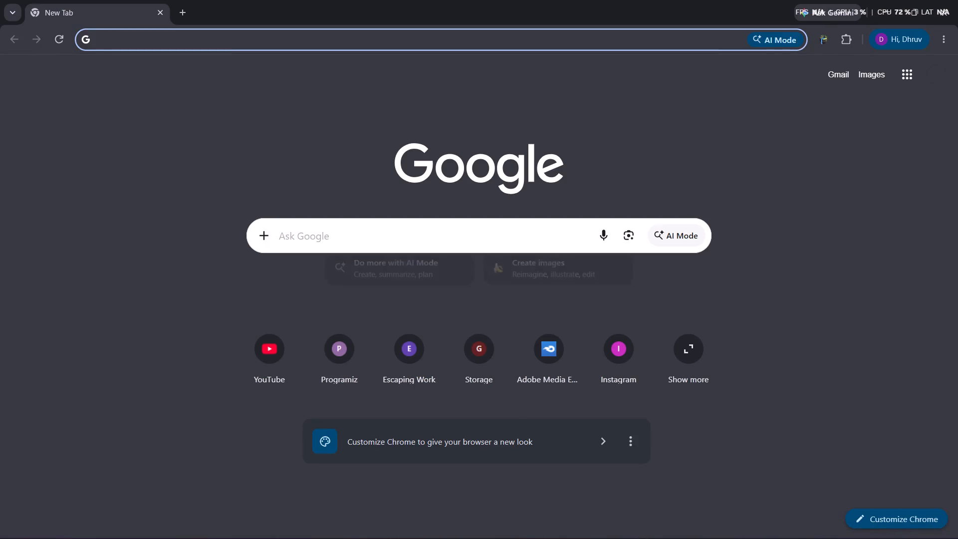
{"action": "key", "text": "m"}
{"action": "key", "text": "Return"}
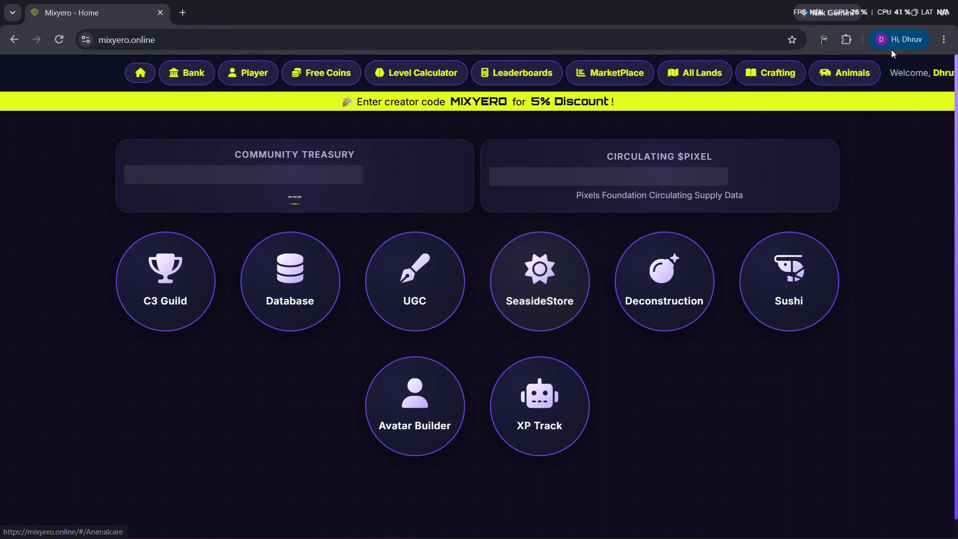
{"action": "left_click", "coordinate": [828, 77]}
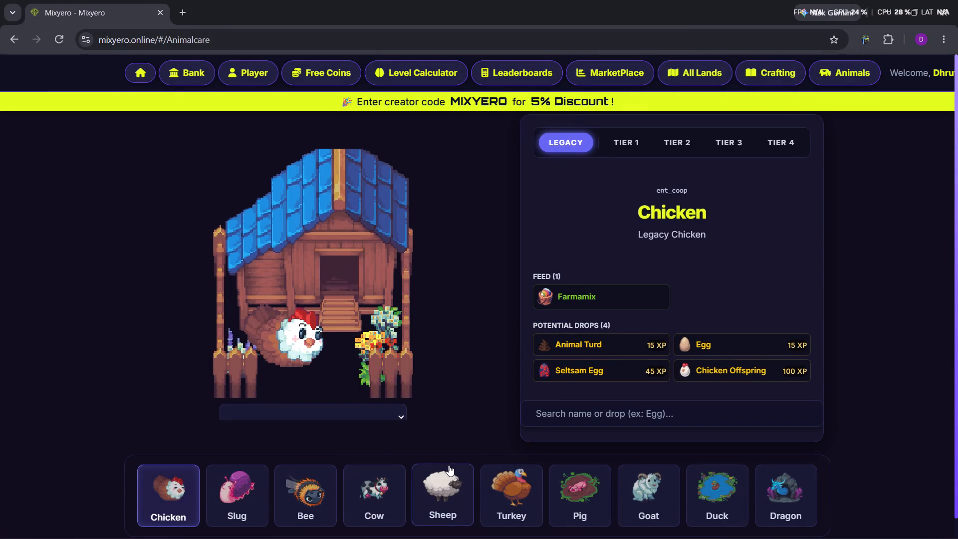
{"action": "left_click", "coordinate": [321, 479]}
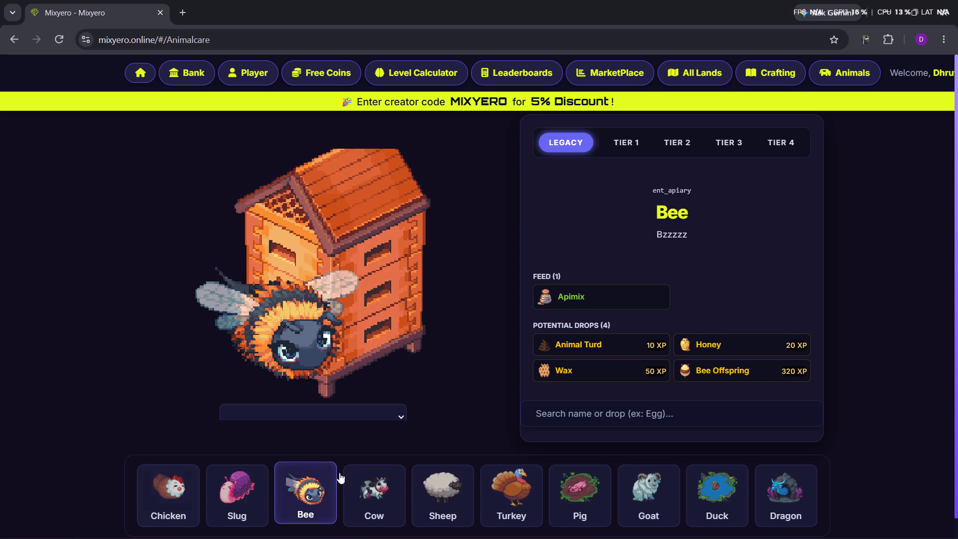
Save the Apimix feed image as a PNG in the images downloaded folder, keeping the suggested file name.
{"action": "left_click", "coordinate": [609, 291]}
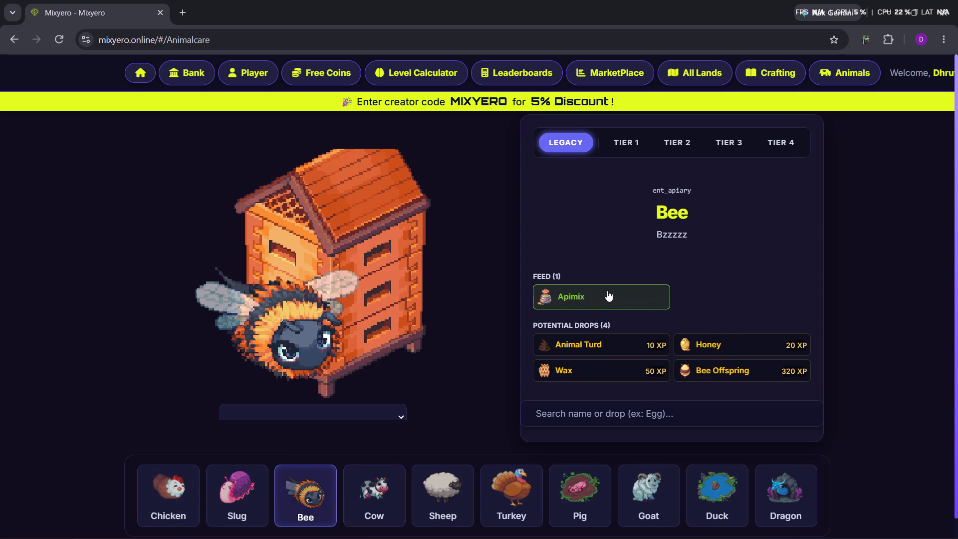
{"action": "left_click", "coordinate": [570, 293]}
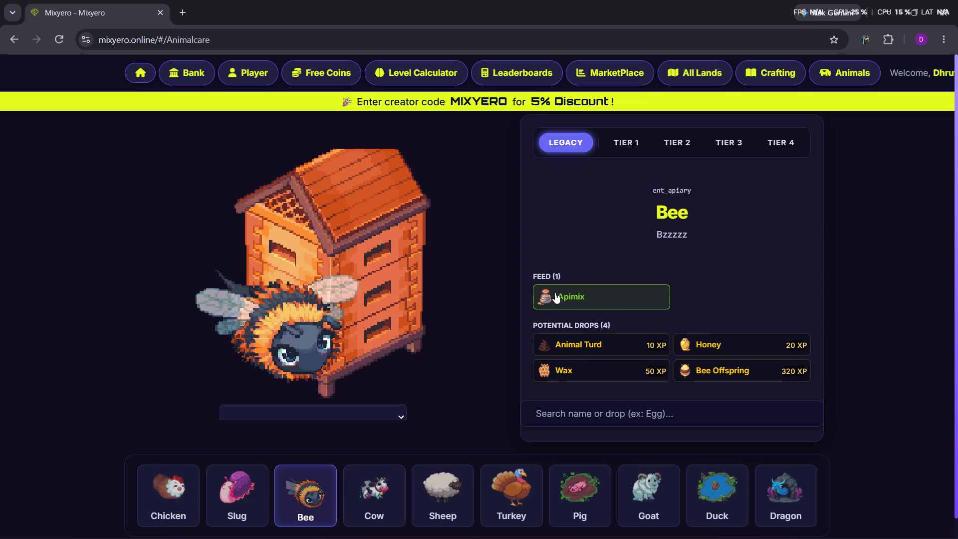
{"action": "right_click", "coordinate": [540, 296]}
{"action": "left_click", "coordinate": [576, 326]}
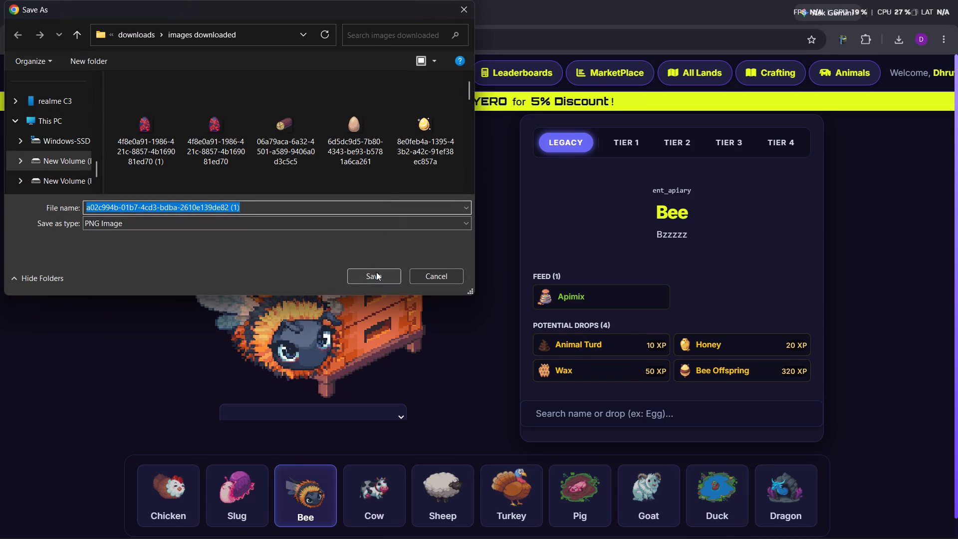
{"action": "left_click", "coordinate": [378, 273]}
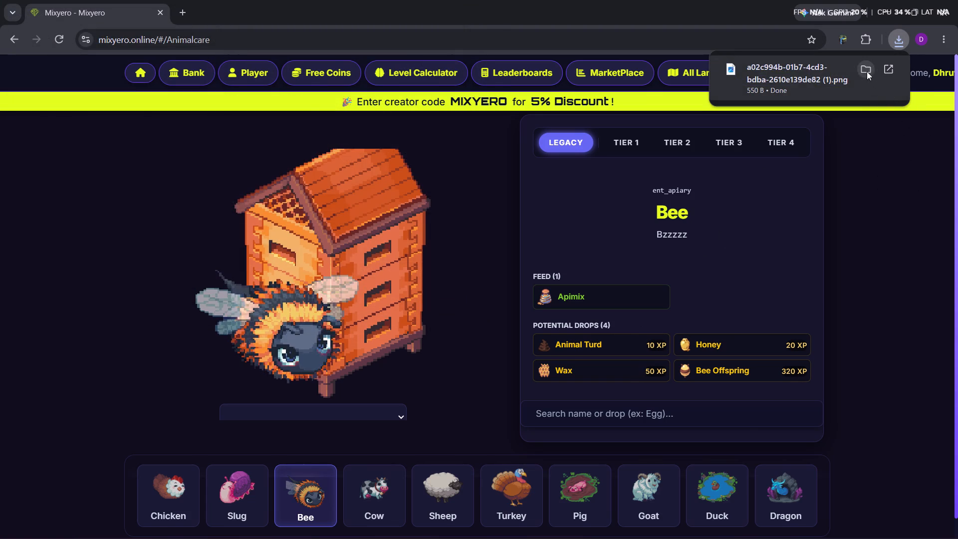
Add the downloaded Apimix PNG from its folder to Comp 1 in After Effects, and close the folder and browser windows.
{"action": "left_click", "coordinate": [867, 71]}
{"action": "left_click", "coordinate": [944, 6]}
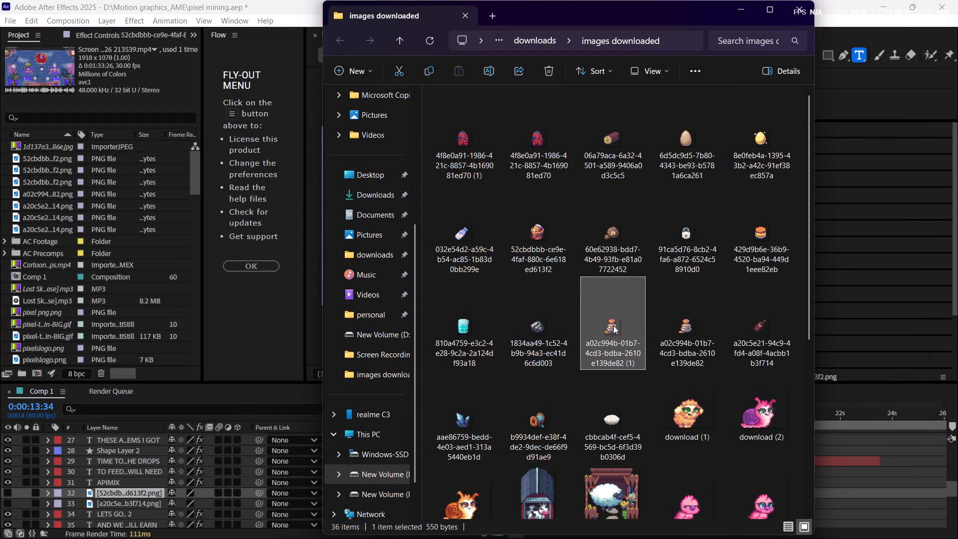
{"action": "left_click_drag", "start_coordinate": [615, 332], "coordinate": [804, 452]}
{"action": "left_click_drag", "start_coordinate": [613, 322], "coordinate": [767, 390]}
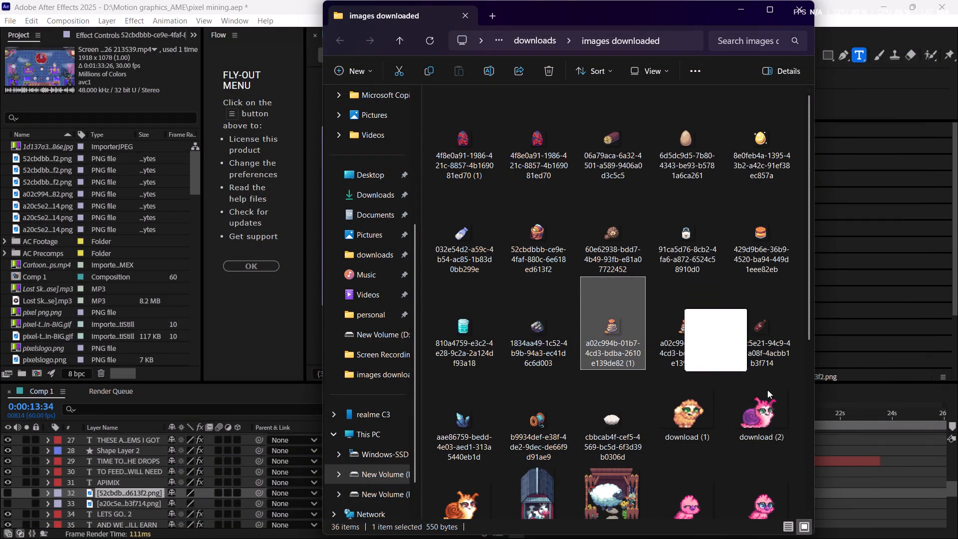
{"action": "left_click_drag", "start_coordinate": [767, 390], "coordinate": [867, 502]}
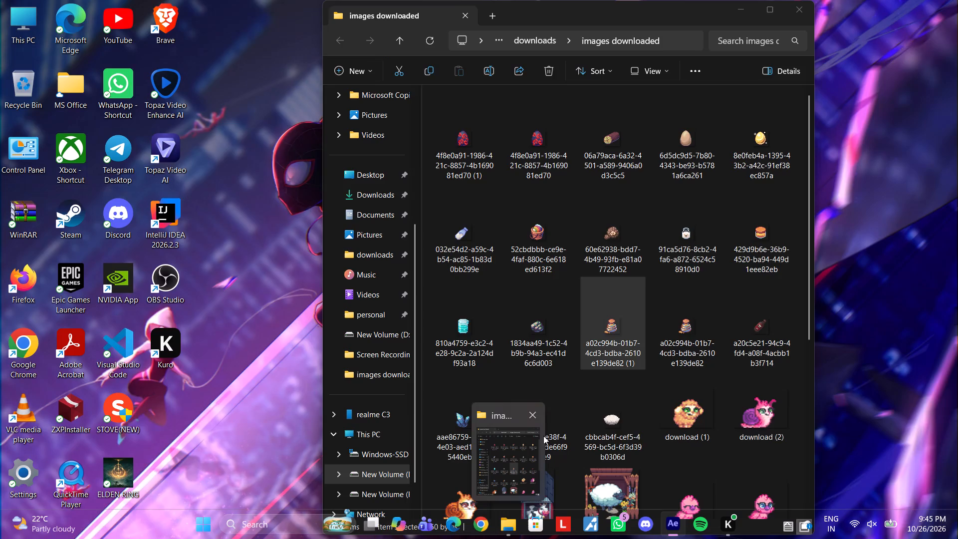
{"action": "left_click", "coordinate": [536, 418]}
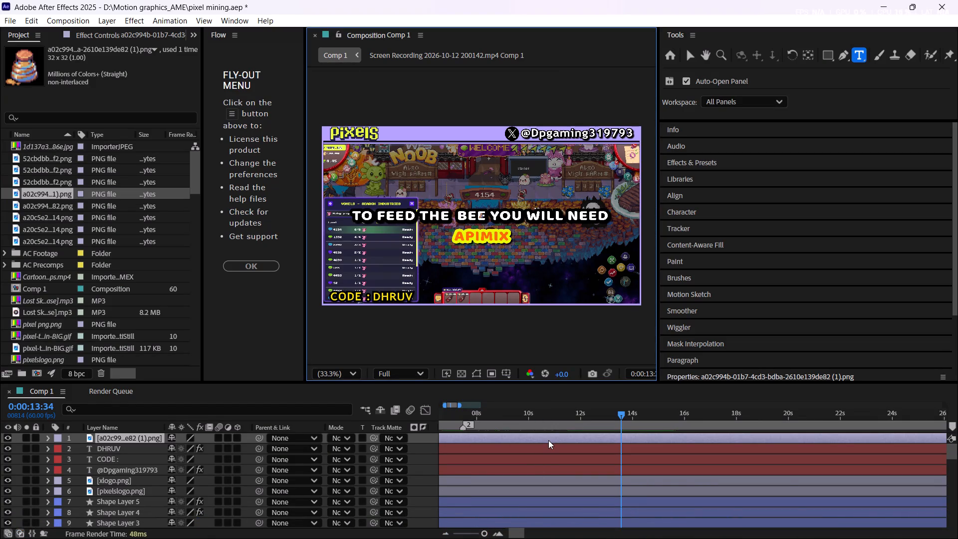
Scale the Apimix image layer up to 688%.
{"action": "left_click", "coordinate": [548, 440]}
{"action": "key", "text": "s"}
{"action": "left_click_drag", "start_coordinate": [206, 448], "coordinate": [271, 440]}
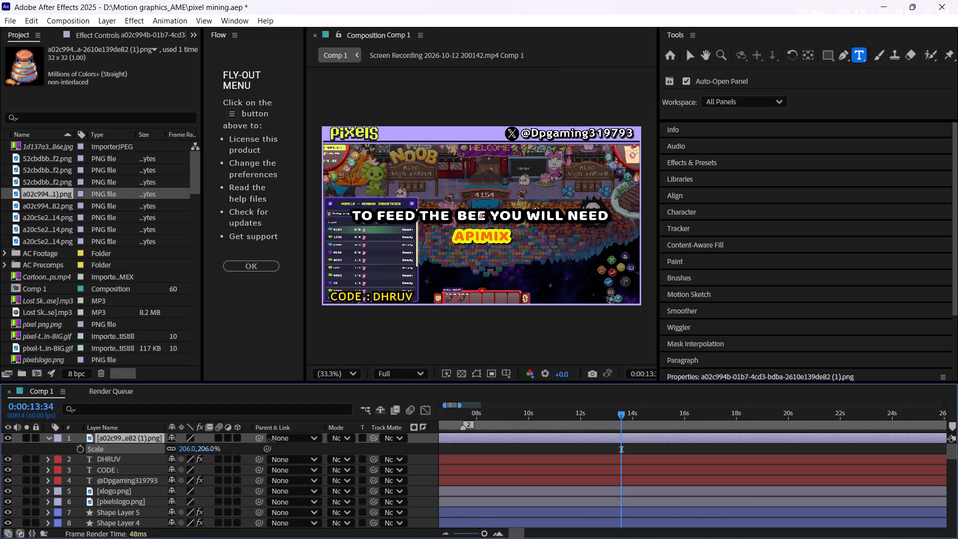
{"action": "left_click_drag", "start_coordinate": [271, 440], "coordinate": [516, 392]}
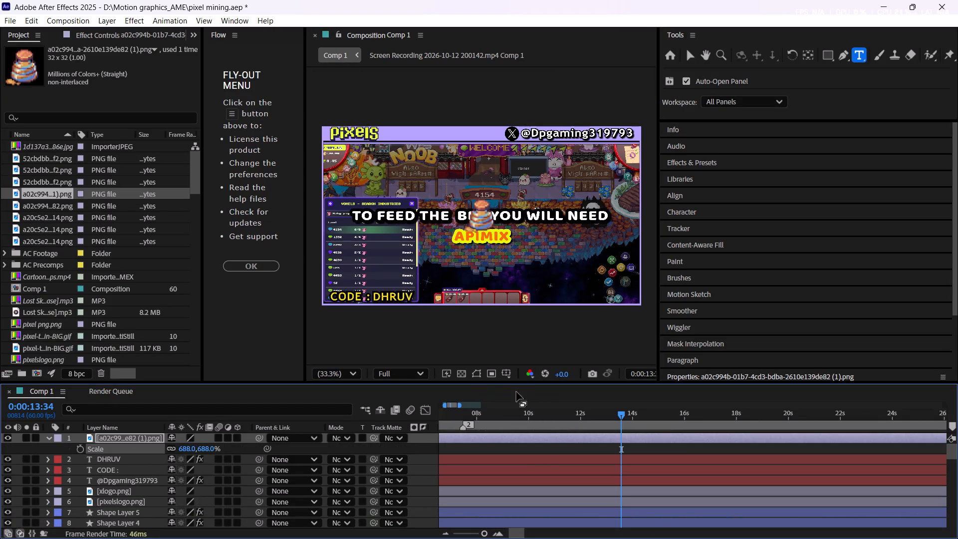
Move the Apimix image directly below the APIMIX caption, to position 960, 825.
{"action": "key", "text": "p"}
{"action": "left_click_drag", "start_coordinate": [193, 448], "coordinate": [425, 397]}
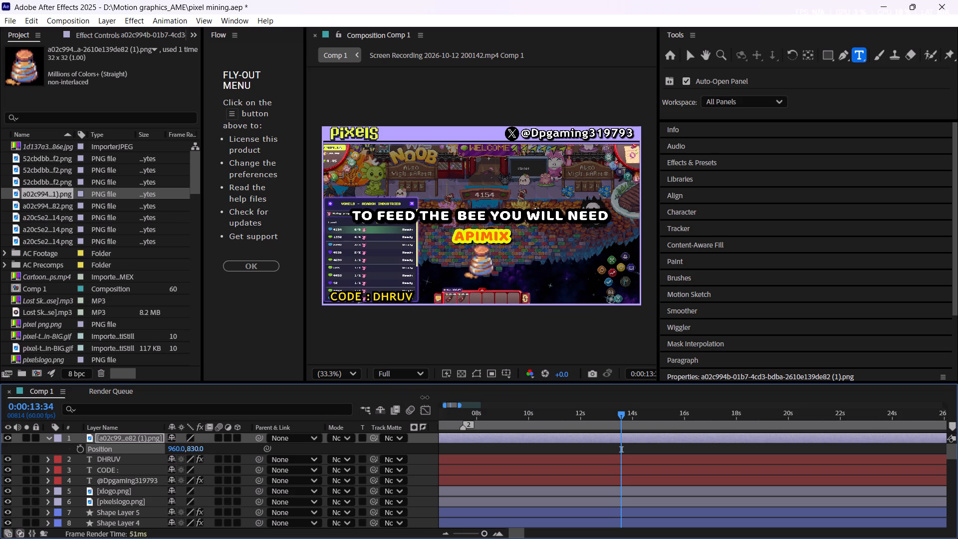
{"action": "left_click_drag", "start_coordinate": [425, 397], "coordinate": [423, 395]}
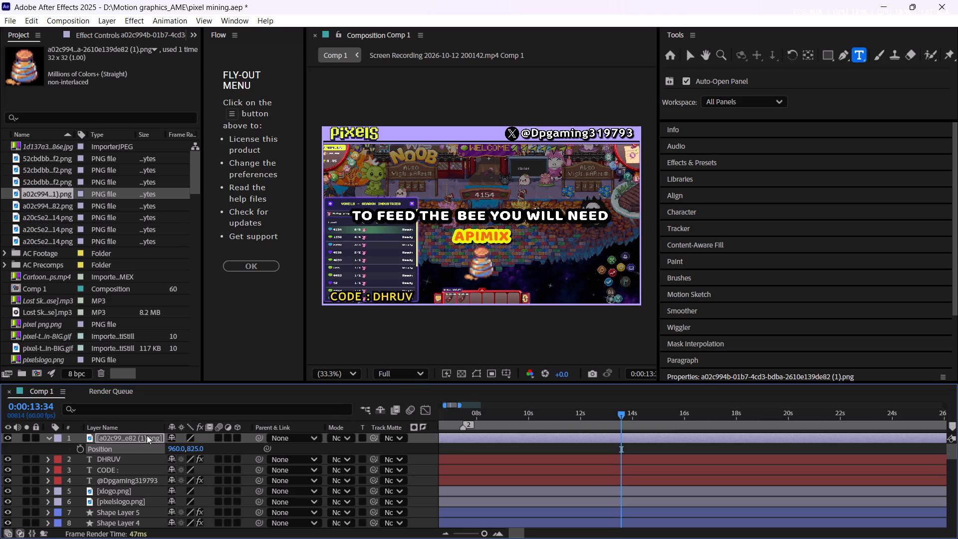
{"action": "left_click", "coordinate": [146, 439]}
{"action": "key", "text": "p"}
Reorder the Apimix image layer to sit directly beneath the APIMIX text layer, dismissing the Discord notification.
{"action": "left_click", "coordinate": [137, 437]}
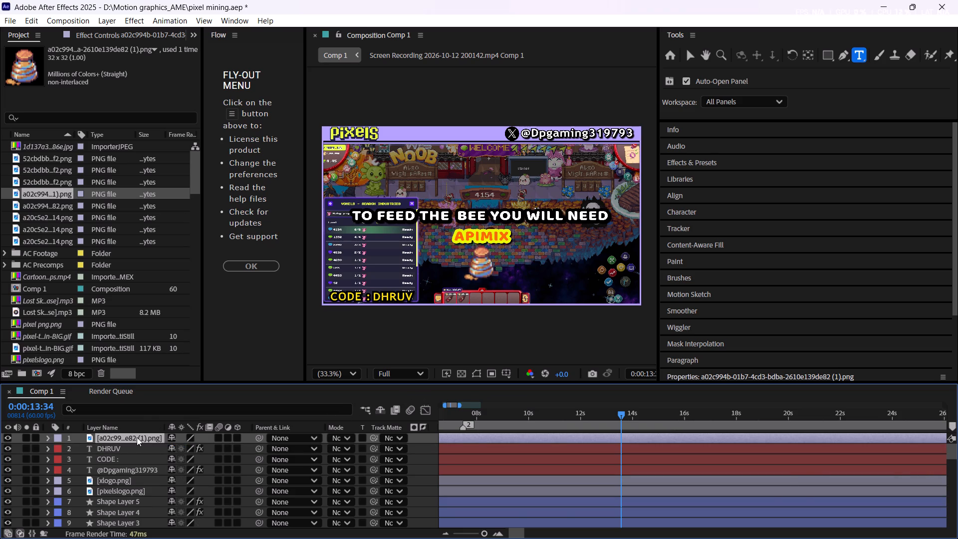
{"action": "scroll", "coordinate": [582, 467], "scroll_direction": "down", "scroll_amount": 4, "text": "alt"}
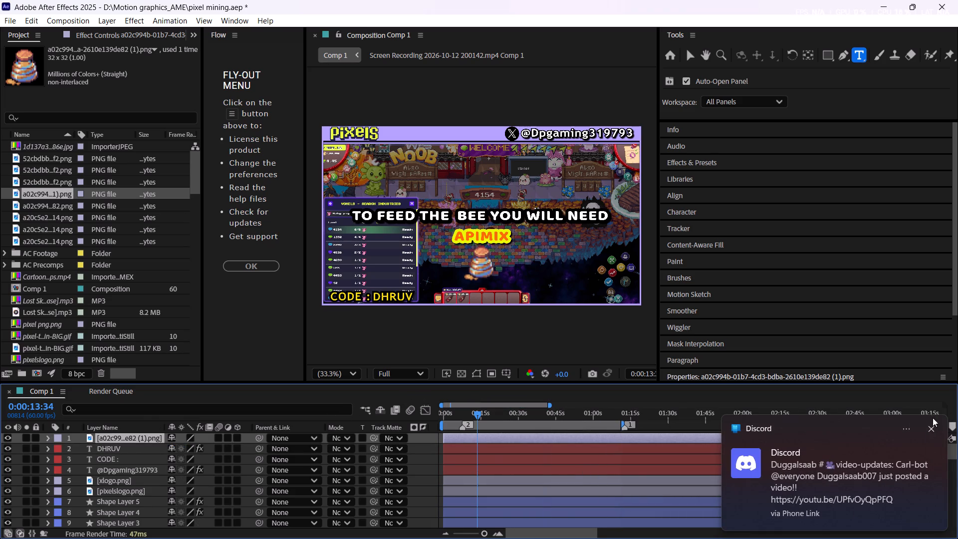
{"action": "left_click", "coordinate": [930, 432]}
{"action": "left_click_drag", "start_coordinate": [135, 437], "coordinate": [134, 509]}
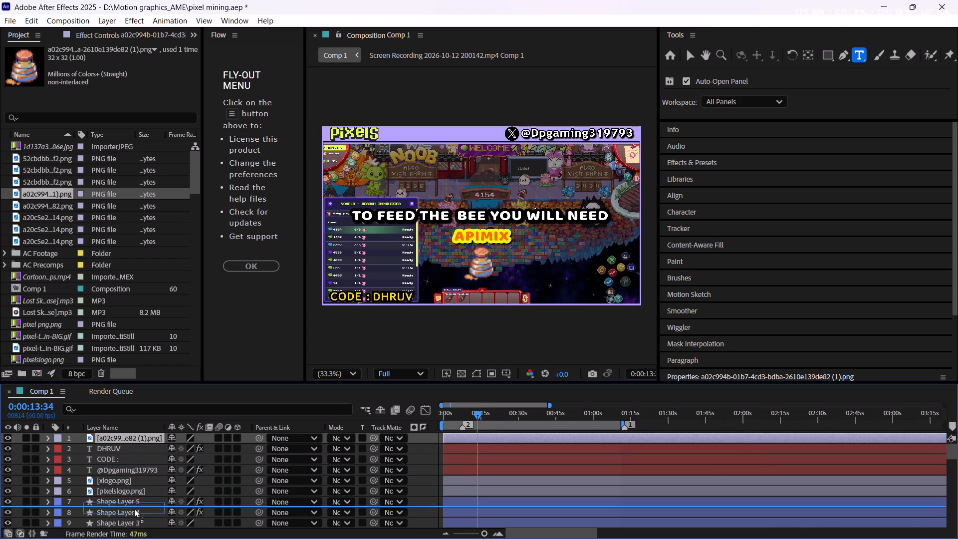
{"action": "left_click_drag", "start_coordinate": [134, 509], "coordinate": [169, 451]}
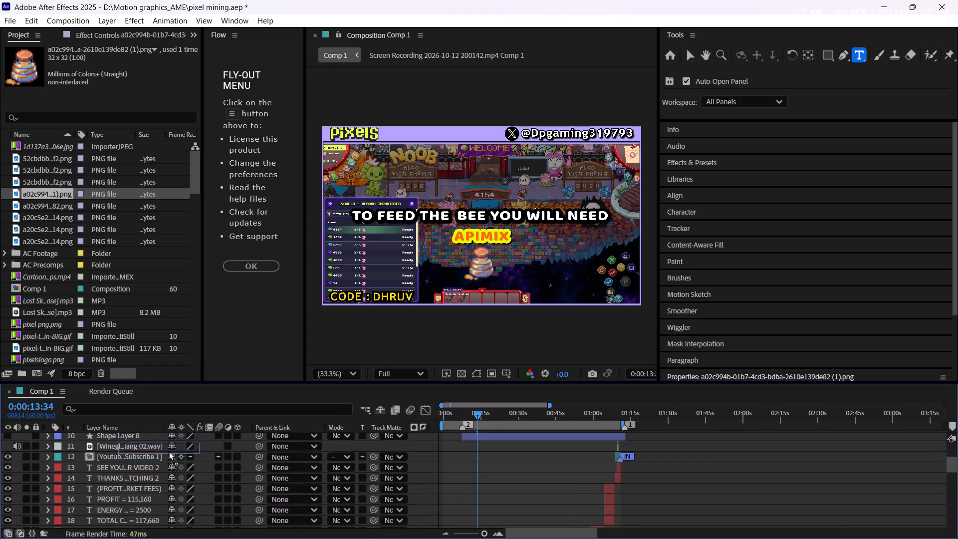
{"action": "left_click_drag", "start_coordinate": [169, 451], "coordinate": [143, 525]}
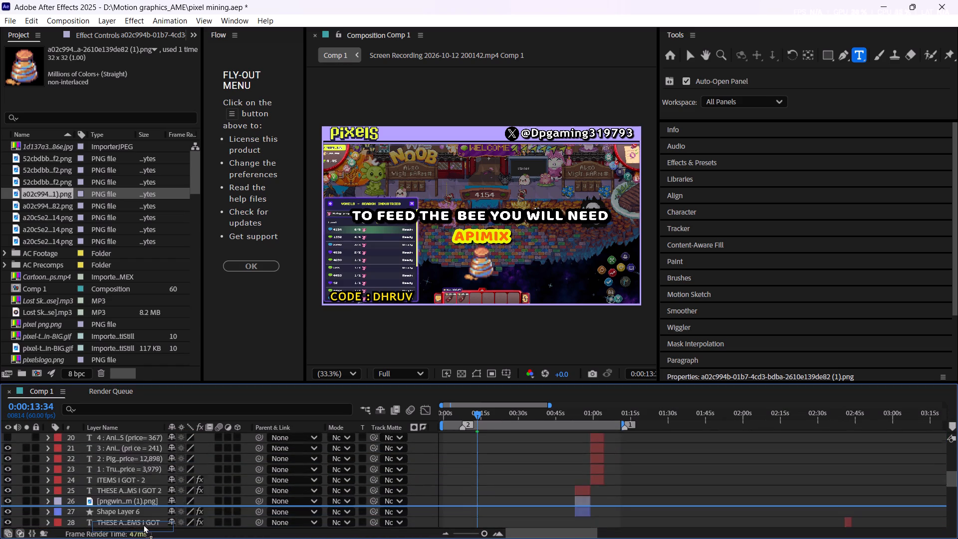
{"action": "left_click_drag", "start_coordinate": [143, 525], "coordinate": [153, 501]}
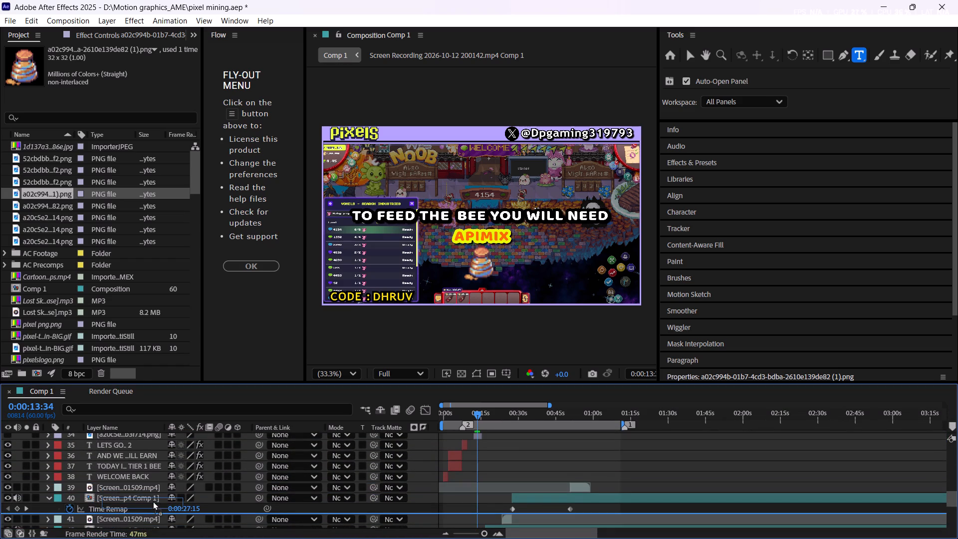
{"action": "left_click_drag", "start_coordinate": [153, 501], "coordinate": [162, 516]}
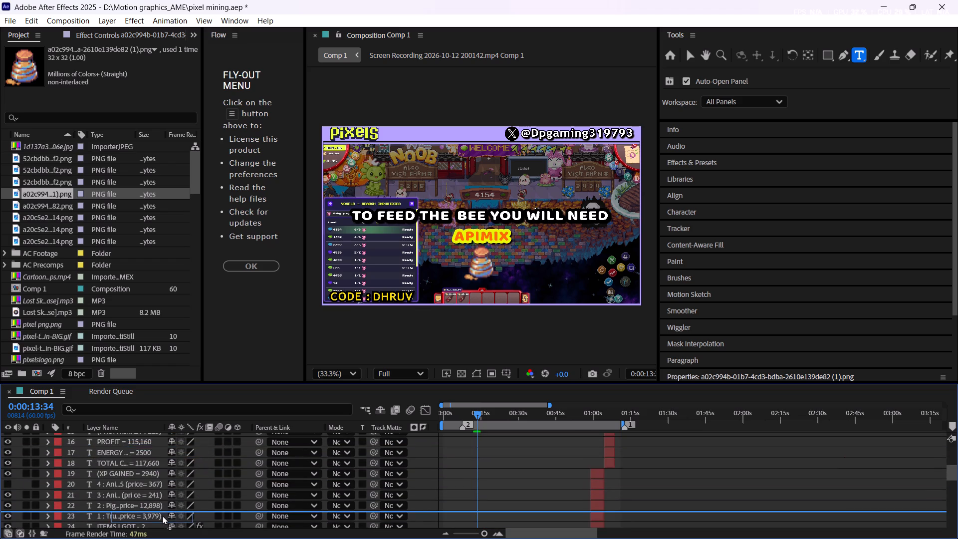
{"action": "left_click_drag", "start_coordinate": [162, 516], "coordinate": [162, 519]}
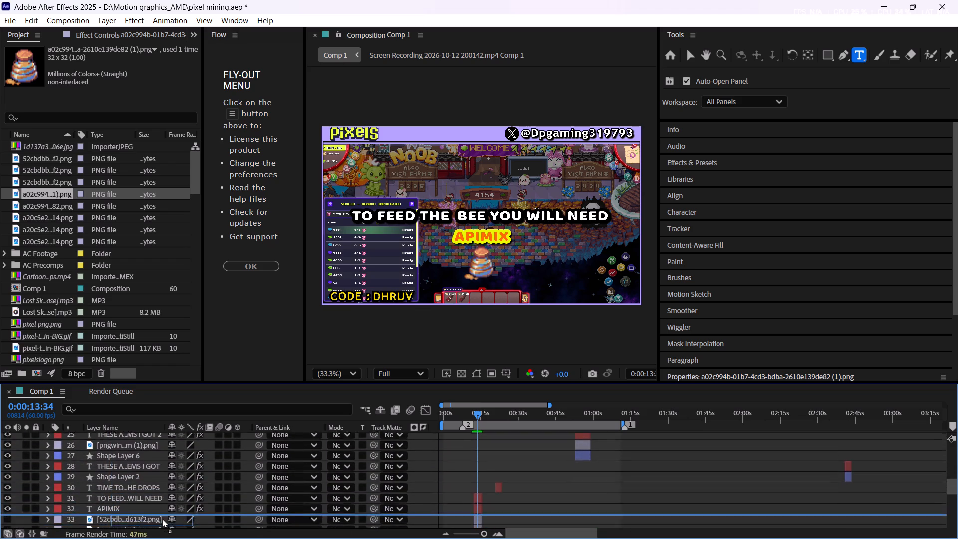
{"action": "left_click_drag", "start_coordinate": [162, 519], "coordinate": [165, 504]}
Split the Apimix image layer at the APIMIX caption's start, 0:00:12:16, and delete the earlier piece.
{"action": "scroll", "coordinate": [462, 492], "scroll_direction": "up", "scroll_amount": 3, "text": "alt"}
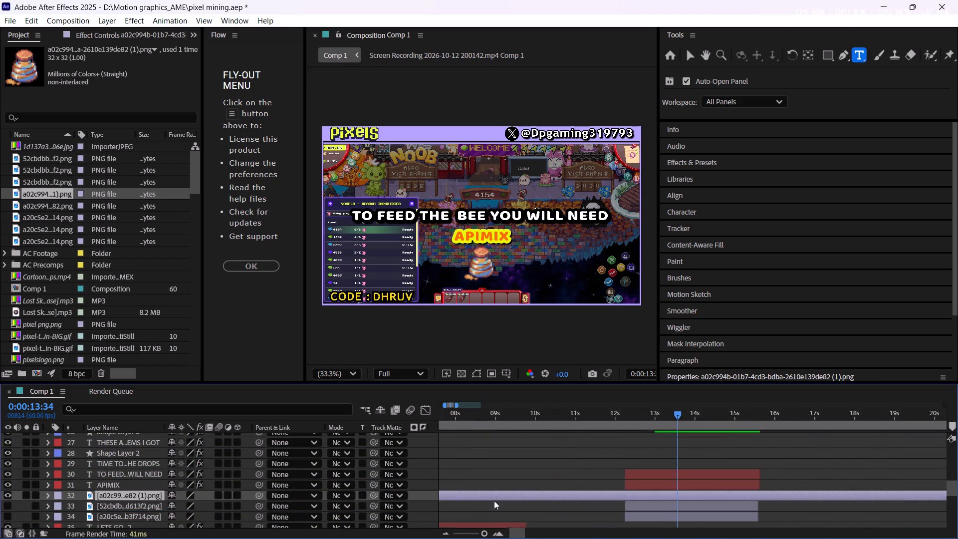
{"action": "scroll", "coordinate": [494, 501], "scroll_direction": "up", "scroll_amount": 2, "text": "alt"}
{"action": "scroll", "coordinate": [777, 476], "scroll_direction": "down", "scroll_amount": 1}
{"action": "scroll", "coordinate": [741, 477], "scroll_direction": "up", "scroll_amount": 1, "text": "alt"}
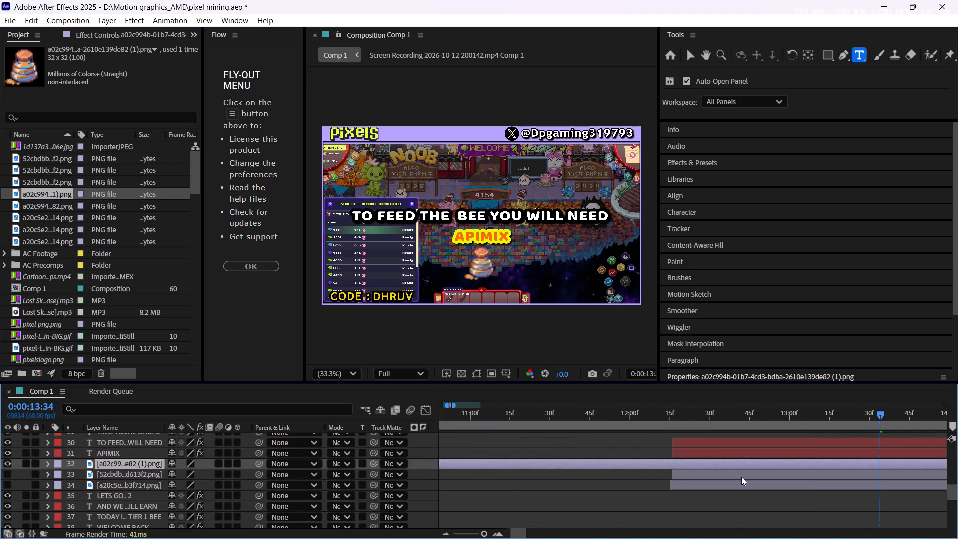
{"action": "left_click", "coordinate": [692, 451]}
{"action": "key", "text": "i"}
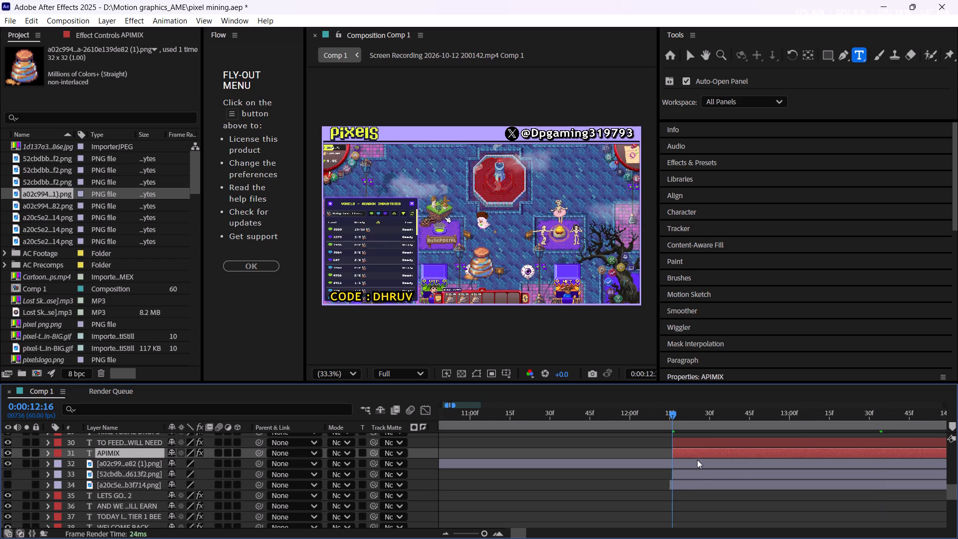
{"action": "left_click", "coordinate": [679, 466]}
{"action": "key", "text": "ctrl+shift+d"}
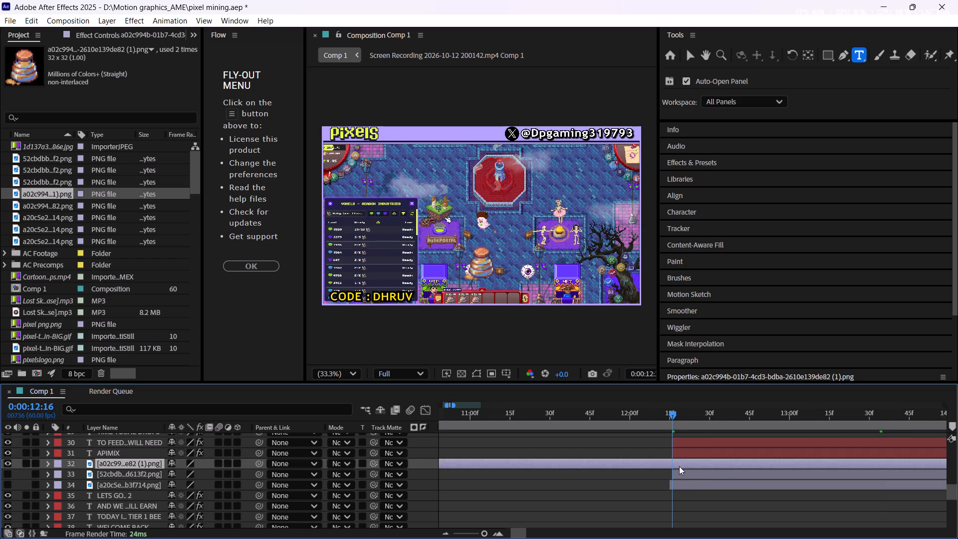
{"action": "left_click", "coordinate": [667, 472]}
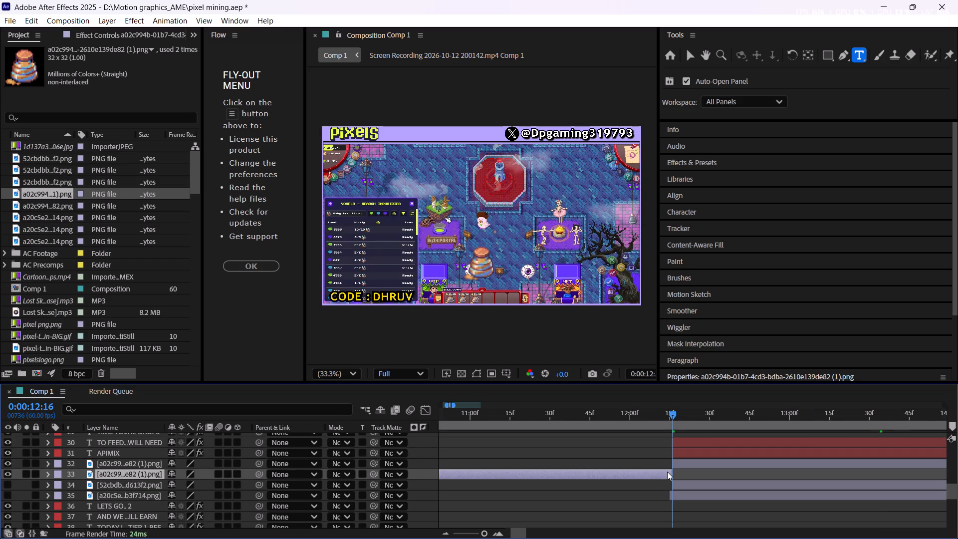
{"action": "key", "text": "BackSpace"}
Split the Apimix image layer at the APIMIX caption's end, 0:00:15:38, and delete the later piece.
{"action": "scroll", "coordinate": [690, 468], "scroll_direction": "down", "scroll_amount": 1, "text": "alt"}
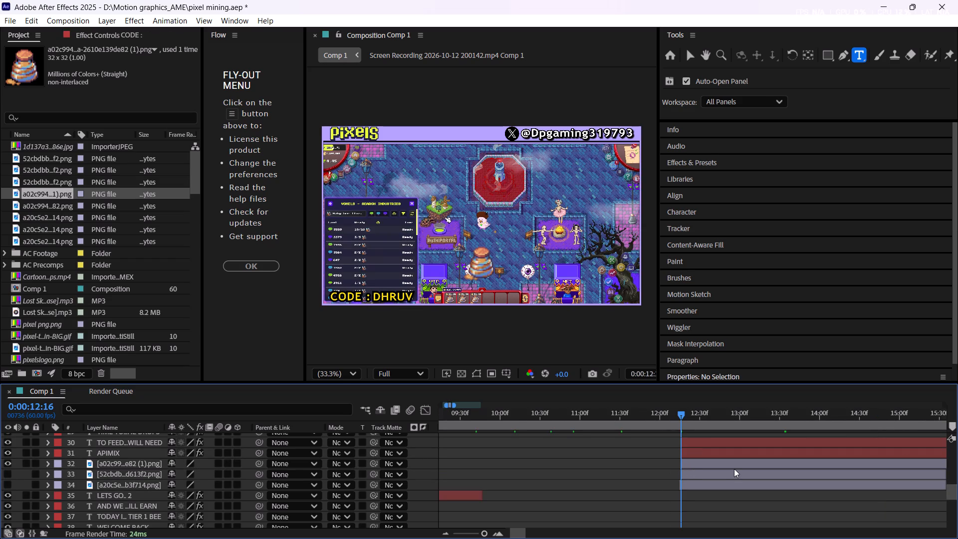
{"action": "scroll", "coordinate": [737, 468], "scroll_direction": "down", "scroll_amount": 1}
{"action": "scroll", "coordinate": [737, 468], "scroll_direction": "down", "scroll_amount": 1, "text": "alt"}
{"action": "scroll", "coordinate": [853, 483], "scroll_direction": "up", "scroll_amount": 1}
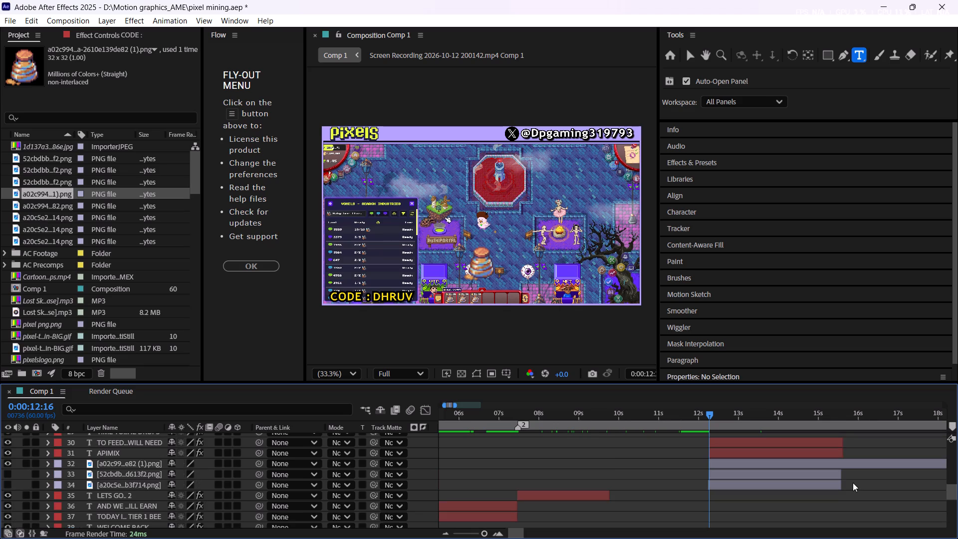
{"action": "left_click", "coordinate": [834, 455]}
{"action": "key", "text": "o"}
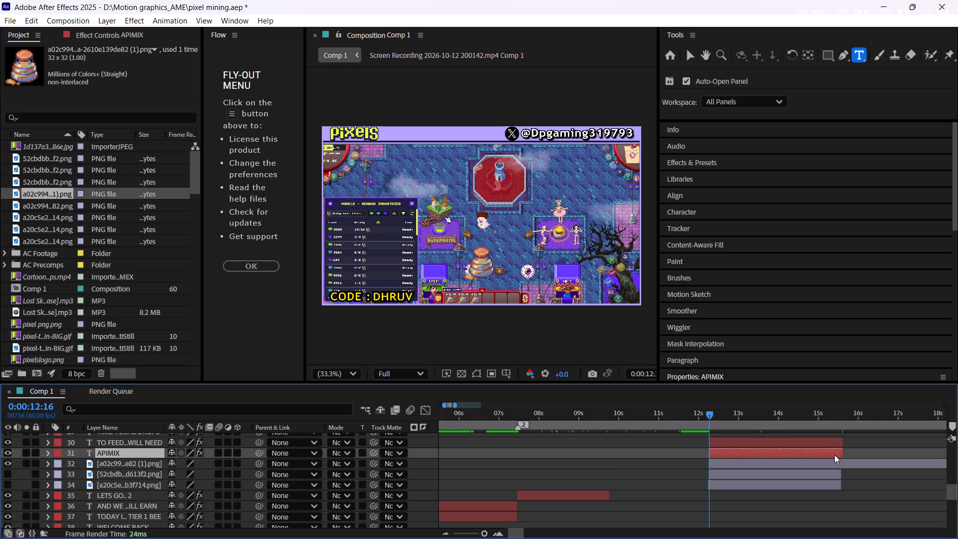
{"action": "scroll", "coordinate": [842, 458], "scroll_direction": "up", "scroll_amount": 5, "text": "alt"}
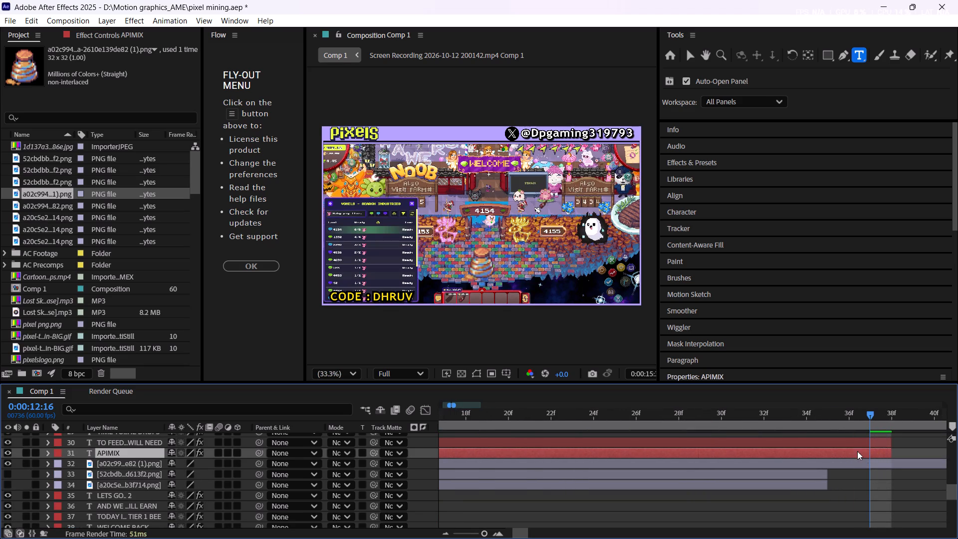
{"action": "scroll", "coordinate": [887, 471], "scroll_direction": "up", "scroll_amount": 2}
{"action": "scroll", "coordinate": [883, 468], "scroll_direction": "down", "scroll_amount": 2, "text": "alt"}
{"action": "scroll", "coordinate": [878, 465], "scroll_direction": "down", "scroll_amount": 2}
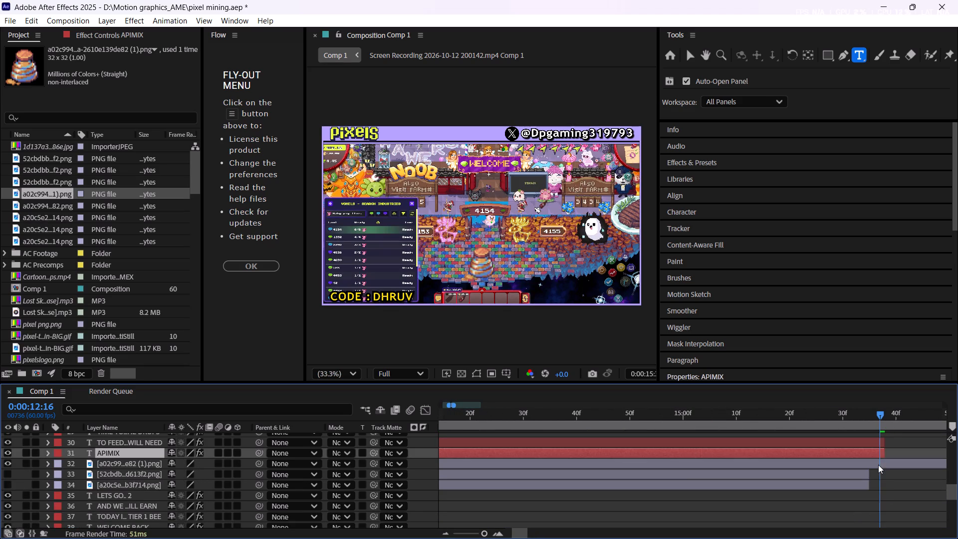
{"action": "left_click_drag", "start_coordinate": [877, 412], "coordinate": [884, 417]}
{"action": "left_click", "coordinate": [875, 465]}
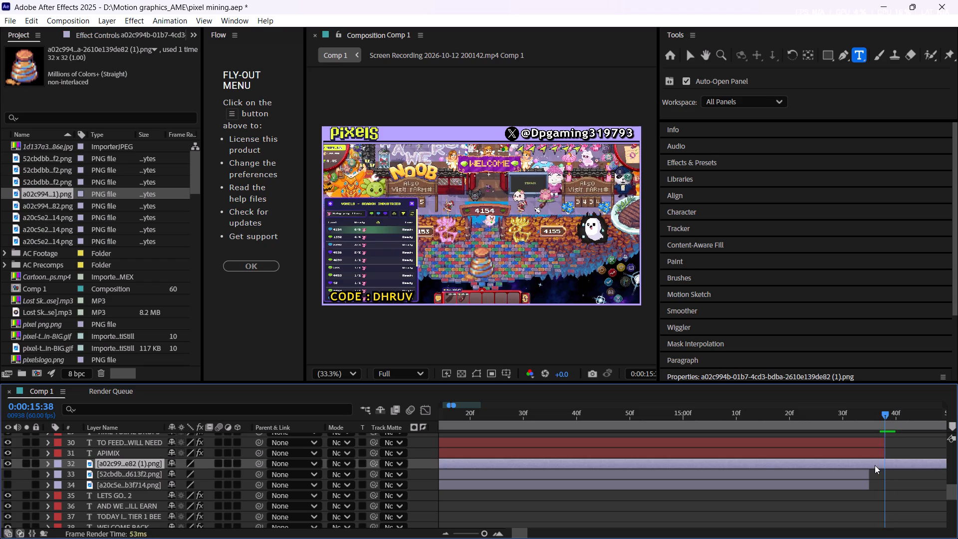
{"action": "key", "text": "ctrl+shift+d"}
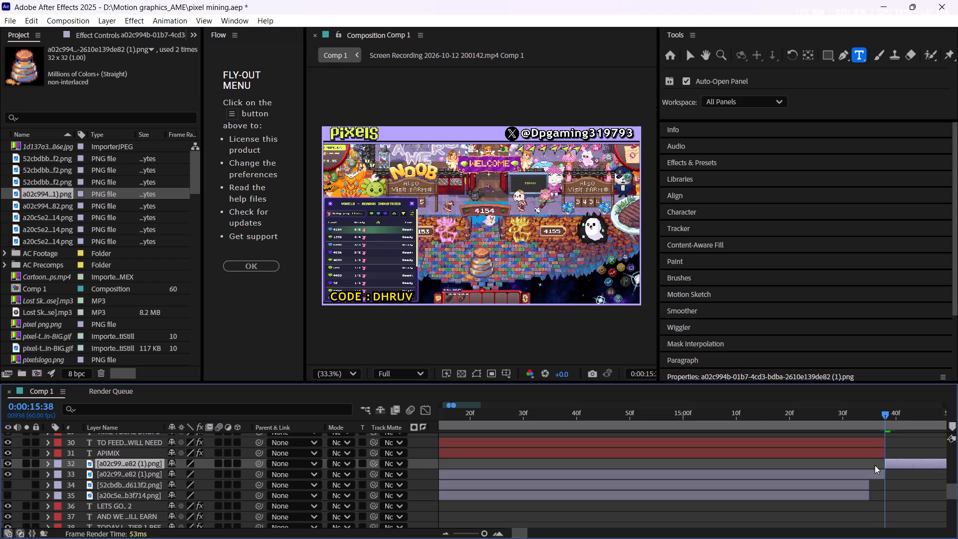
{"action": "key", "text": "BackSpace"}
{"action": "left_click", "coordinate": [875, 465]}
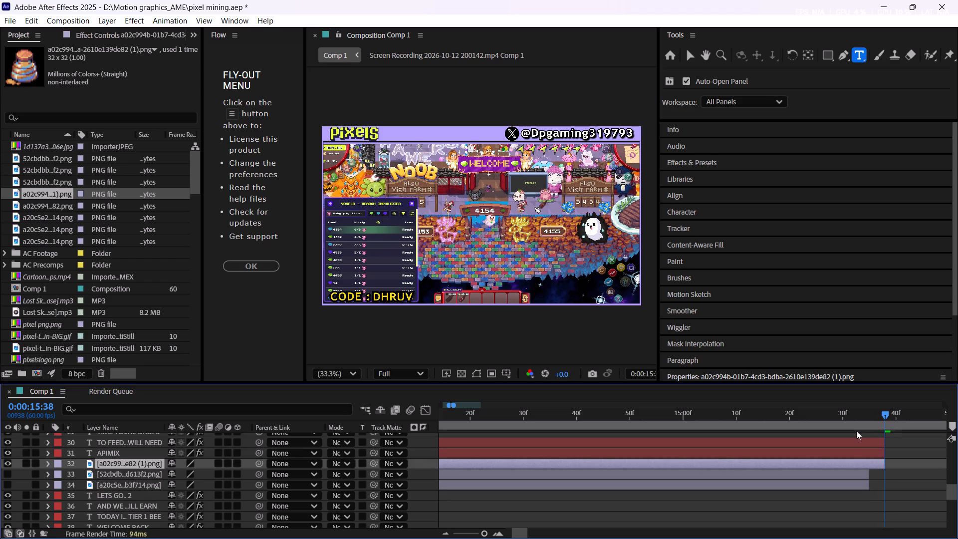
Copy the APIMIX caption's opacity keyframes onto the Apimix image layer from 0:00:12:16, check the fade-in, and collapse the caption's properties.
{"action": "left_click_drag", "start_coordinate": [867, 412], "coordinate": [789, 416]}
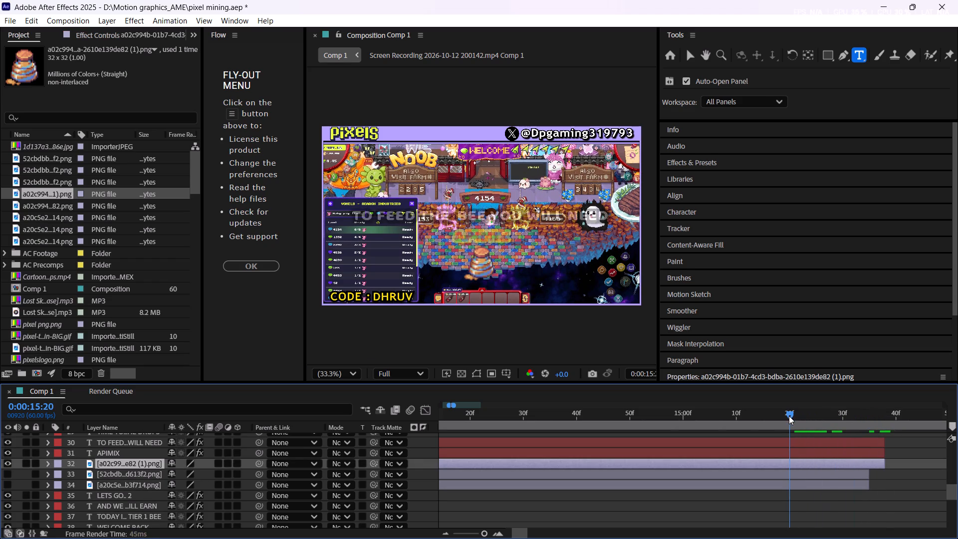
{"action": "left_click_drag", "start_coordinate": [789, 416], "coordinate": [642, 417]}
{"action": "left_click", "coordinate": [634, 451]}
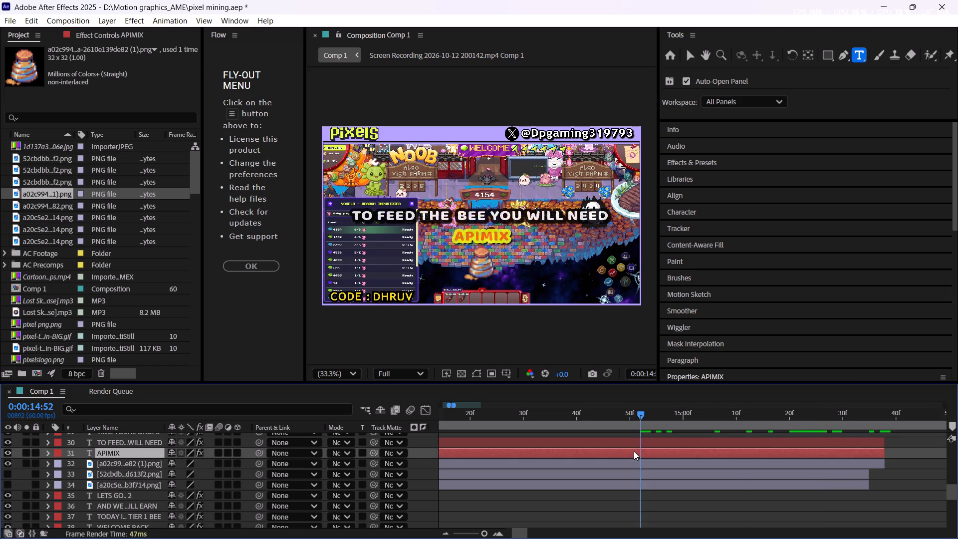
{"action": "key", "text": "u"}
{"action": "left_click", "coordinate": [125, 466]}
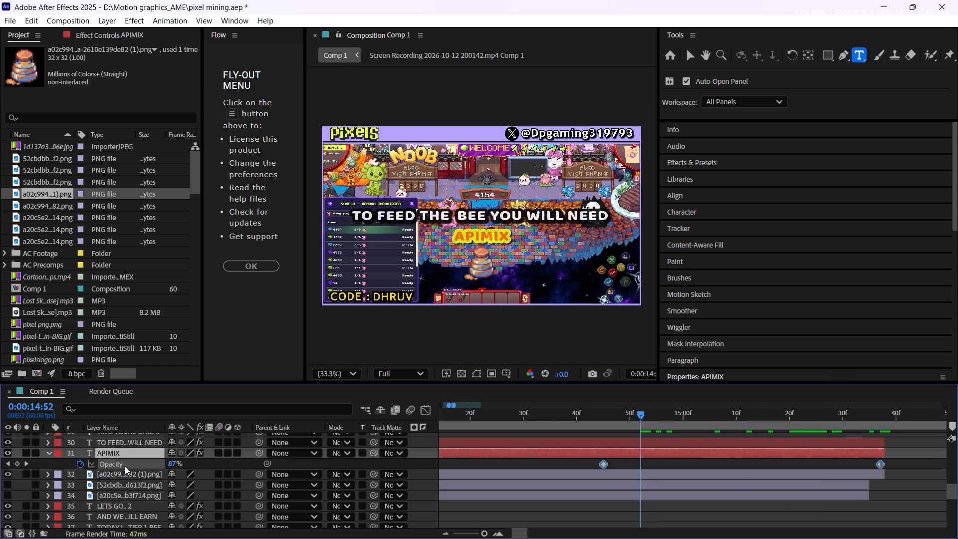
{"action": "key", "text": "ctrl+c"}
{"action": "left_click", "coordinate": [534, 477]}
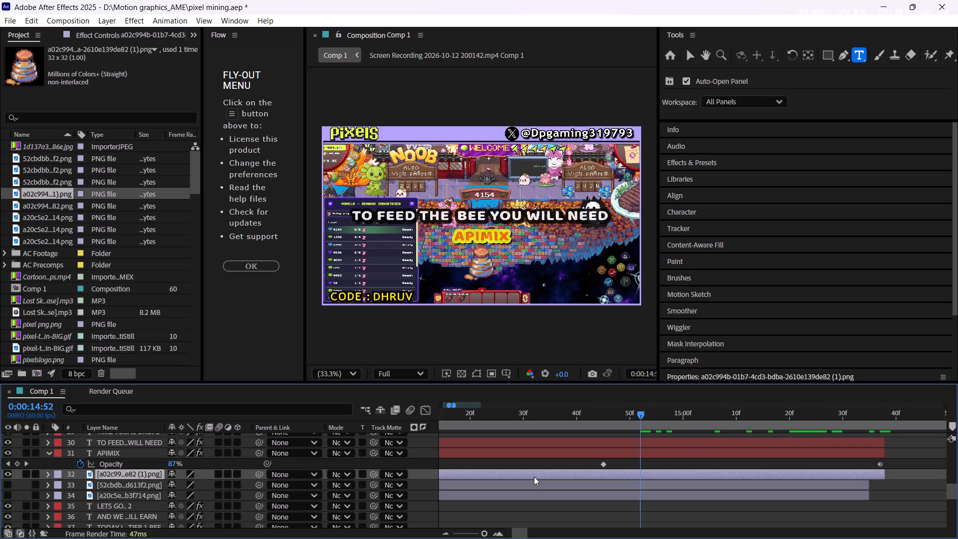
{"action": "key", "text": "i"}
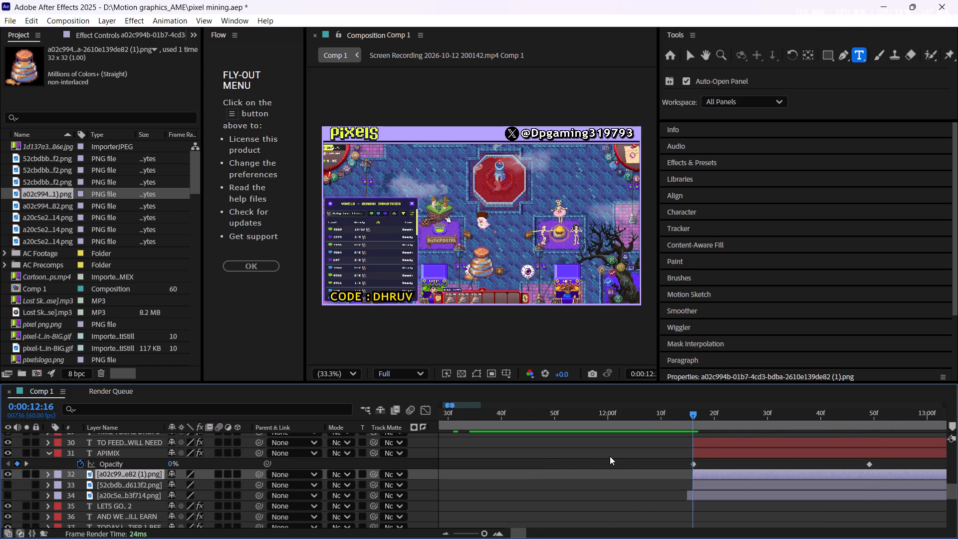
{"action": "key", "text": "ctrl+v"}
{"action": "left_click_drag", "start_coordinate": [703, 411], "coordinate": [821, 428]}
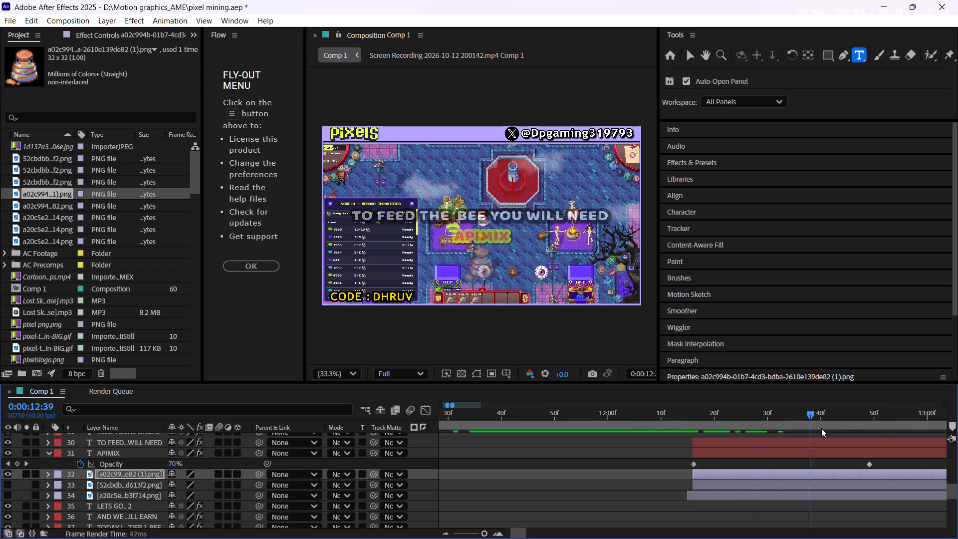
{"action": "left_click_drag", "start_coordinate": [821, 428], "coordinate": [933, 430]}
{"action": "scroll", "coordinate": [889, 465], "scroll_direction": "down", "scroll_amount": 3, "text": "alt"}
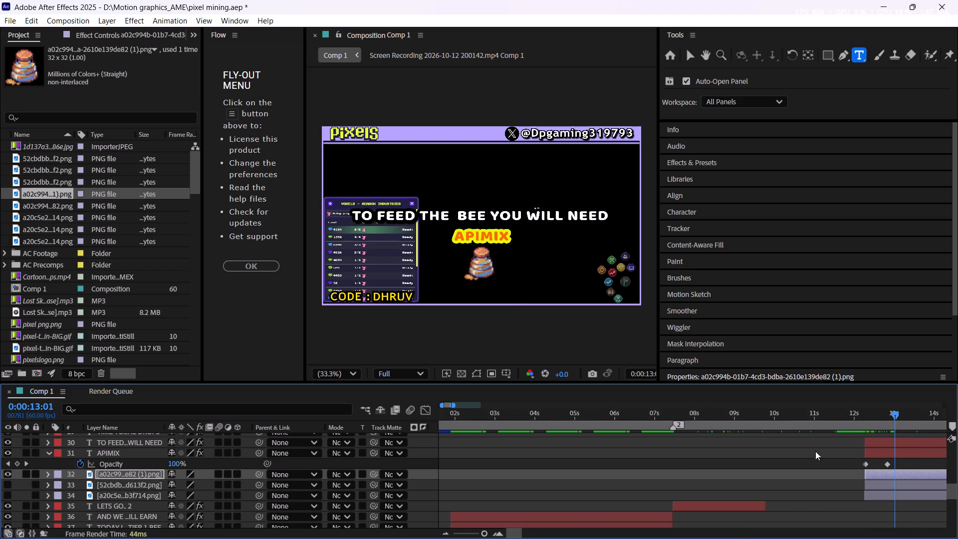
{"action": "left_click", "coordinate": [883, 454]}
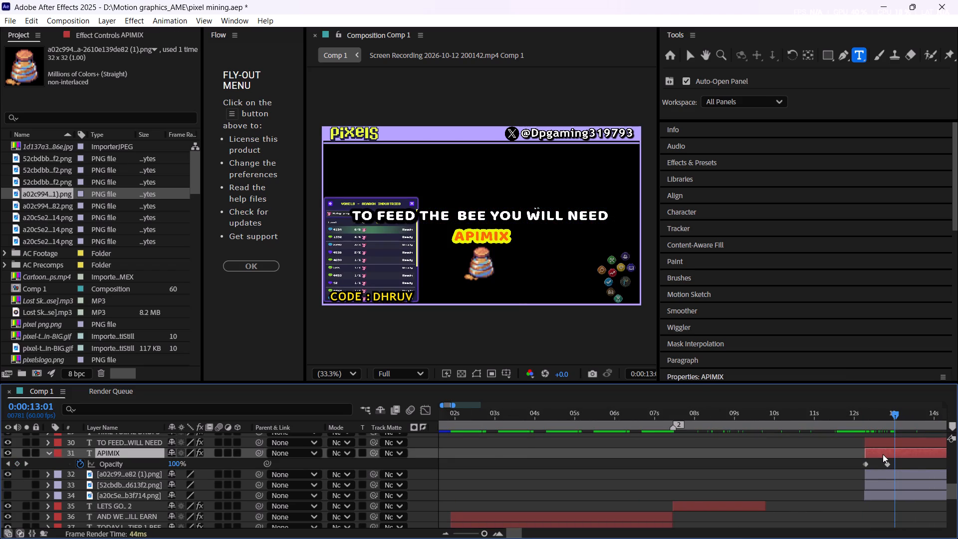
{"action": "type", "text": "tt"}
{"action": "left_click", "coordinate": [929, 450]}
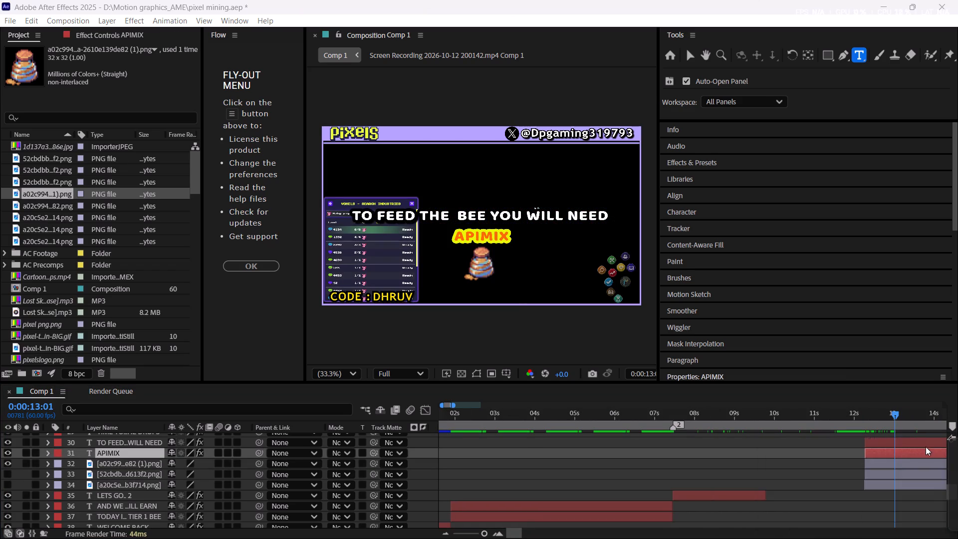
{"action": "scroll", "coordinate": [872, 462], "scroll_direction": "down", "scroll_amount": 3, "text": "alt"}
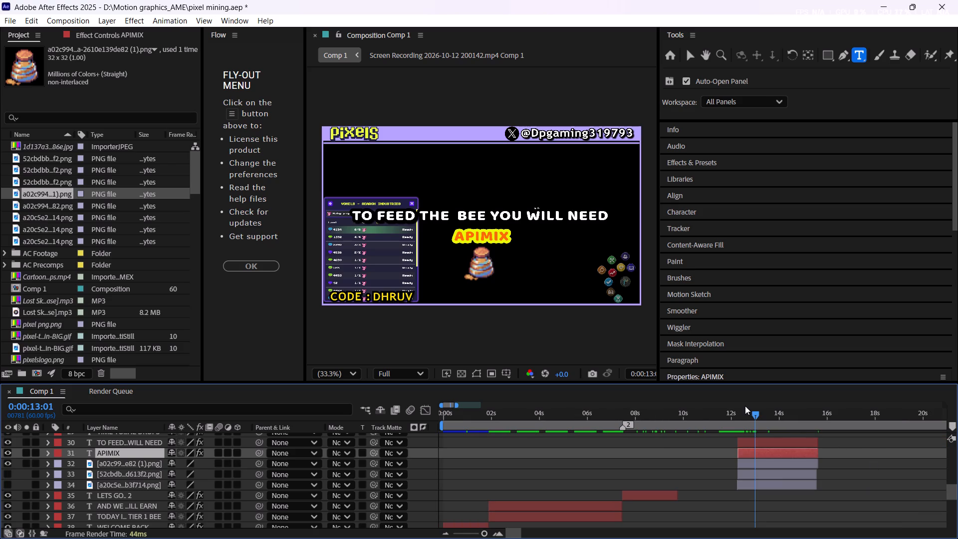
{"action": "left_click_drag", "start_coordinate": [738, 411], "coordinate": [740, 413]}
{"action": "left_click_drag", "start_coordinate": [740, 413], "coordinate": [625, 452]}
{"action": "scroll", "coordinate": [633, 464], "scroll_direction": "down", "scroll_amount": 6}
{"action": "scroll", "coordinate": [633, 464], "scroll_direction": "up", "scroll_amount": 2}
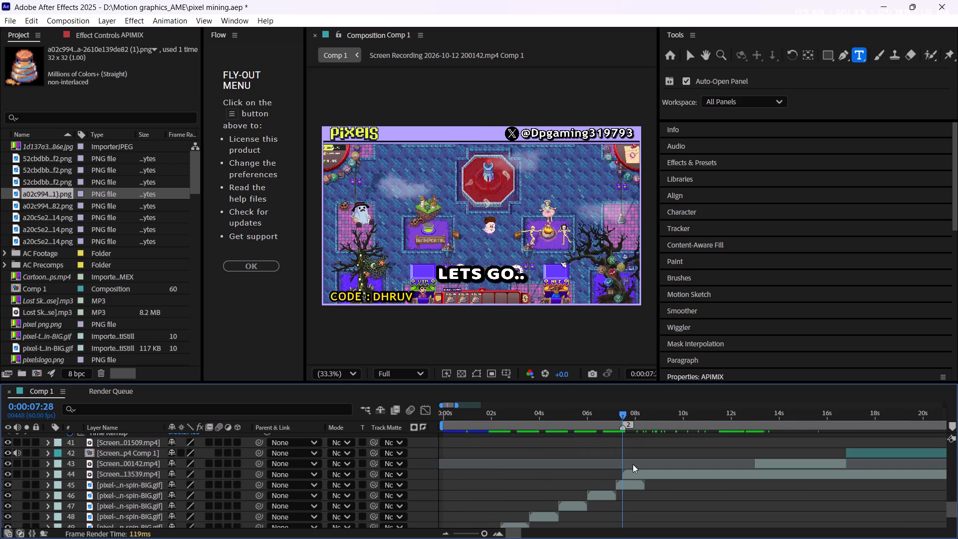
{"action": "scroll", "coordinate": [632, 465], "scroll_direction": "down", "scroll_amount": 1, "text": "alt"}
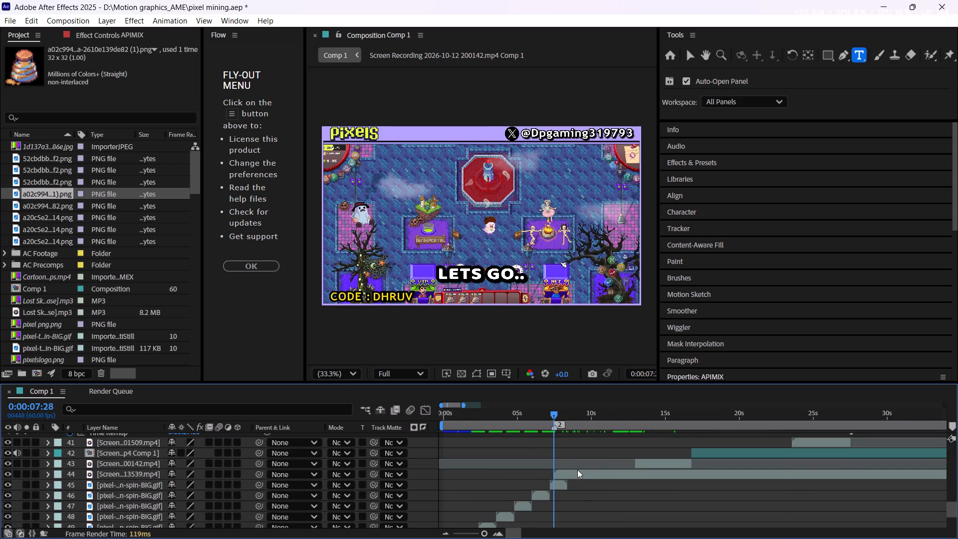
{"action": "left_click", "coordinate": [577, 470]}
{"action": "left_click_drag", "start_coordinate": [553, 414], "coordinate": [581, 420]}
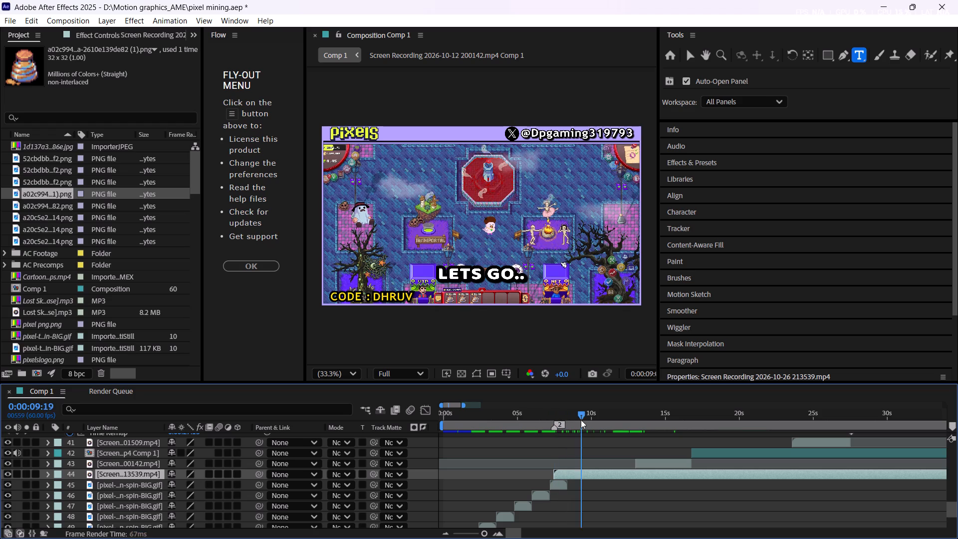
{"action": "left_click_drag", "start_coordinate": [581, 420], "coordinate": [647, 437]}
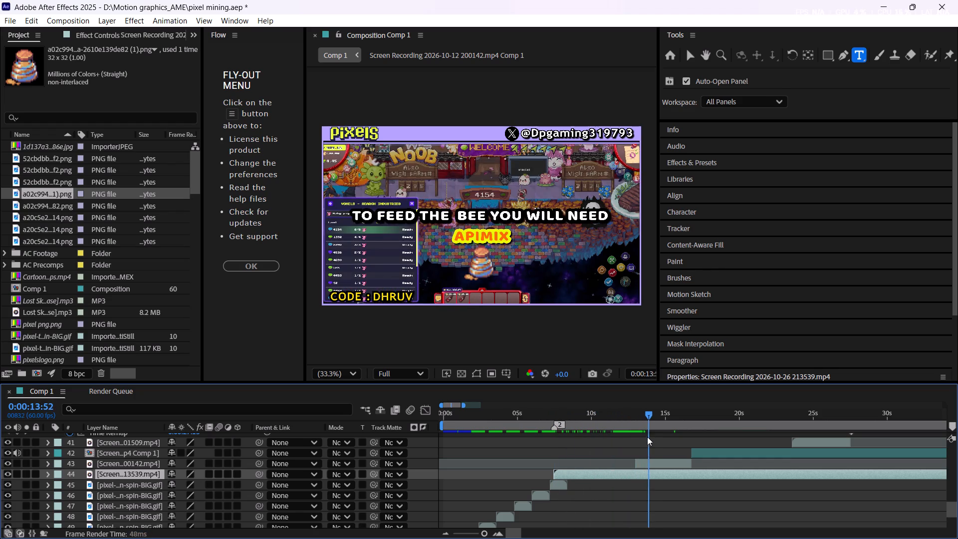
{"action": "left_click_drag", "start_coordinate": [647, 437], "coordinate": [668, 440]}
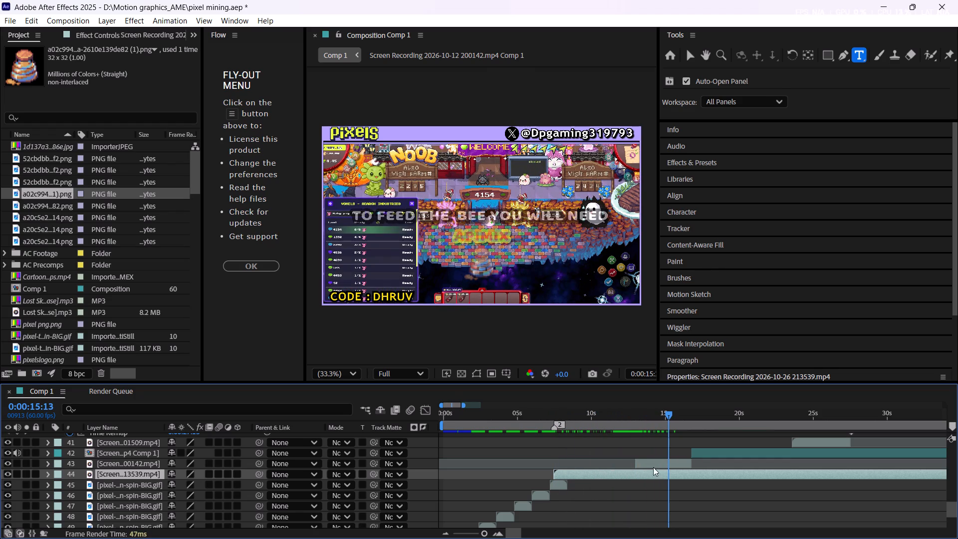
{"action": "left_click", "coordinate": [652, 466]}
{"action": "key", "text": "BackSpace"}
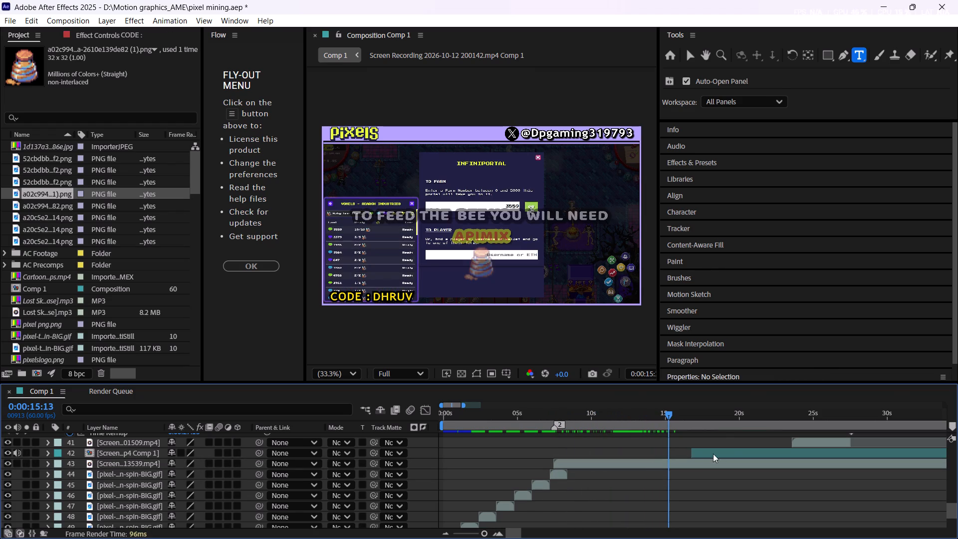
{"action": "left_click", "coordinate": [727, 457]}
{"action": "key", "text": "BackSpace"}
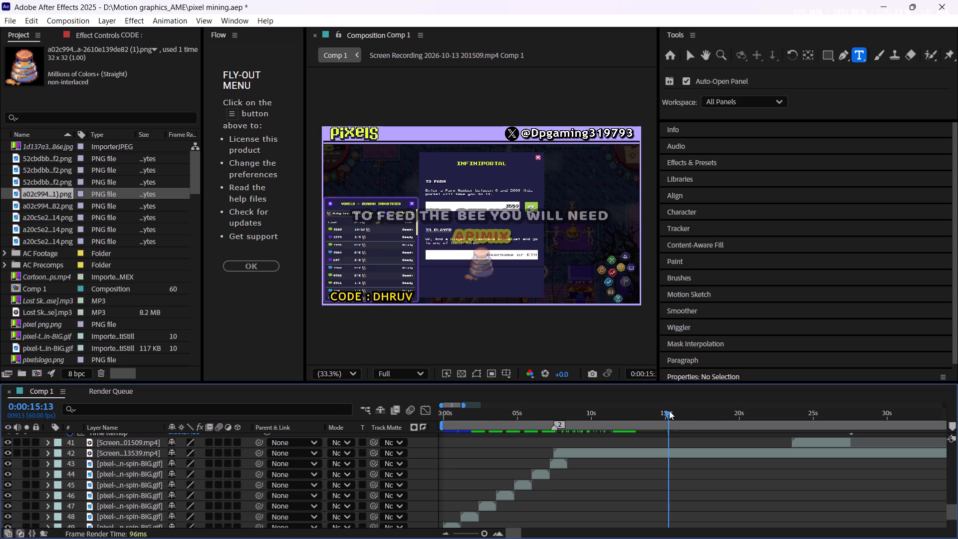
{"action": "left_click_drag", "start_coordinate": [669, 411], "coordinate": [677, 441]}
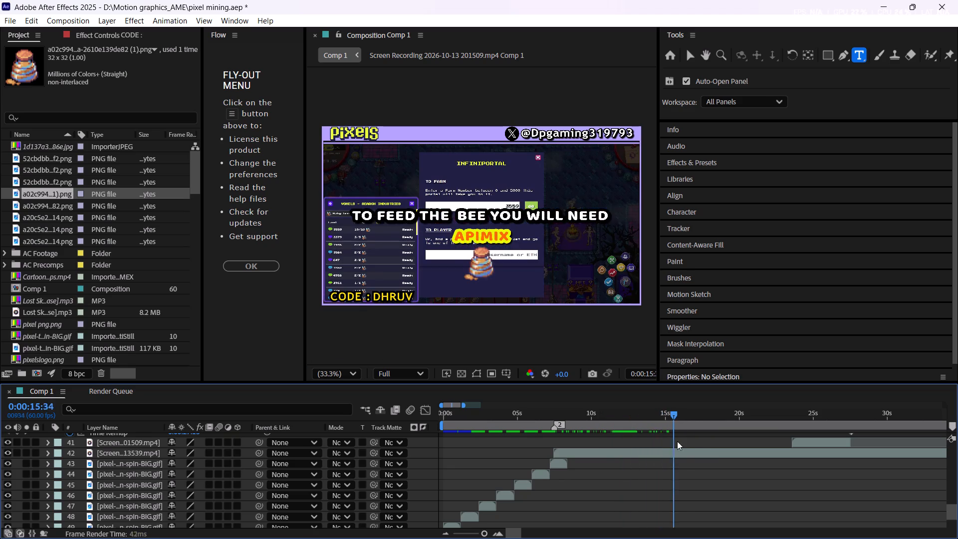
{"action": "left_click_drag", "start_coordinate": [677, 441], "coordinate": [687, 445]}
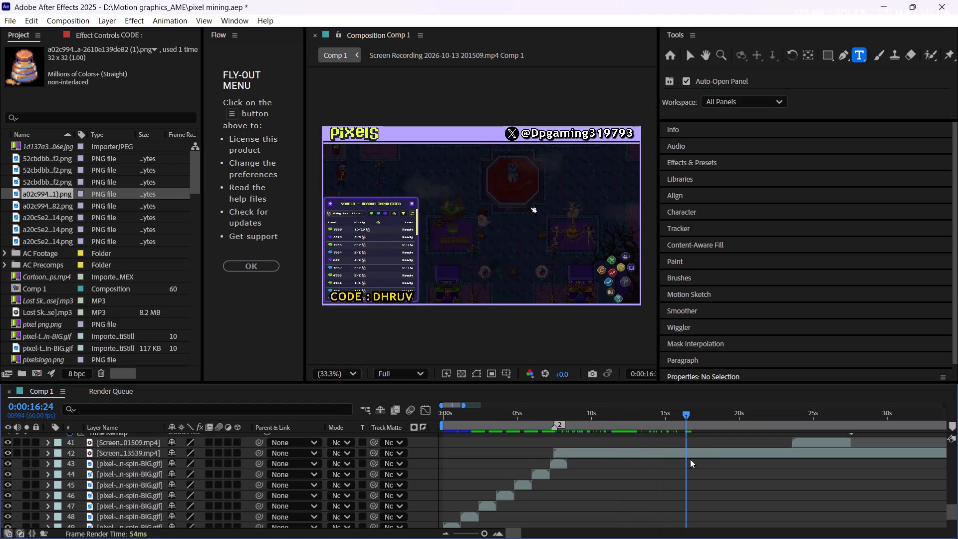
{"action": "key", "text": "space"}
{"action": "key", "text": "space"}
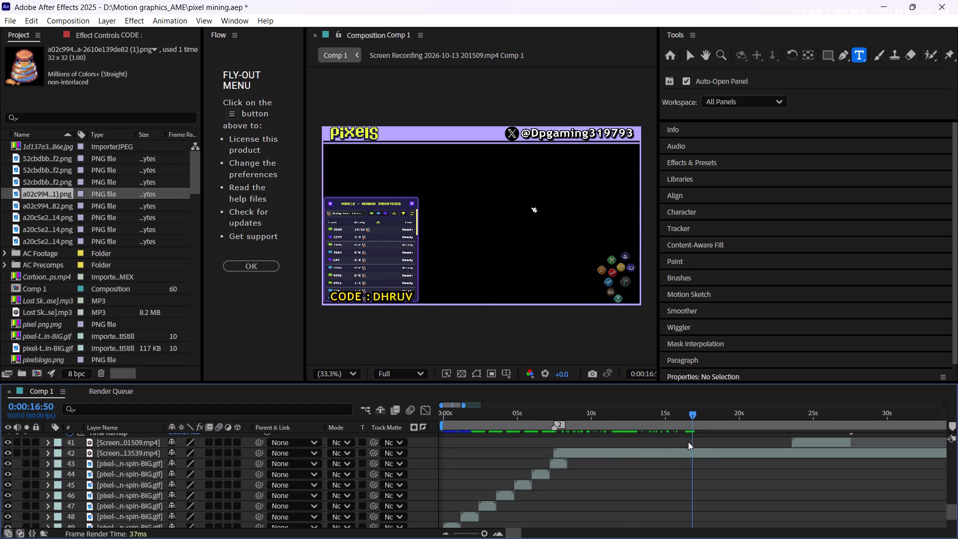
{"action": "left_click", "coordinate": [687, 455]}
{"action": "key", "text": "ctrl+shift+d"}
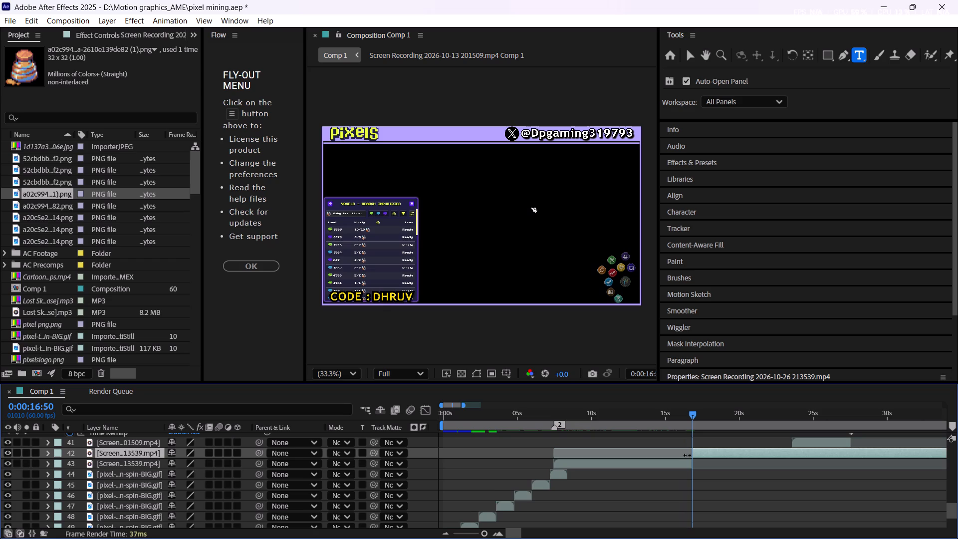
Slide the later recording piece about 5 seconds earlier, split it again at 0:00:16:50, and delete the overlapping part before the split.
{"action": "left_click_drag", "start_coordinate": [722, 455], "coordinate": [703, 454]}
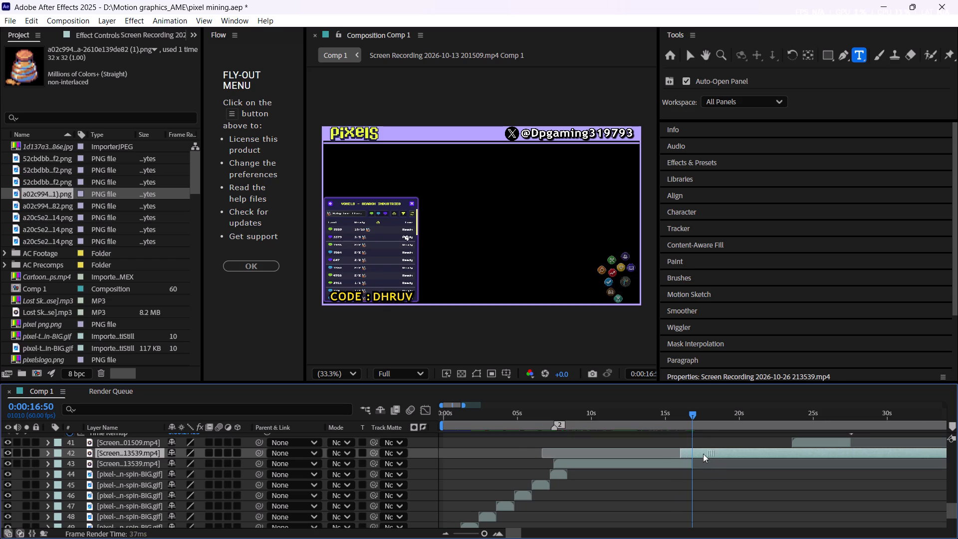
{"action": "left_click_drag", "start_coordinate": [703, 454], "coordinate": [639, 462]}
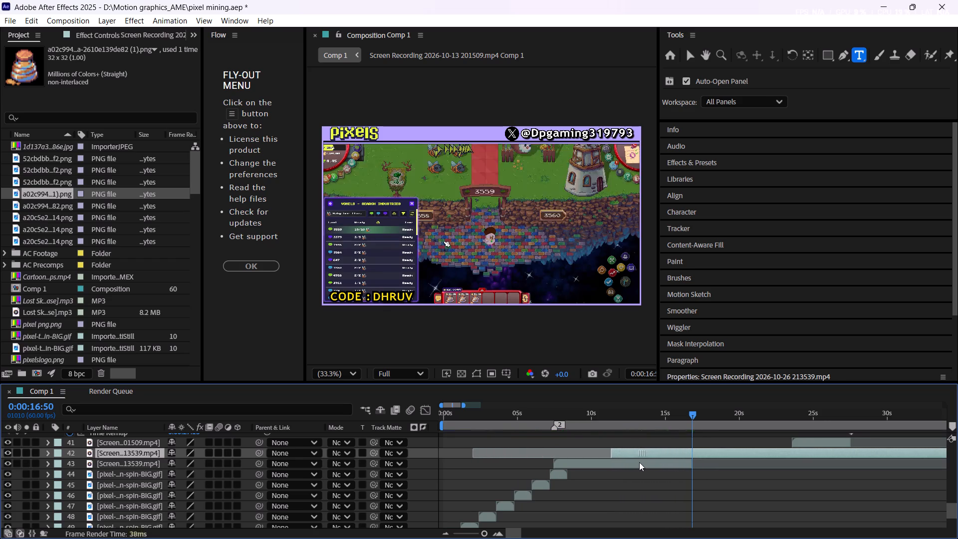
{"action": "left_click_drag", "start_coordinate": [639, 462], "coordinate": [648, 464]}
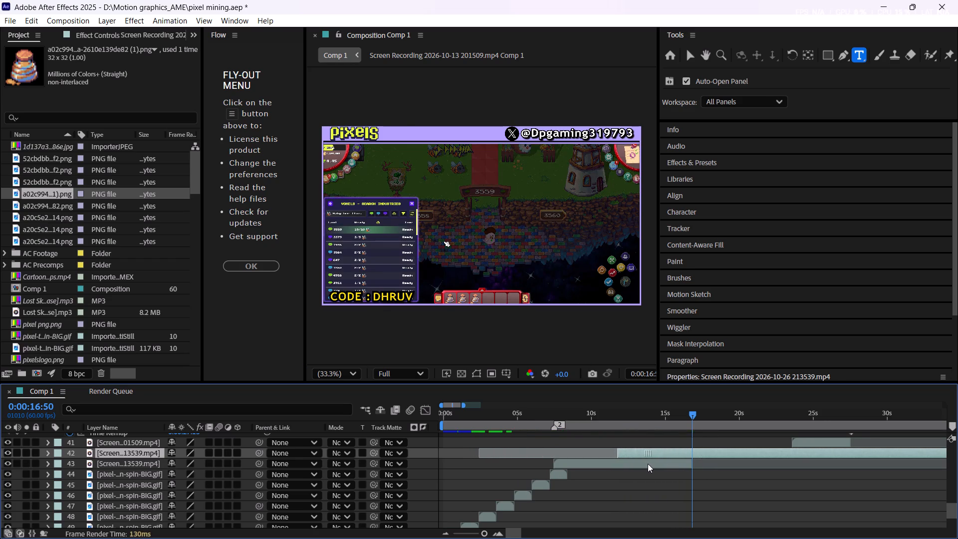
{"action": "left_click_drag", "start_coordinate": [648, 464], "coordinate": [649, 464]}
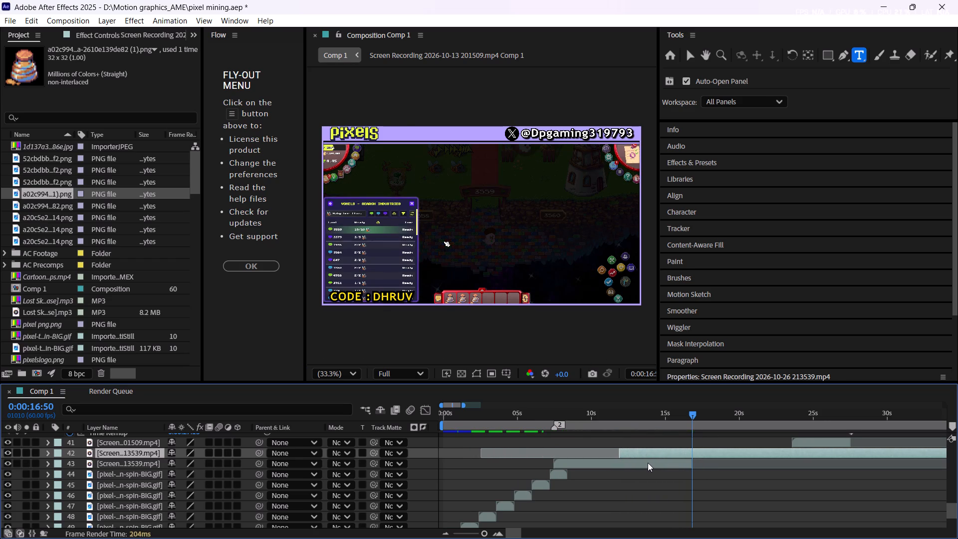
{"action": "key", "text": "ctrl+shift+d"}
{"action": "left_click", "coordinate": [648, 463]}
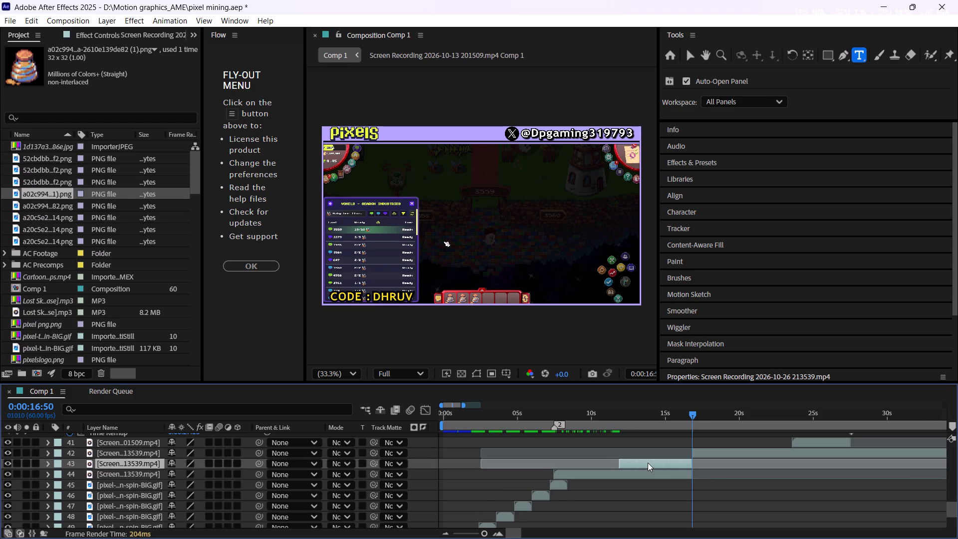
{"action": "key", "text": "BackSpace"}
Review the gameplay up to 0:00:20:40, and delete the old 201509 clip near 25 seconds and the time-remapped 201509 precomp after it.
{"action": "scroll", "coordinate": [695, 455], "scroll_direction": "down", "scroll_amount": 2, "text": "alt"}
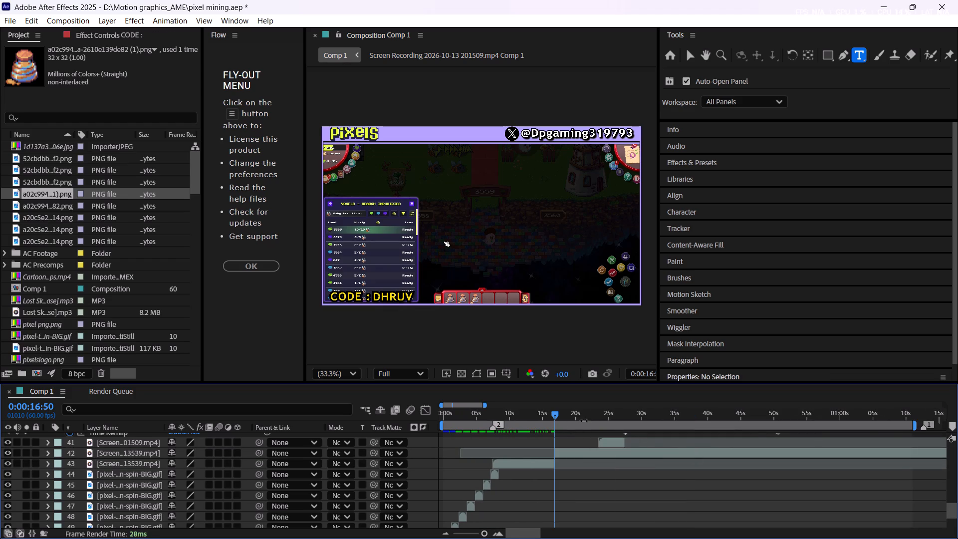
{"action": "left_click_drag", "start_coordinate": [541, 417], "coordinate": [525, 426]}
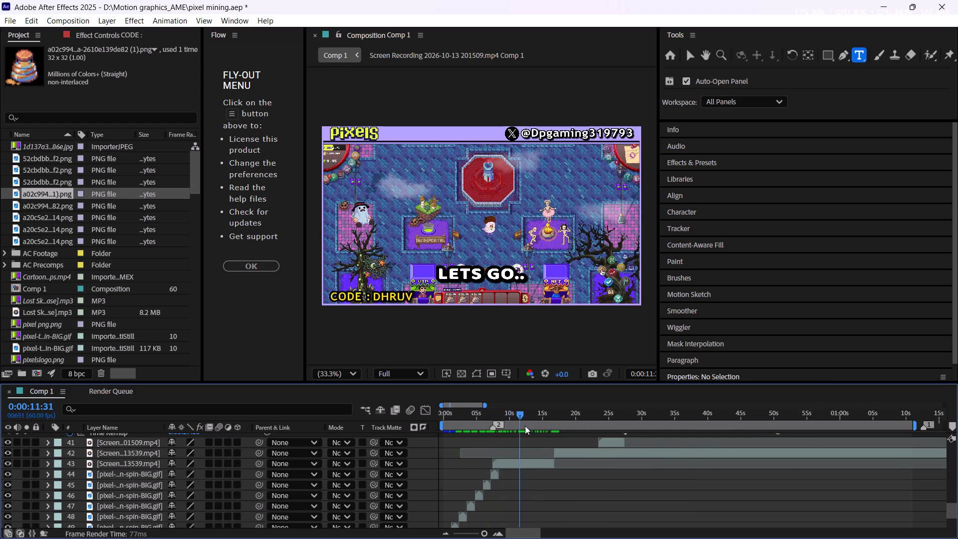
{"action": "left_click_drag", "start_coordinate": [525, 426], "coordinate": [540, 425]}
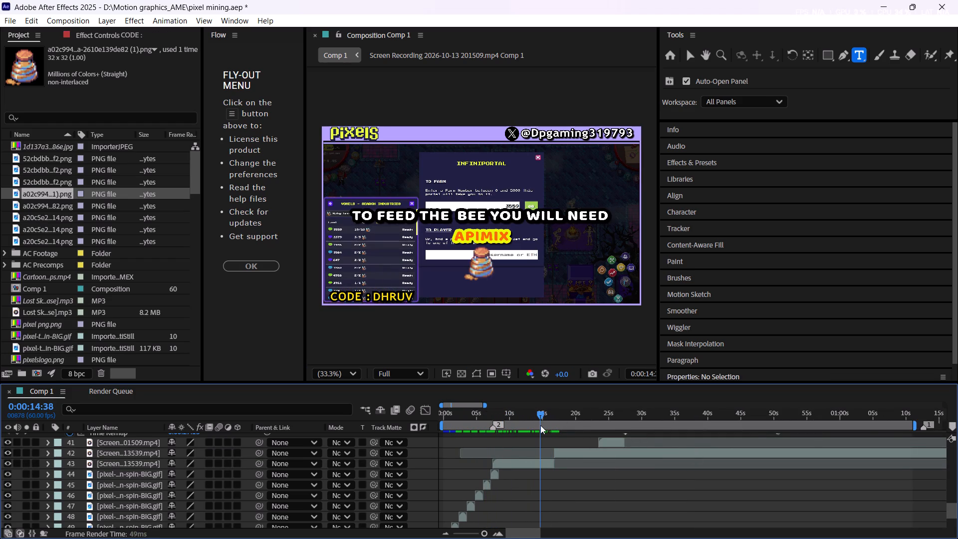
{"action": "left_click_drag", "start_coordinate": [540, 425], "coordinate": [561, 432]}
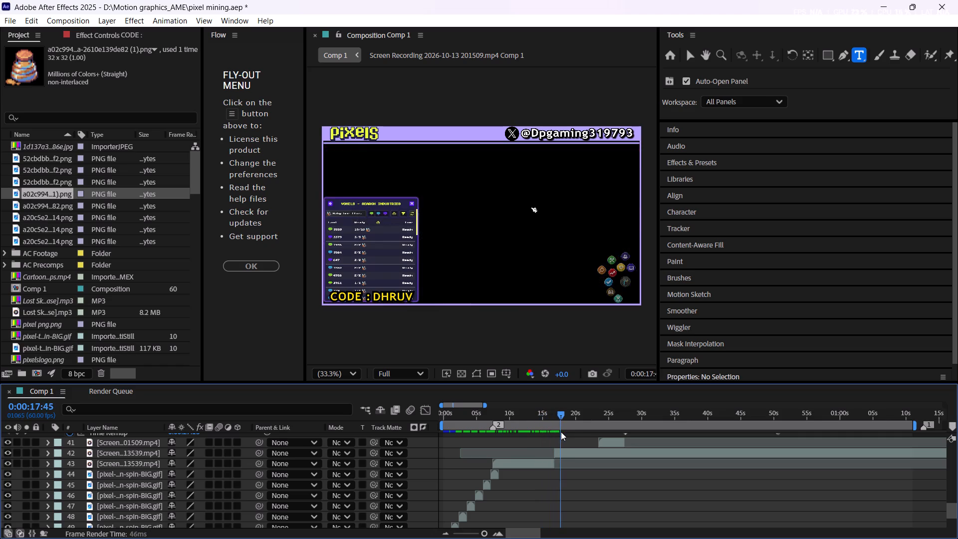
{"action": "left_click_drag", "start_coordinate": [561, 432], "coordinate": [580, 433]}
{"action": "scroll", "coordinate": [577, 476], "scroll_direction": "up", "scroll_amount": 1}
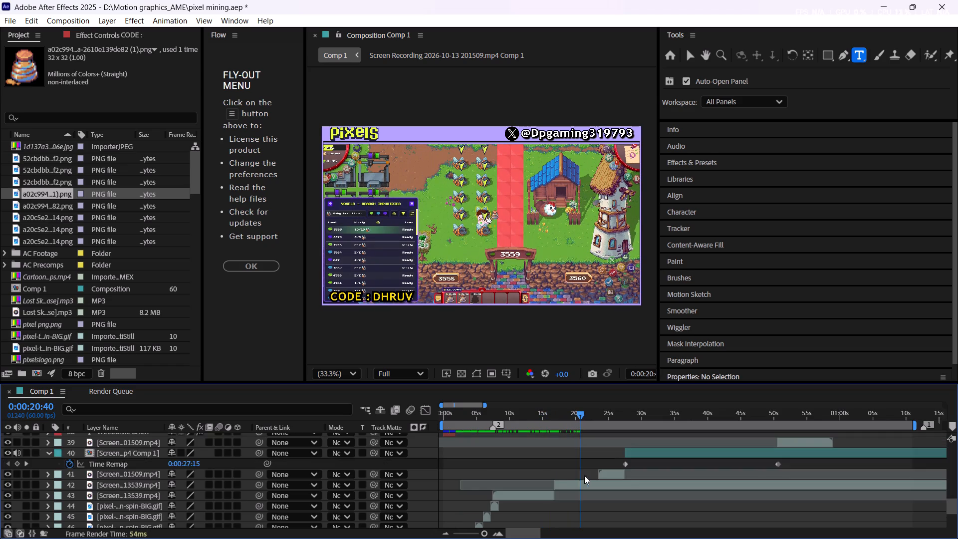
{"action": "left_click", "coordinate": [613, 474]}
{"action": "key", "text": "BackSpace"}
{"action": "scroll", "coordinate": [611, 475], "scroll_direction": "up", "scroll_amount": 1}
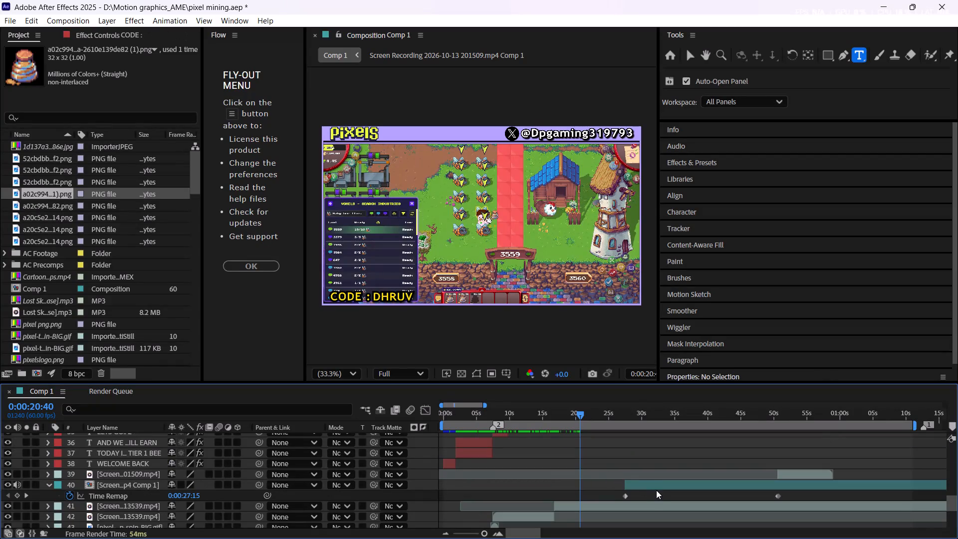
{"action": "left_click", "coordinate": [653, 485]}
{"action": "key", "text": "BackSpace"}
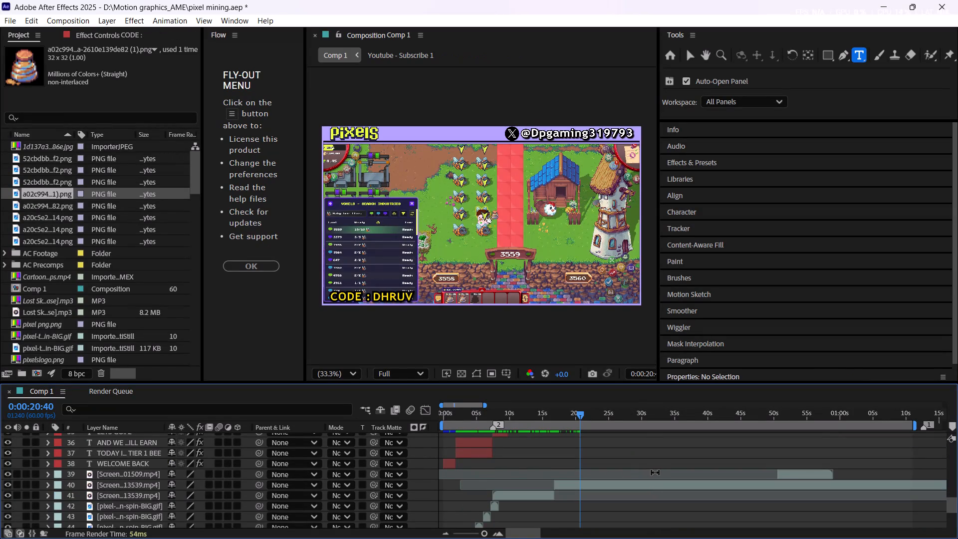
Split the 213539 gameplay recording at 0:00:20:40, where the character stands among the bees.
{"action": "scroll", "coordinate": [613, 475], "scroll_direction": "down", "scroll_amount": 1}
{"action": "left_click", "coordinate": [577, 455]}
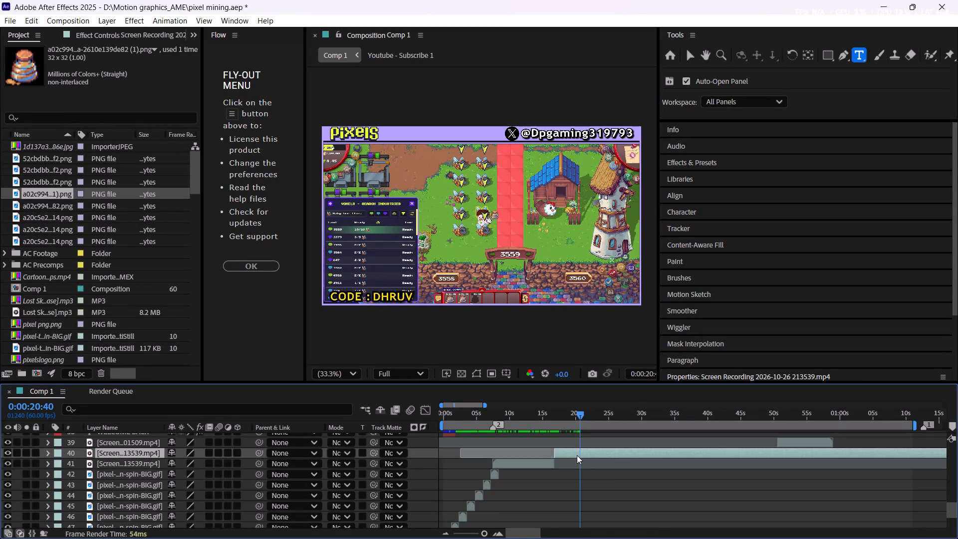
{"action": "key", "text": "ctrl+shift+d"}
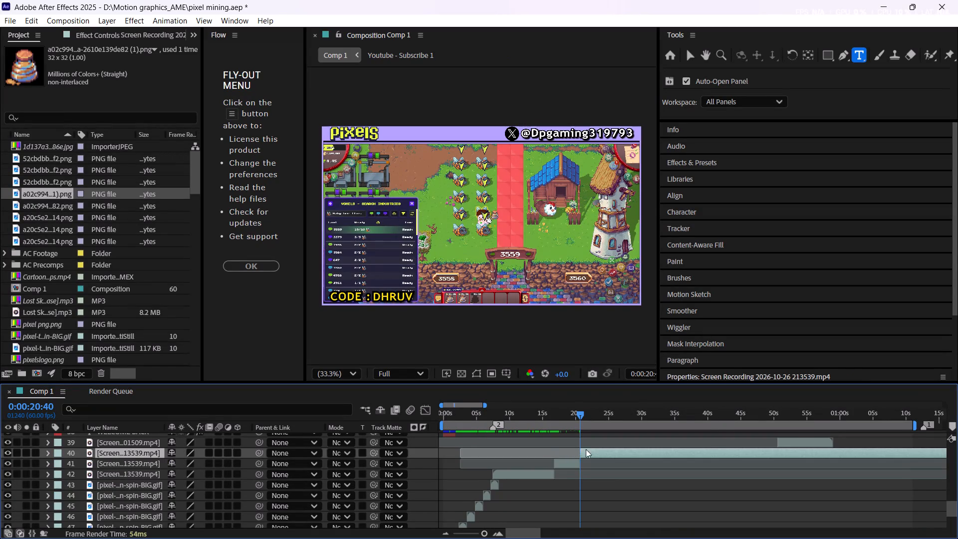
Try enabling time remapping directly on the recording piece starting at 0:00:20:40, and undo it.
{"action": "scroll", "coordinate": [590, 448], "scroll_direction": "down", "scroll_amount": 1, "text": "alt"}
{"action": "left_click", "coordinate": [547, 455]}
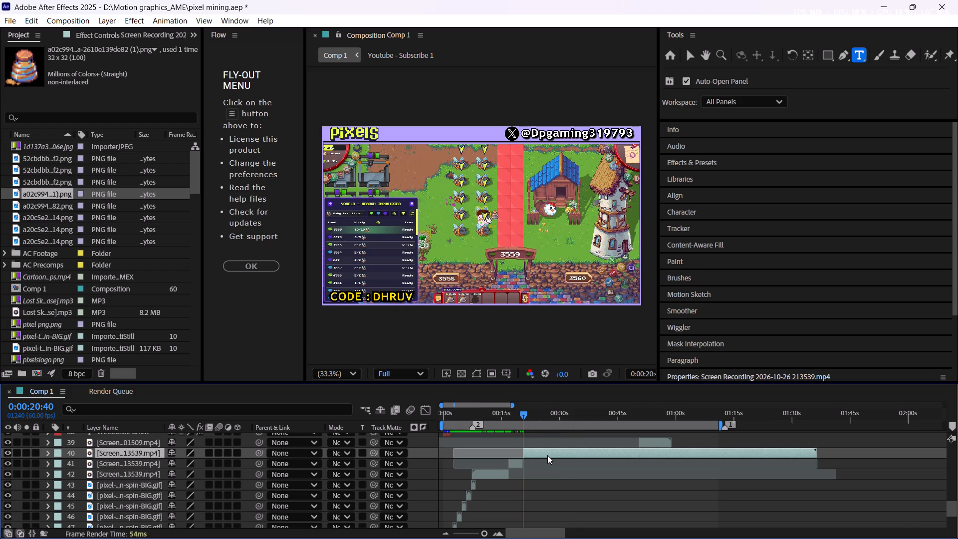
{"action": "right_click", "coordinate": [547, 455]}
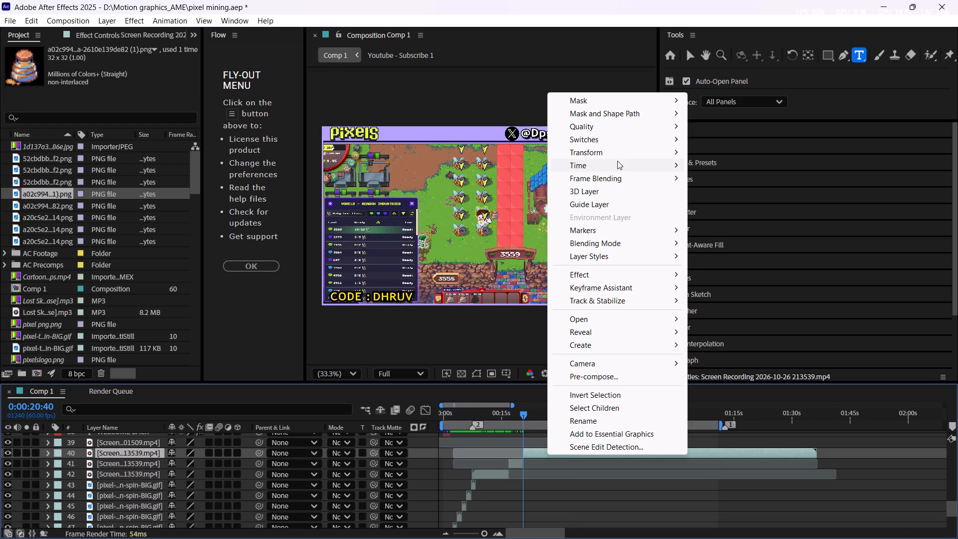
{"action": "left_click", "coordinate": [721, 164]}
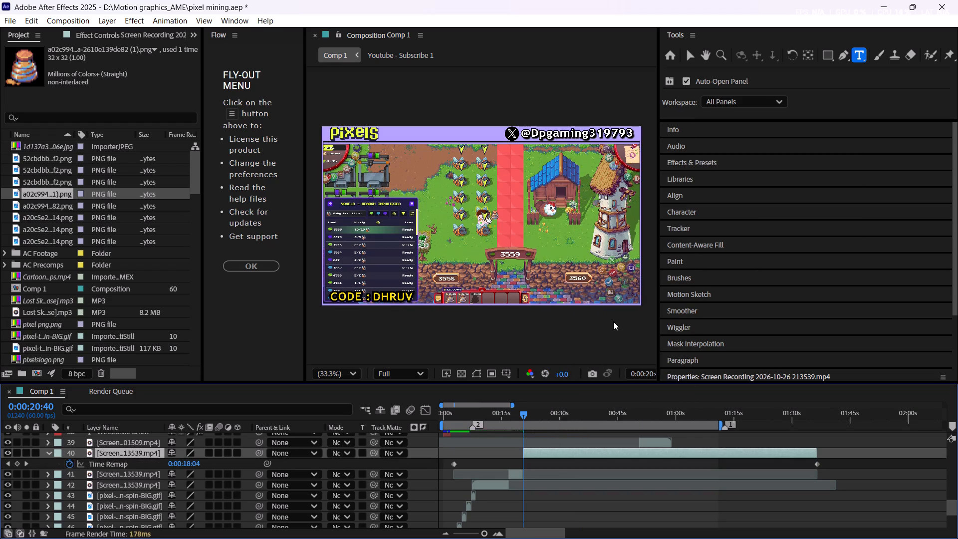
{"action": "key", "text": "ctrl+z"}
Pre-compose the recording piece starting at 0:00:20:40, moving all attributes into the new composition with its duration adjusted to the layer's span.
{"action": "left_click", "coordinate": [542, 452]}
{"action": "right_click", "coordinate": [542, 452]}
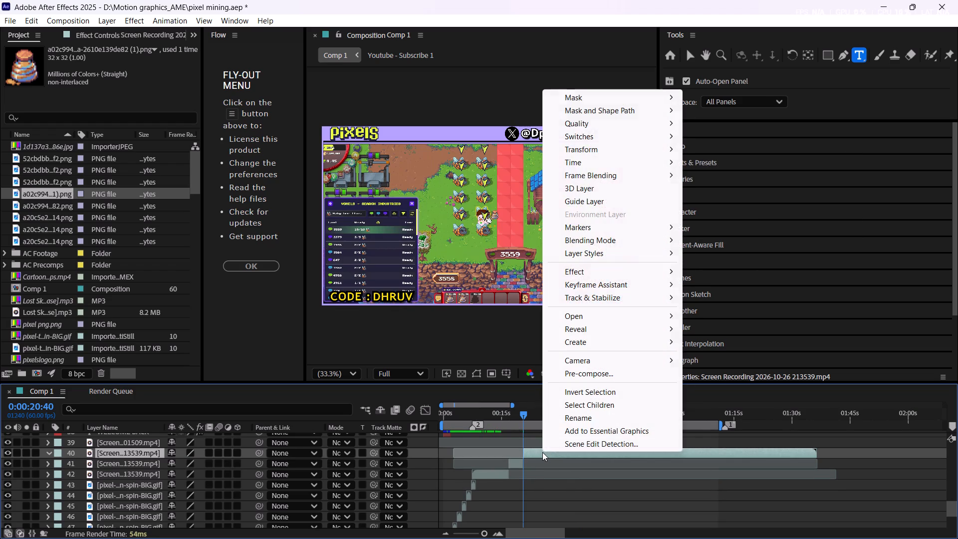
{"action": "left_click", "coordinate": [624, 374]}
{"action": "left_click", "coordinate": [413, 281]}
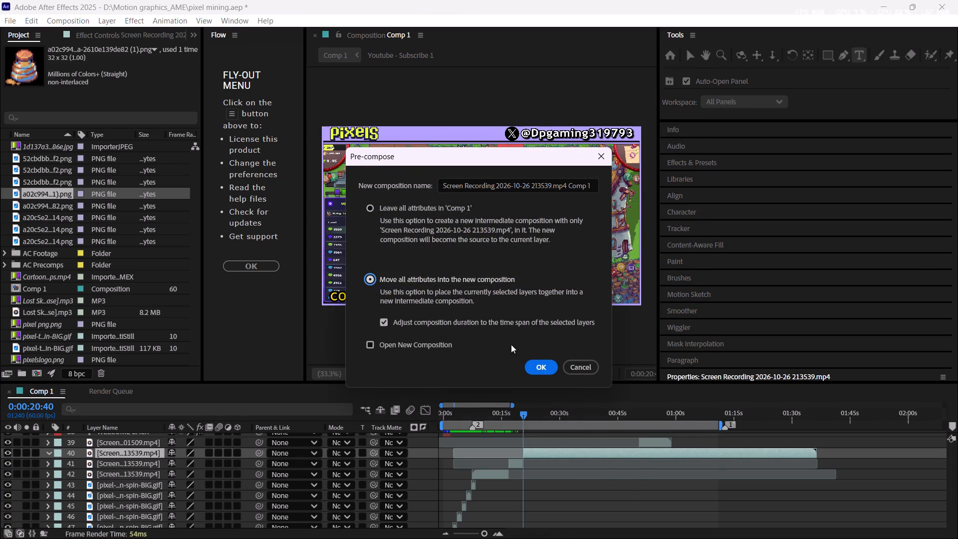
{"action": "left_click", "coordinate": [546, 364]}
Enable time remapping on the new 213539 gameplay precomp, move its end keyframe to about 0:00:30:12, and preview the speed-up.
{"action": "right_click", "coordinate": [543, 454]}
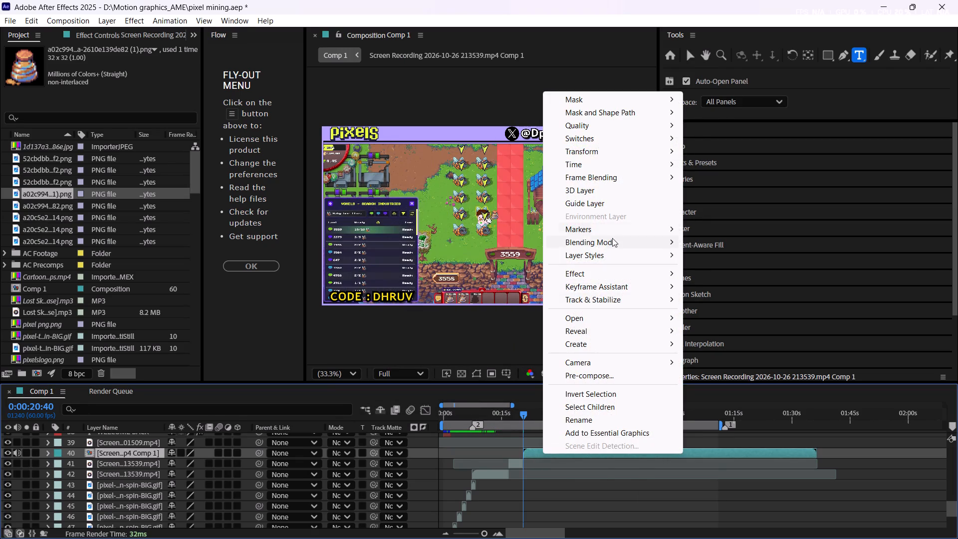
{"action": "left_click", "coordinate": [727, 163]}
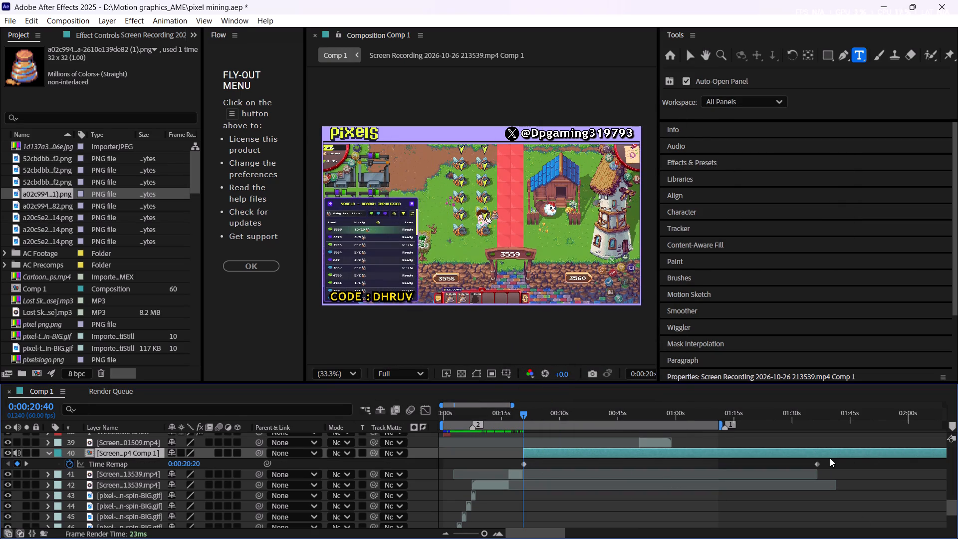
{"action": "left_click_drag", "start_coordinate": [818, 464], "coordinate": [578, 457]}
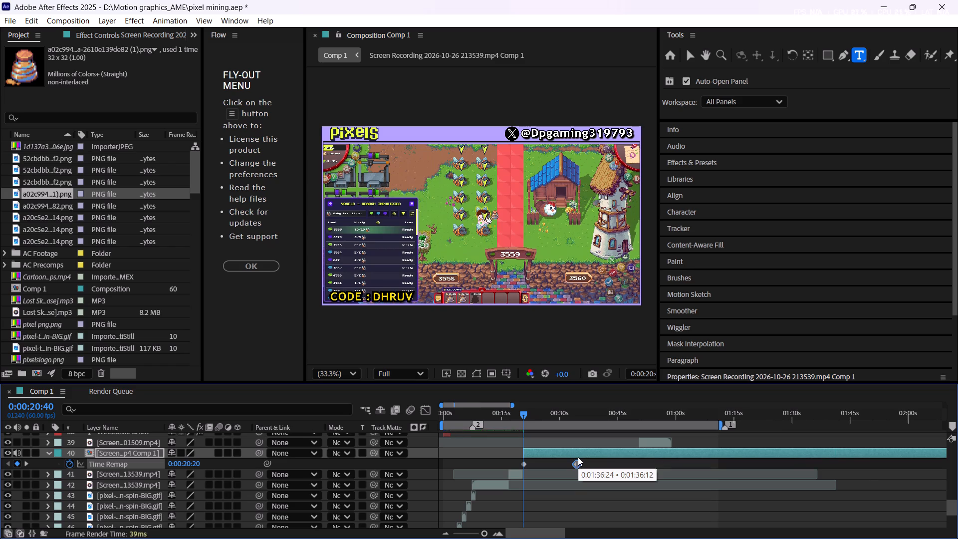
{"action": "left_click_drag", "start_coordinate": [578, 457], "coordinate": [562, 449]}
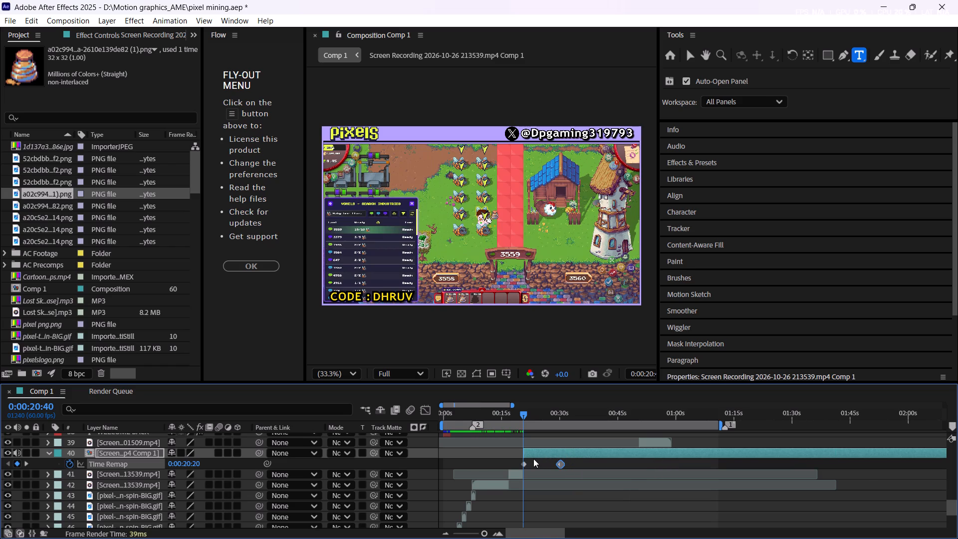
{"action": "scroll", "coordinate": [533, 459], "scroll_direction": "up", "scroll_amount": 2, "text": "alt"}
{"action": "left_click_drag", "start_coordinate": [491, 415], "coordinate": [398, 414]}
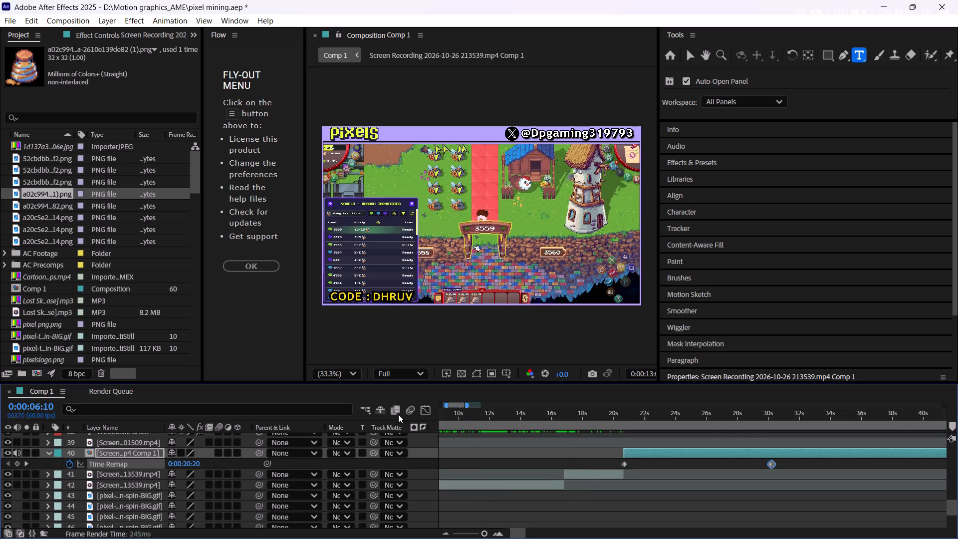
{"action": "left_click_drag", "start_coordinate": [398, 414], "coordinate": [727, 411]}
{"action": "key", "text": "space"}
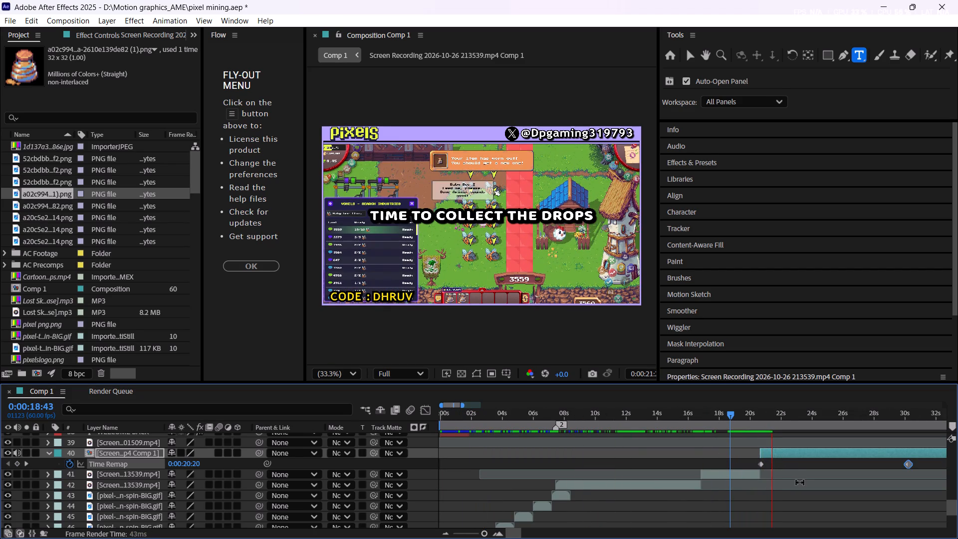
{"action": "key", "text": "space"}
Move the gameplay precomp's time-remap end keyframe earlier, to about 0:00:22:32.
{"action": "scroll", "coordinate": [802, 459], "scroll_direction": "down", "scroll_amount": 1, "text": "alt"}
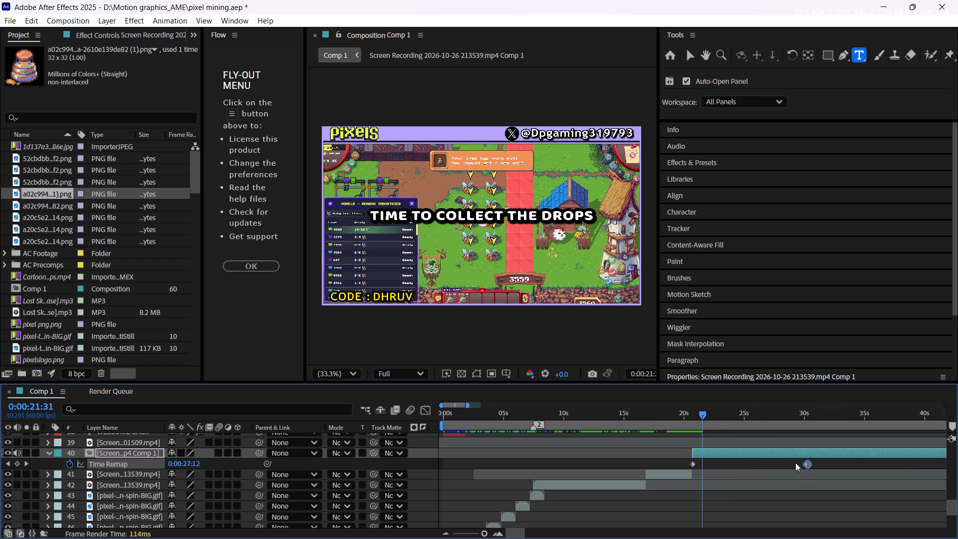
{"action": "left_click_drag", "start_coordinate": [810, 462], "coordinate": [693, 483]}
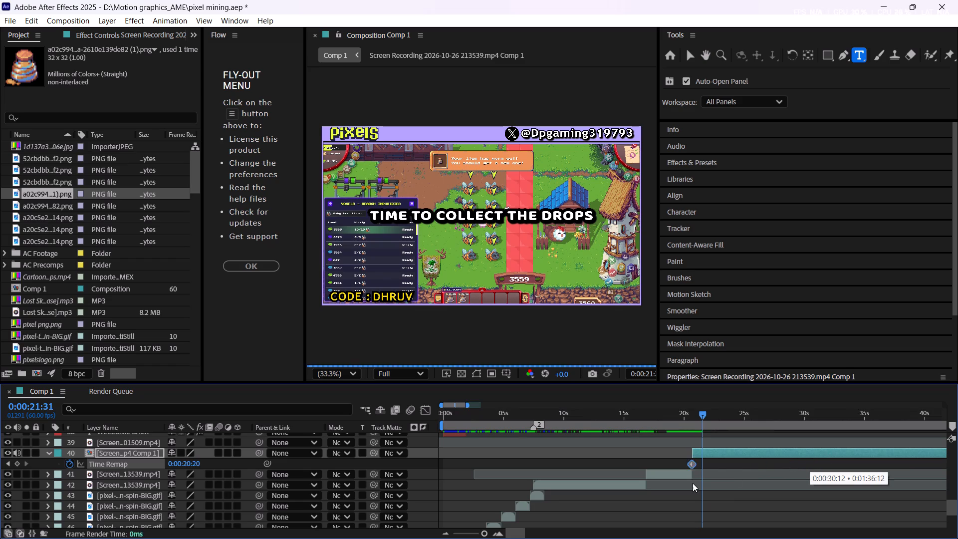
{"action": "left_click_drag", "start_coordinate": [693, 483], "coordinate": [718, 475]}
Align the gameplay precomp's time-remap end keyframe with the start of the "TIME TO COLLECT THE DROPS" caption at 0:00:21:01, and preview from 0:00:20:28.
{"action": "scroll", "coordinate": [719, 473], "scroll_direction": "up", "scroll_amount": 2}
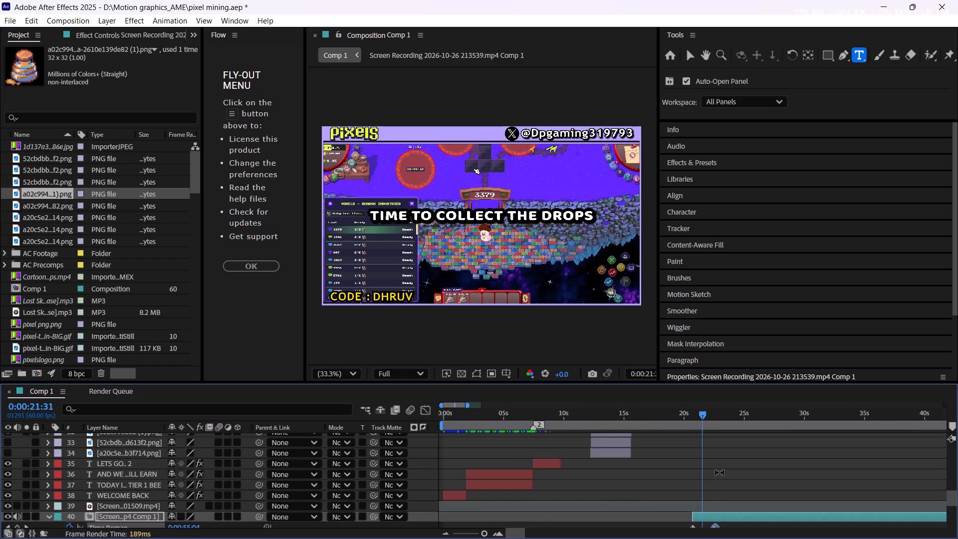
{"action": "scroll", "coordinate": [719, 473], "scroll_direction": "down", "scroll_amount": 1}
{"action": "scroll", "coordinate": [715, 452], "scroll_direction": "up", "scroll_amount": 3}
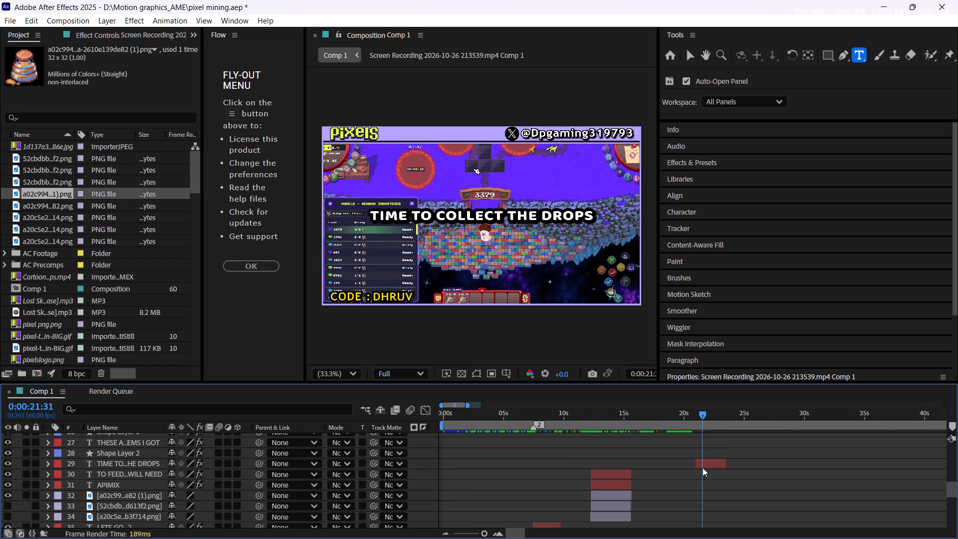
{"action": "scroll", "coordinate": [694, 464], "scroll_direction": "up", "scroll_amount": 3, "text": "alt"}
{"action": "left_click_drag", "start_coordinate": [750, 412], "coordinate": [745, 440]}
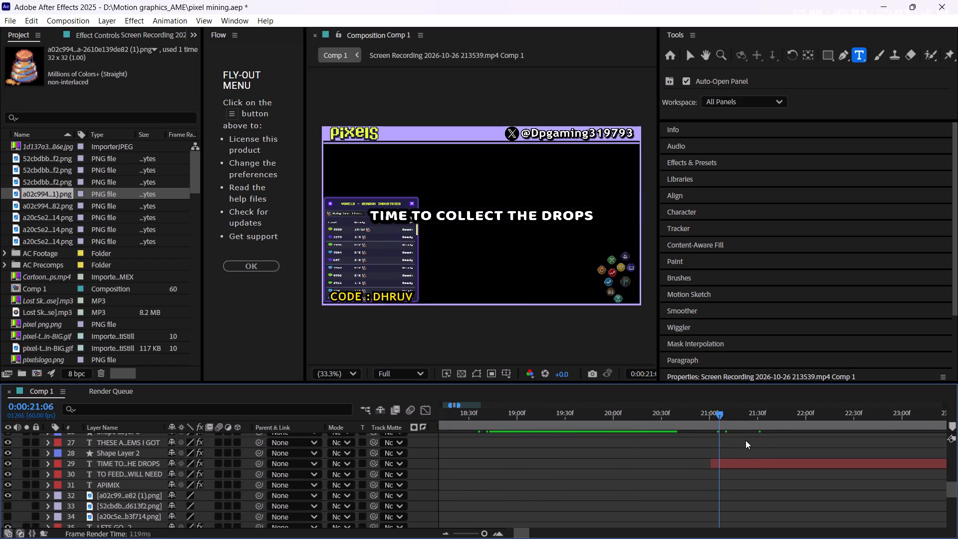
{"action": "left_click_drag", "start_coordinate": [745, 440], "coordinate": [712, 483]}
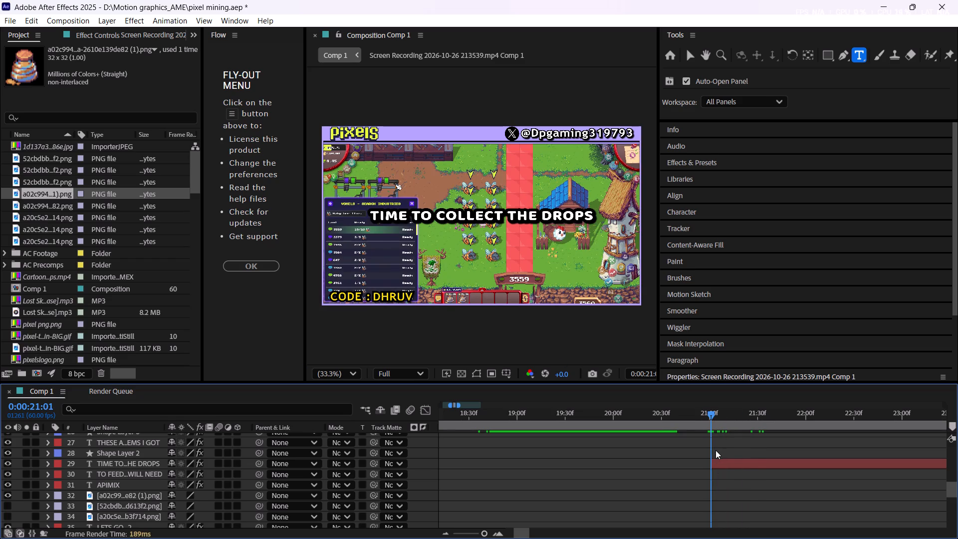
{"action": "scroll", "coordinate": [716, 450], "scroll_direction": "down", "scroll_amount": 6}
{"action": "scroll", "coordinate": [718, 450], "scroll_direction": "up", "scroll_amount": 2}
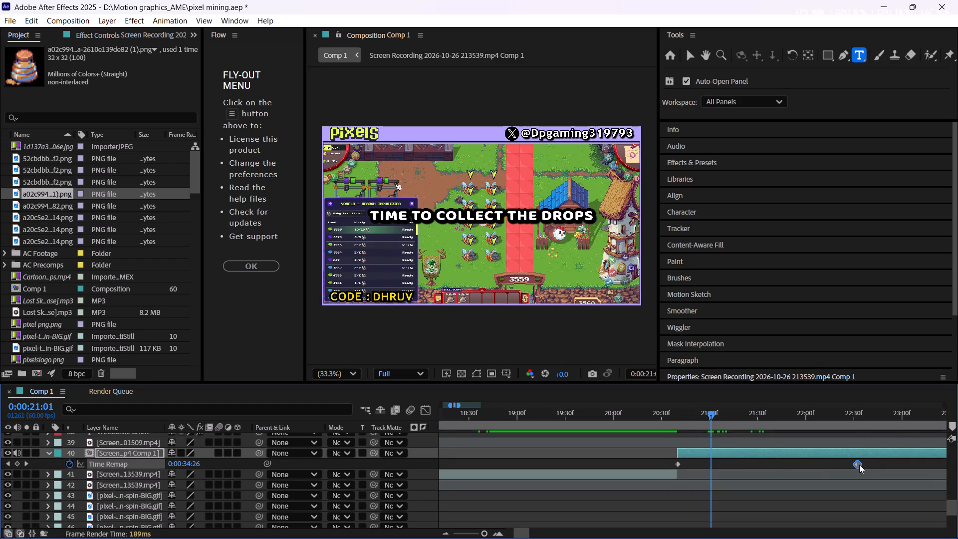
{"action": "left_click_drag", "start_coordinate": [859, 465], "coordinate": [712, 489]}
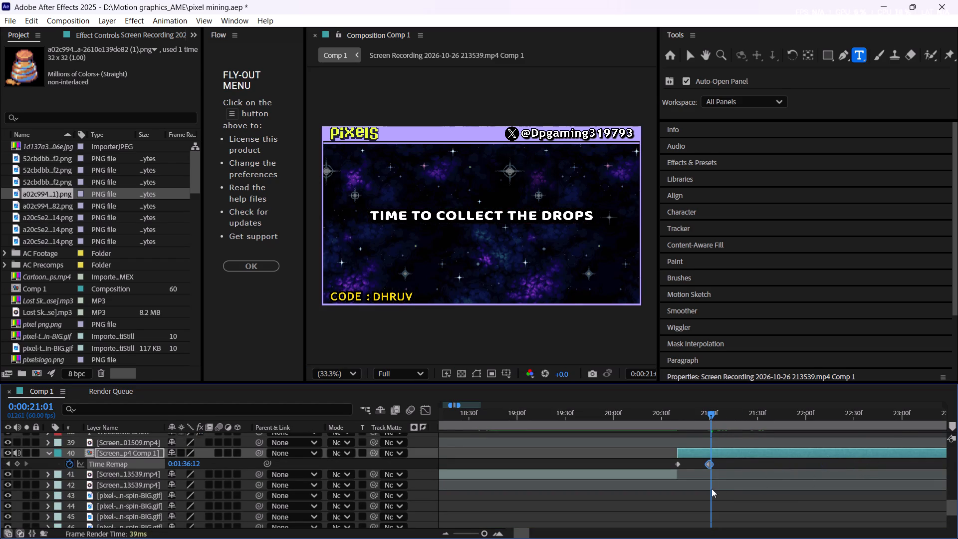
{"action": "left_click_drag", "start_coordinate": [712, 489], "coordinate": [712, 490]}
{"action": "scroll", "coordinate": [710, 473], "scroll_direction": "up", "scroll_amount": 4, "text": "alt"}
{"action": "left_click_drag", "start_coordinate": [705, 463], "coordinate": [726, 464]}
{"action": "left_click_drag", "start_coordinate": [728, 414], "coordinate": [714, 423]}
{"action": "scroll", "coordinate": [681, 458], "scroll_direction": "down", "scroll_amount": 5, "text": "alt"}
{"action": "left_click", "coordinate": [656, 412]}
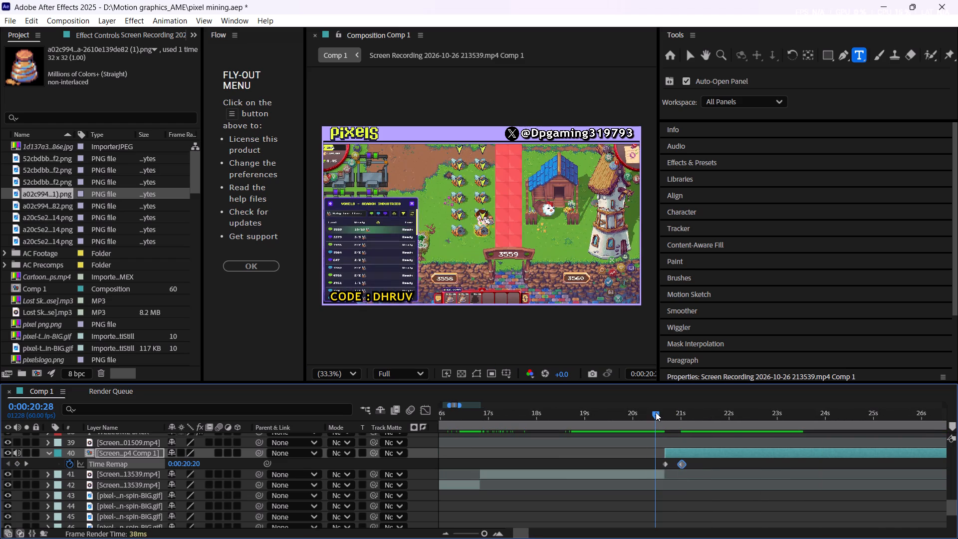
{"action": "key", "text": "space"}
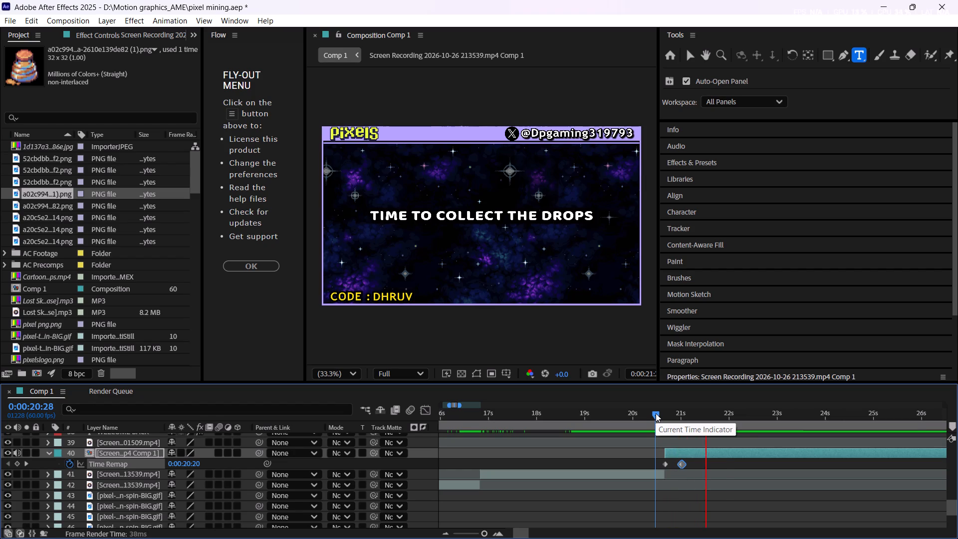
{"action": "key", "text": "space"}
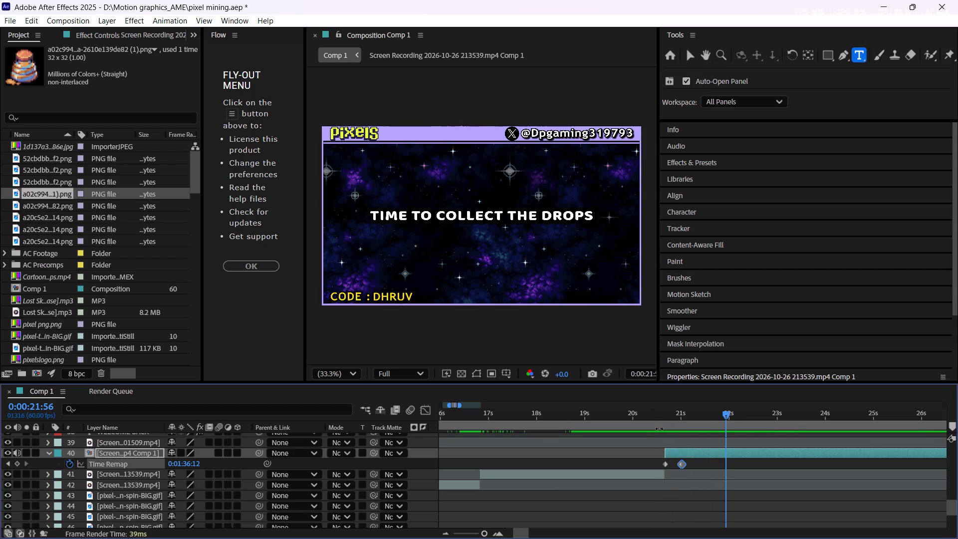
Look over the captions, shapes and clips around the "TIME TO COLLECT THE DROPS" caption, and scrub the composition up to about 0:02:48.
{"action": "scroll", "coordinate": [669, 447], "scroll_direction": "up", "scroll_amount": 5}
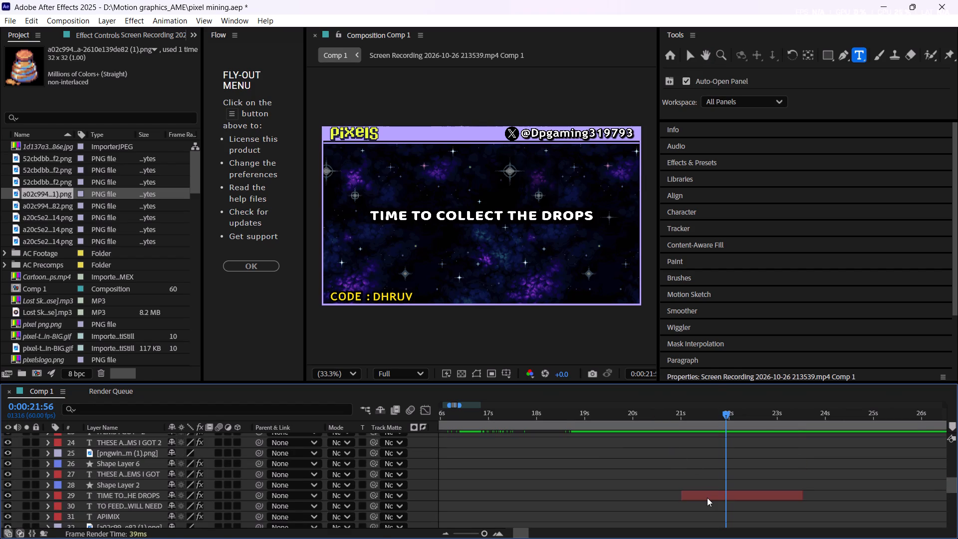
{"action": "left_click", "coordinate": [707, 498]}
{"action": "scroll", "coordinate": [716, 478], "scroll_direction": "down", "scroll_amount": 3, "text": "alt"}
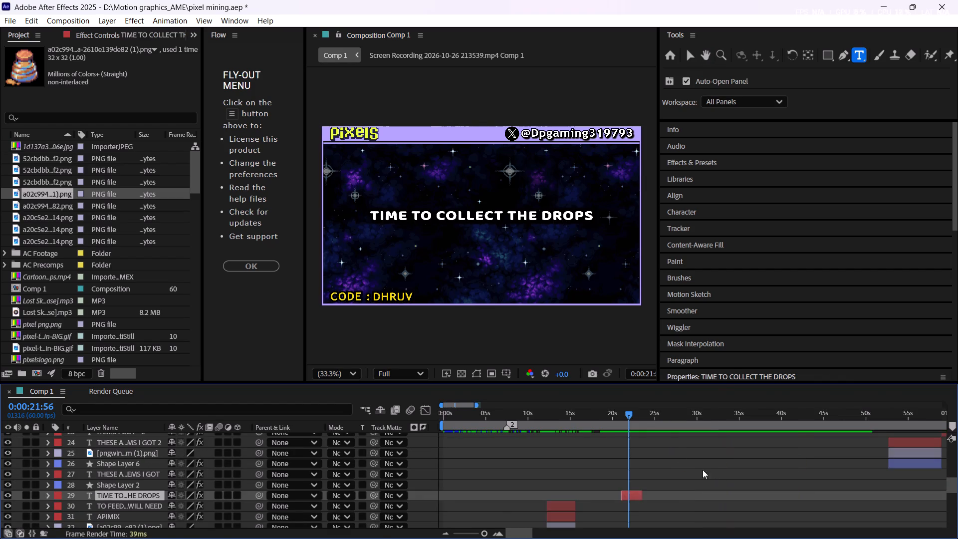
{"action": "scroll", "coordinate": [680, 460], "scroll_direction": "down", "scroll_amount": 2}
{"action": "scroll", "coordinate": [675, 458], "scroll_direction": "down", "scroll_amount": 2, "text": "alt"}
{"action": "scroll", "coordinate": [643, 467], "scroll_direction": "down", "scroll_amount": 3}
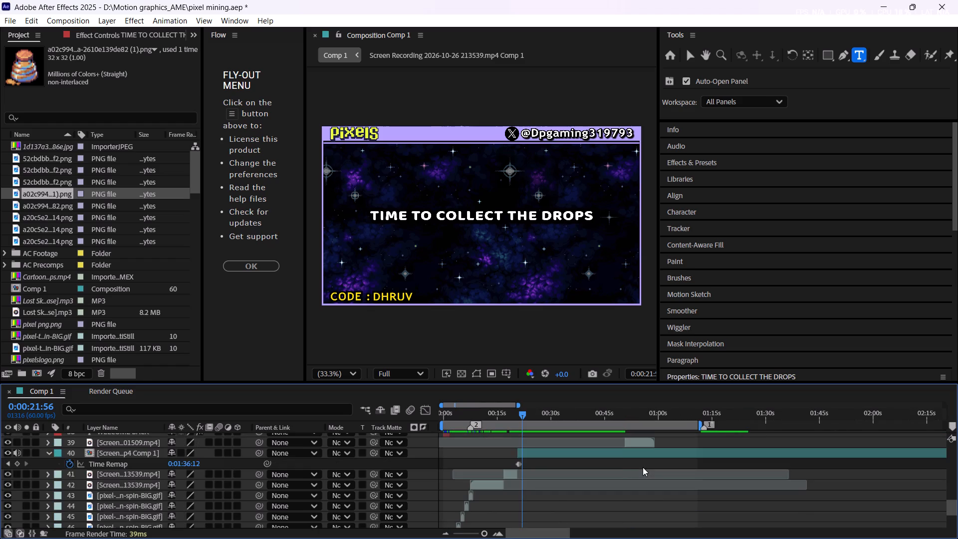
{"action": "scroll", "coordinate": [629, 467], "scroll_direction": "up", "scroll_amount": 5}
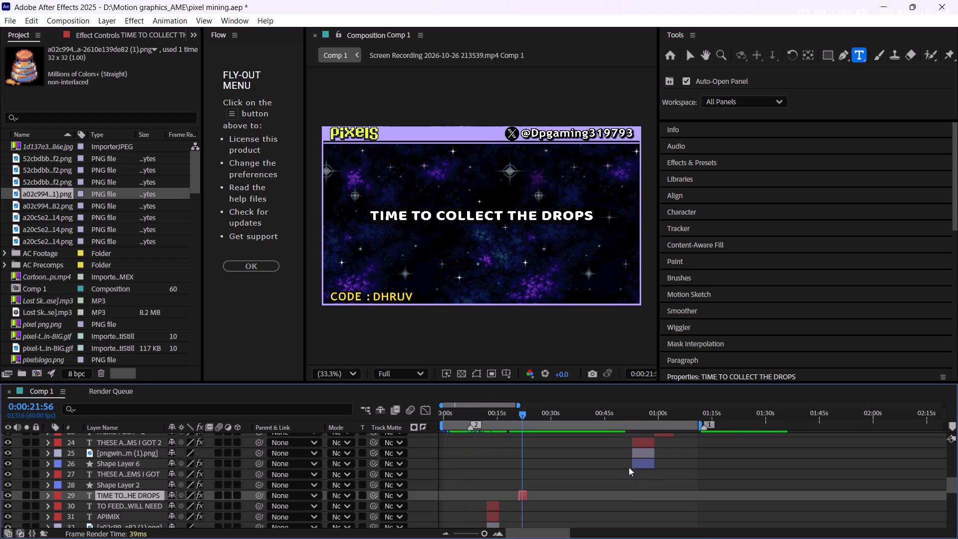
{"action": "scroll", "coordinate": [629, 467], "scroll_direction": "up", "scroll_amount": 1}
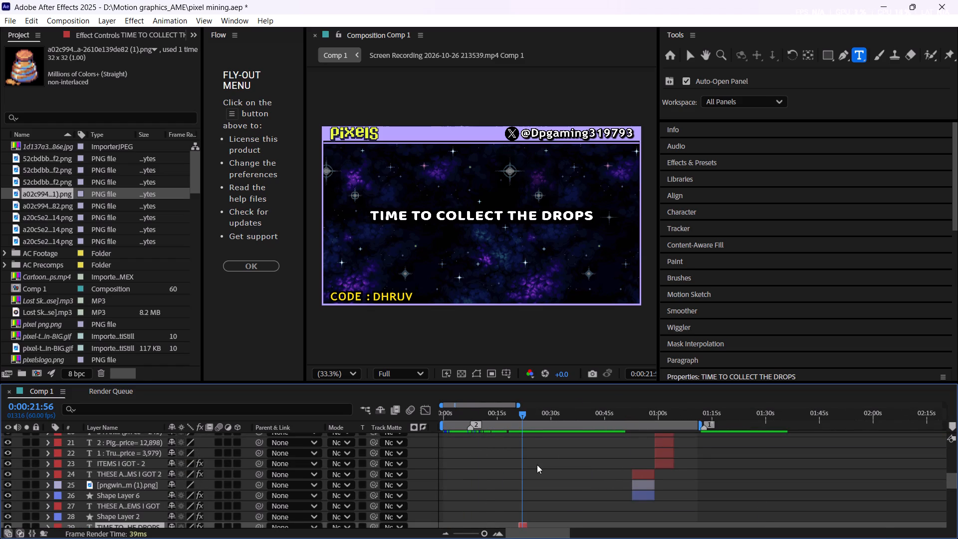
{"action": "scroll", "coordinate": [537, 465], "scroll_direction": "down", "scroll_amount": 3, "text": "alt"}
{"action": "scroll", "coordinate": [482, 477], "scroll_direction": "down", "scroll_amount": 1}
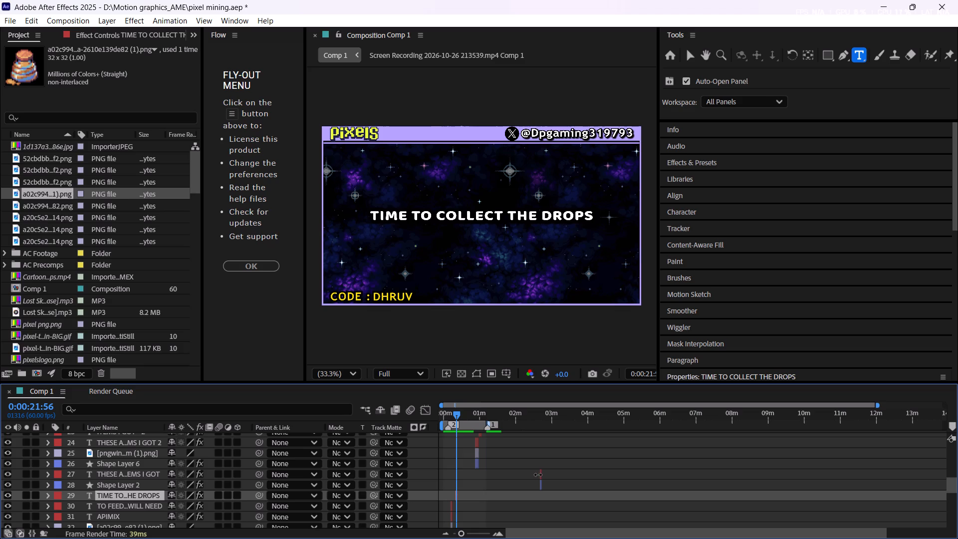
{"action": "scroll", "coordinate": [538, 477], "scroll_direction": "up", "scroll_amount": 6}
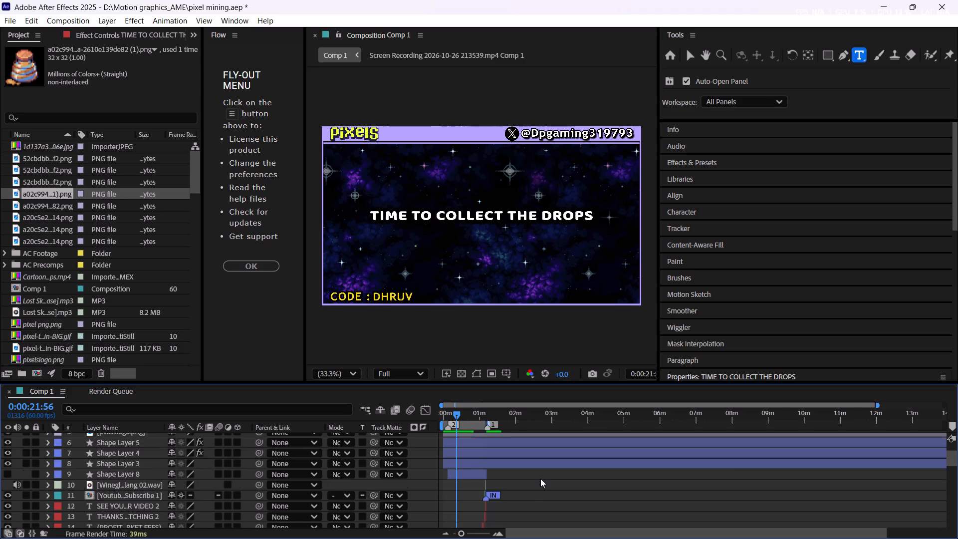
{"action": "scroll", "coordinate": [540, 479], "scroll_direction": "down", "scroll_amount": 6}
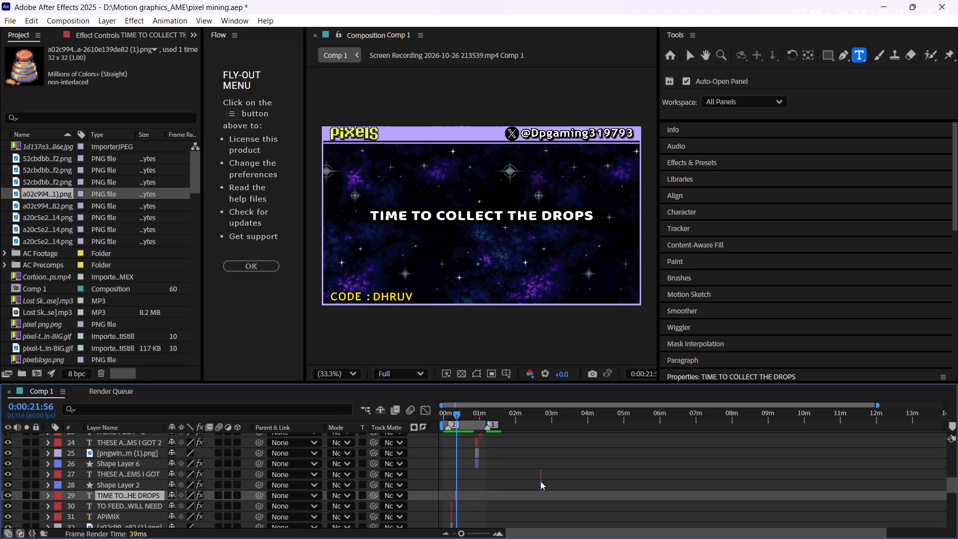
{"action": "left_click_drag", "start_coordinate": [517, 419], "coordinate": [521, 422]}
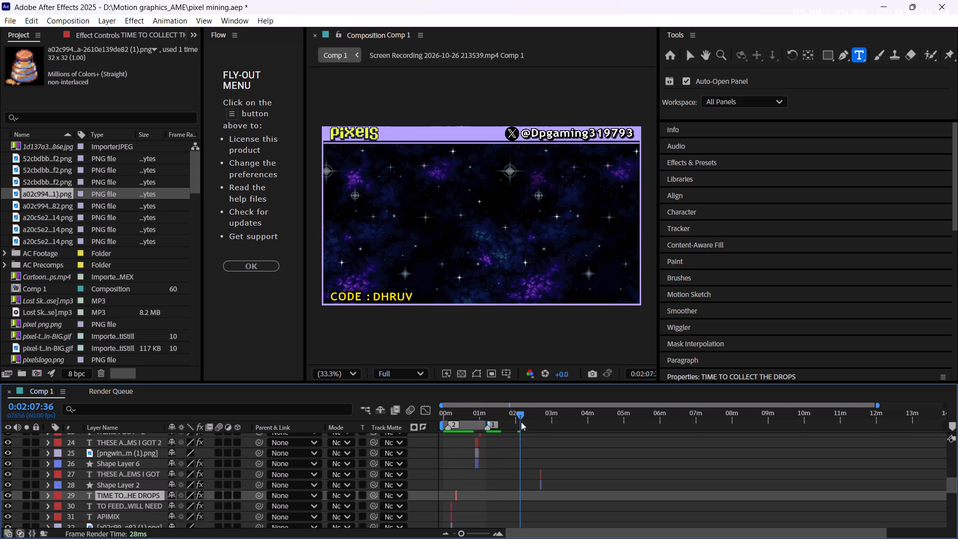
{"action": "left_click_drag", "start_coordinate": [521, 422], "coordinate": [470, 457]}
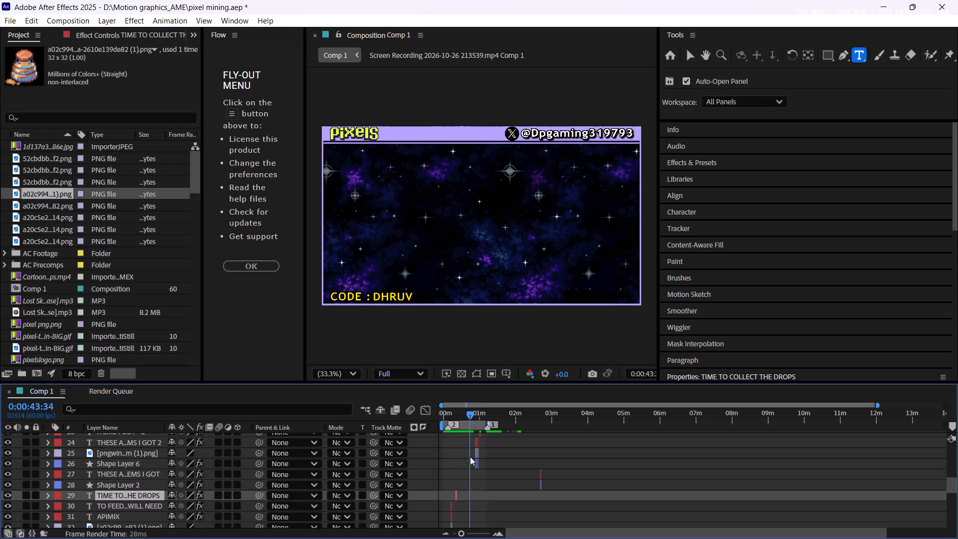
{"action": "left_click_drag", "start_coordinate": [470, 457], "coordinate": [543, 465]}
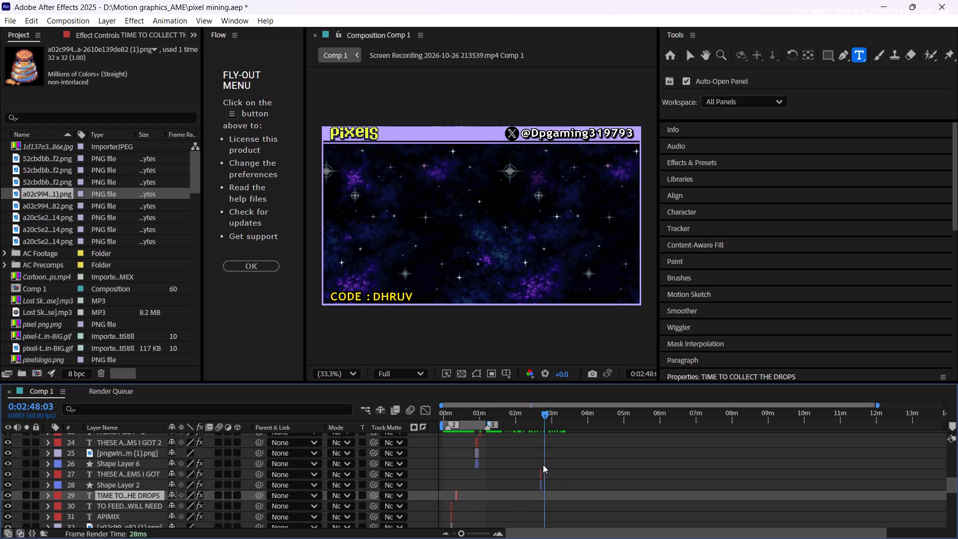
{"action": "left_click_drag", "start_coordinate": [543, 465], "coordinate": [454, 484]}
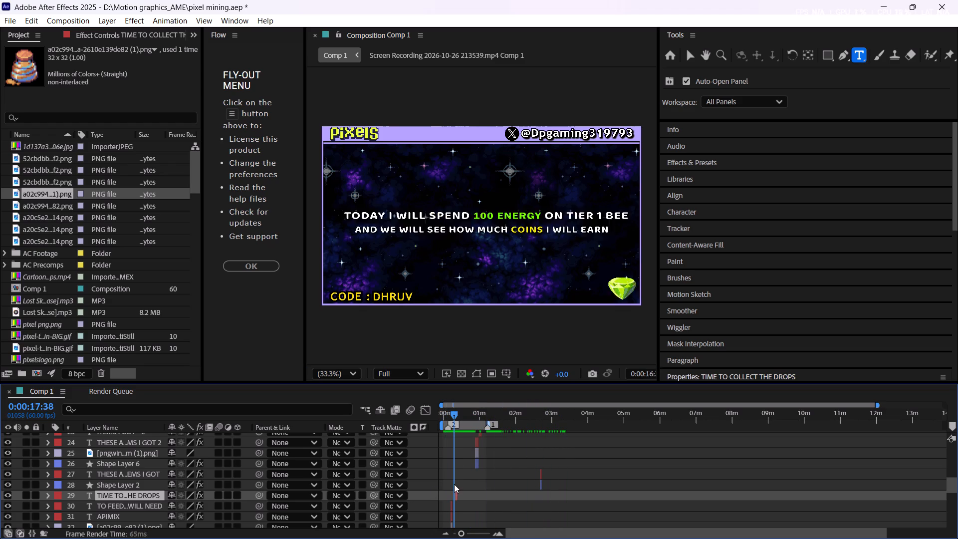
{"action": "left_click_drag", "start_coordinate": [454, 484], "coordinate": [455, 485]}
Move the gameplay precomp's time-remap end keyframe to about 0:00:21:34, and set the current time to 0:00:20:43.
{"action": "scroll", "coordinate": [467, 483], "scroll_direction": "down", "scroll_amount": 6}
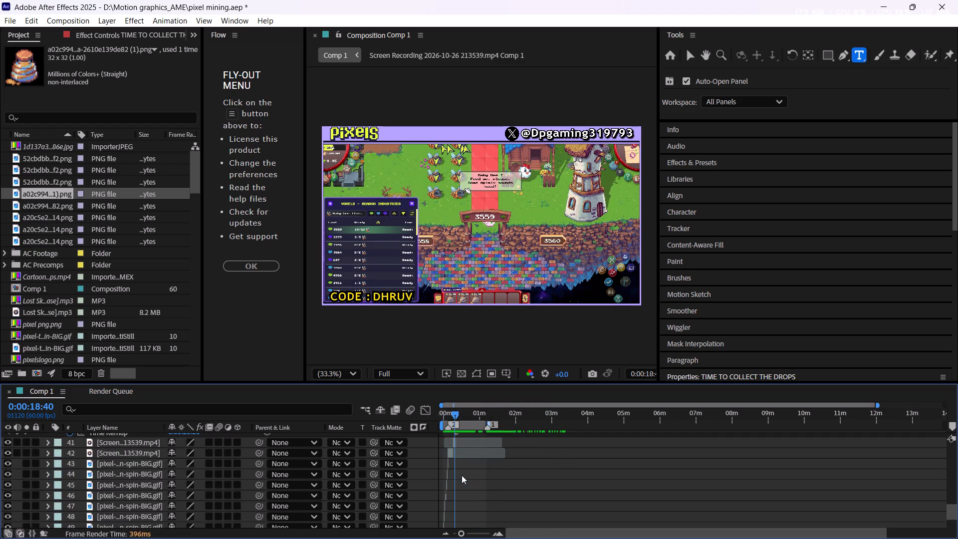
{"action": "scroll", "coordinate": [462, 475], "scroll_direction": "up", "scroll_amount": 2}
{"action": "scroll", "coordinate": [458, 475], "scroll_direction": "up", "scroll_amount": 2, "text": "alt"}
{"action": "scroll", "coordinate": [455, 483], "scroll_direction": "down", "scroll_amount": 3, "text": "alt"}
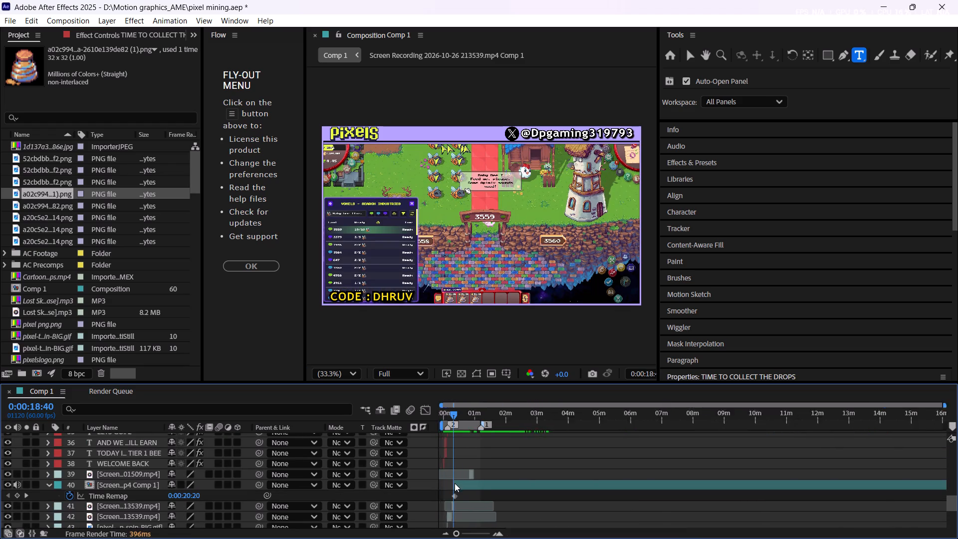
{"action": "scroll", "coordinate": [447, 481], "scroll_direction": "up", "scroll_amount": 6, "text": "alt"}
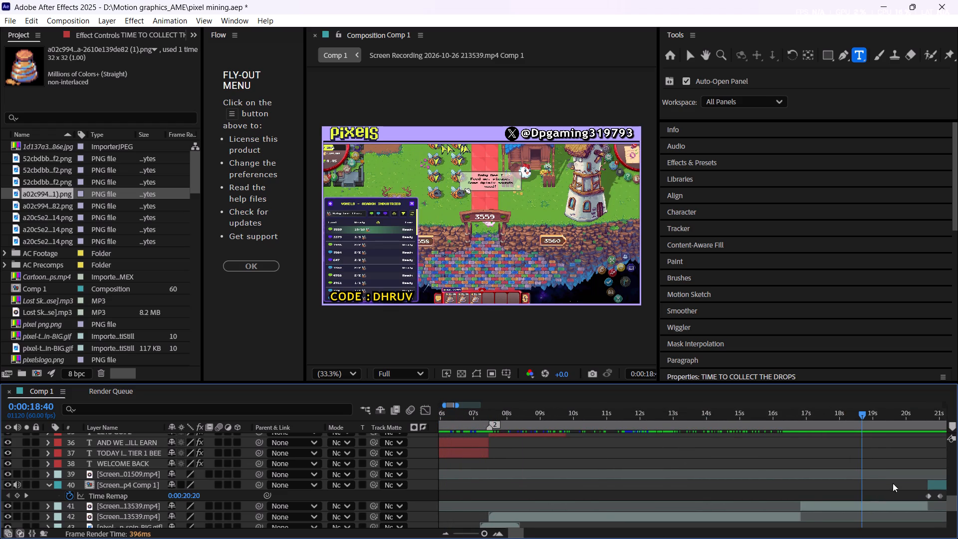
{"action": "scroll", "coordinate": [893, 485], "scroll_direction": "down", "scroll_amount": 1, "text": "alt"}
{"action": "scroll", "coordinate": [940, 465], "scroll_direction": "up", "scroll_amount": 4, "text": "alt"}
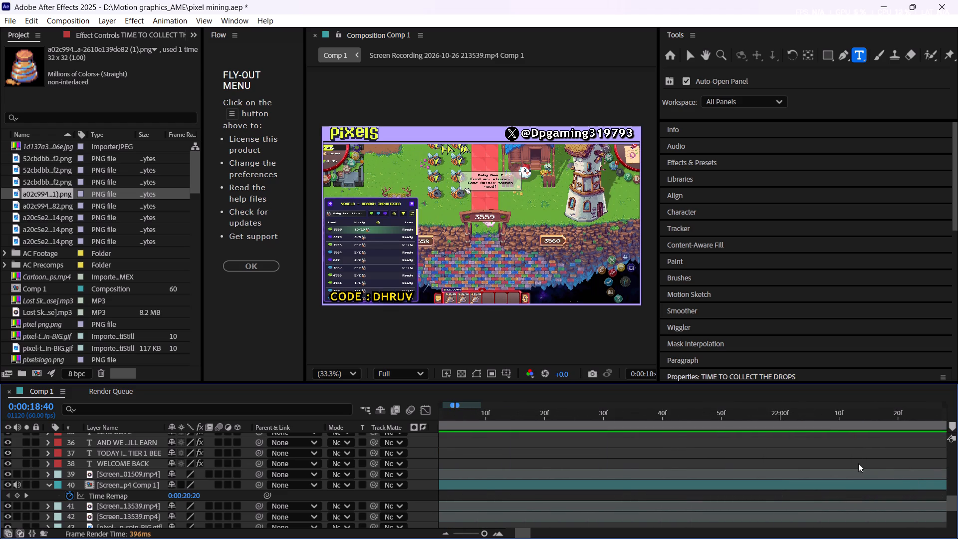
{"action": "scroll", "coordinate": [542, 470], "scroll_direction": "down", "scroll_amount": 2, "text": "alt"}
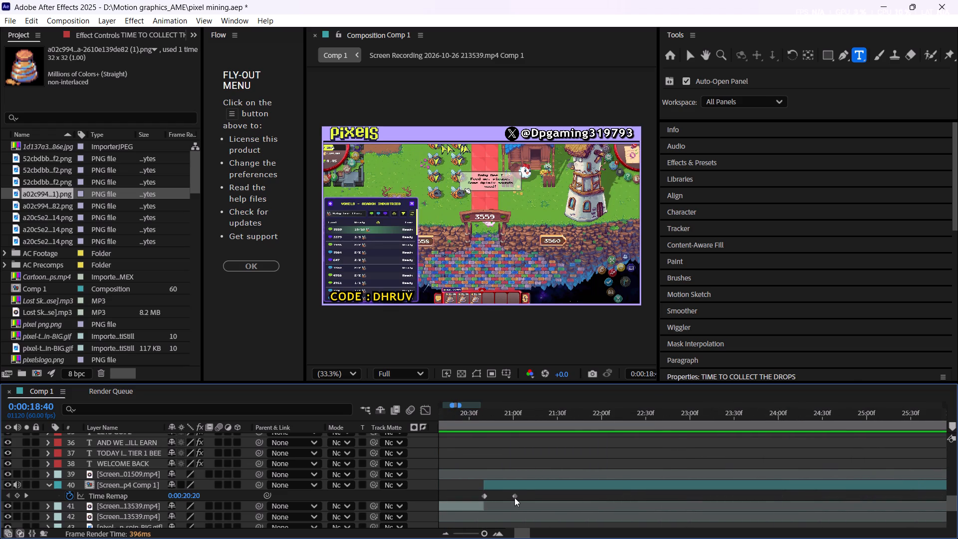
{"action": "left_click_drag", "start_coordinate": [514, 498], "coordinate": [563, 496]}
{"action": "left_click_drag", "start_coordinate": [491, 413], "coordinate": [481, 419]}
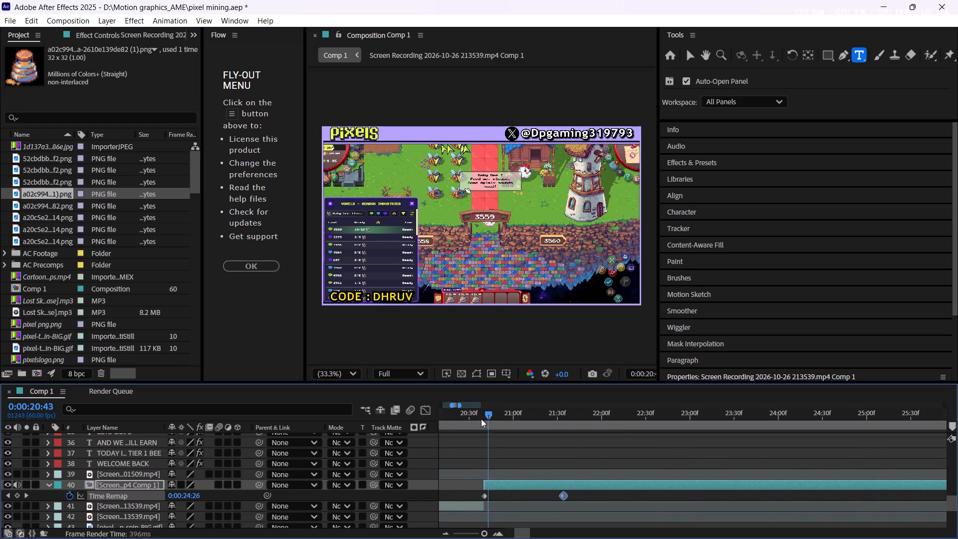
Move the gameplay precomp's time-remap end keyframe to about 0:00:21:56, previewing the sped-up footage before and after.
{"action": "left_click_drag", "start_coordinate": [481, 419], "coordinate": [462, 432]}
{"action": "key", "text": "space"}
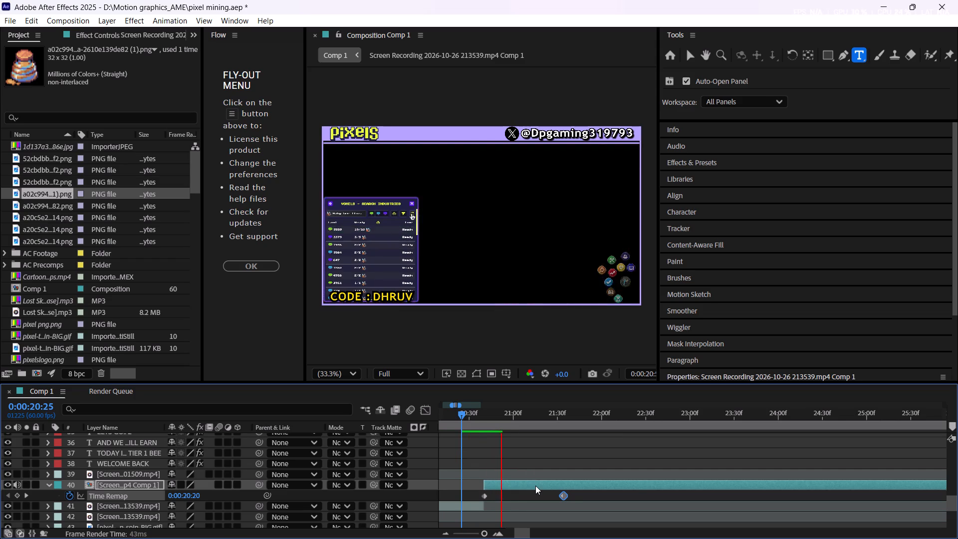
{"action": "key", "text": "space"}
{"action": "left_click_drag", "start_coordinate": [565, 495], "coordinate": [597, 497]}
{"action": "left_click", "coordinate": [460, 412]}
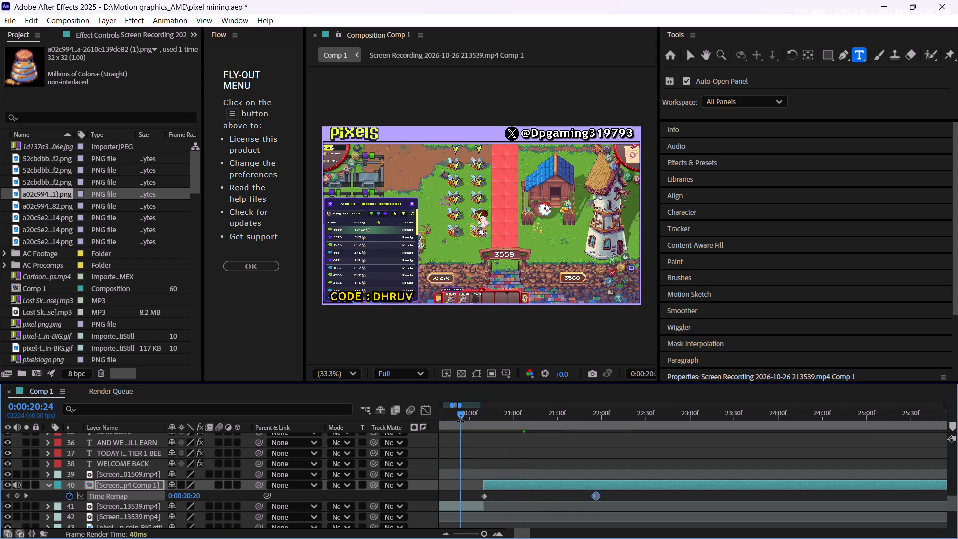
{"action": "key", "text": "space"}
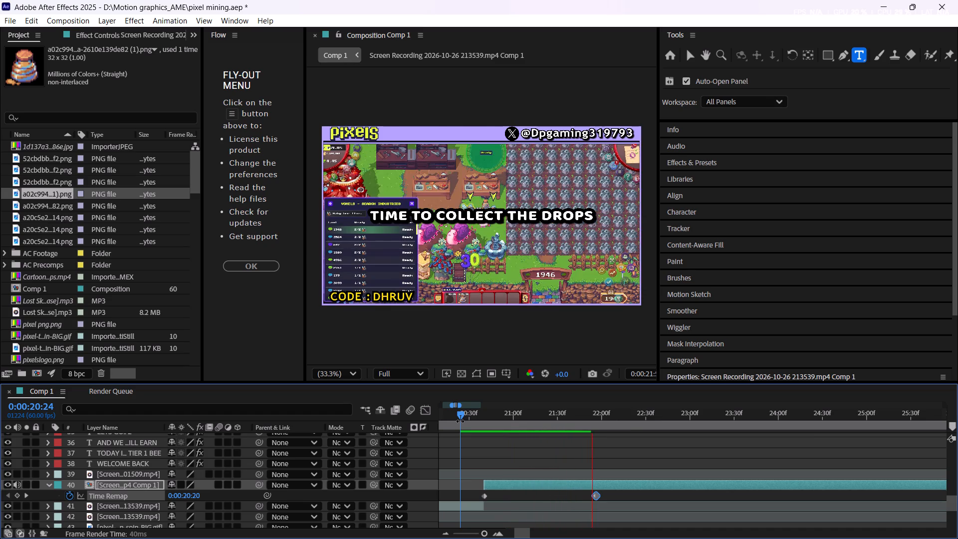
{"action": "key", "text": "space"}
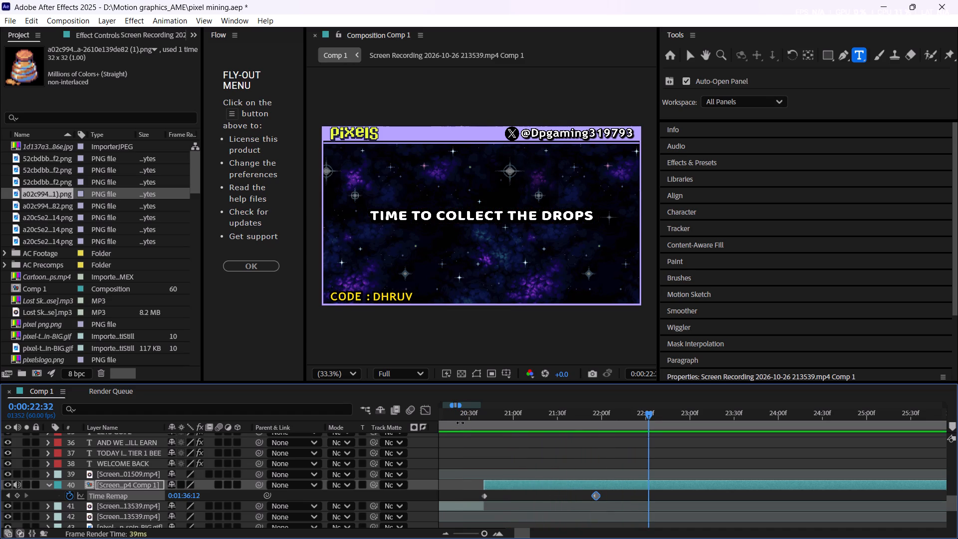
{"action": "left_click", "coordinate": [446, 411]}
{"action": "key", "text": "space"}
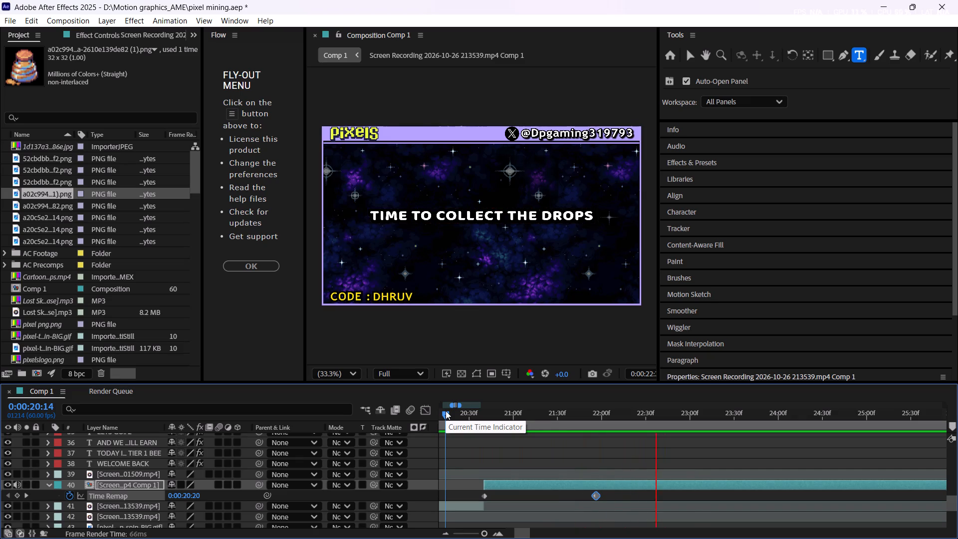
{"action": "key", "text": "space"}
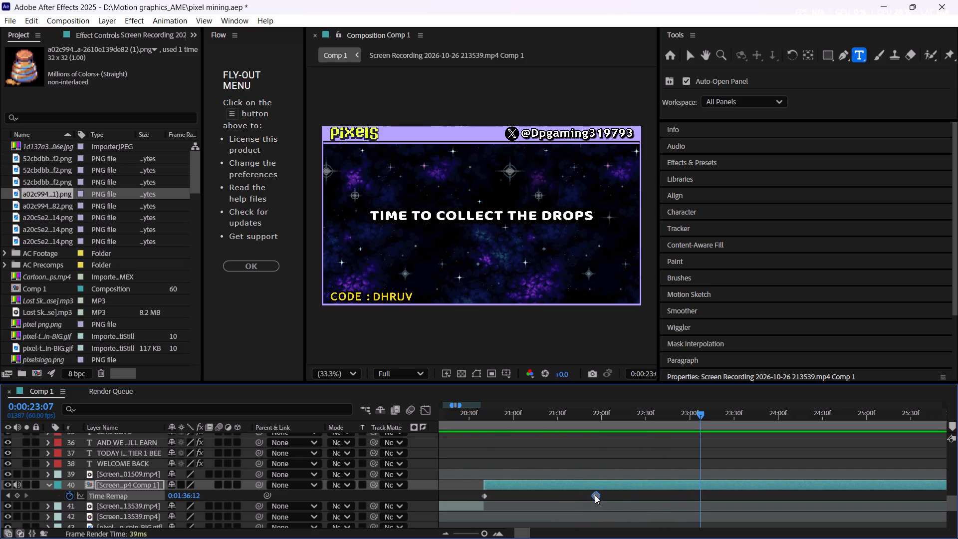
Move the gameplay precomp's time-remap end keyframe to about 0:00:23:03 and preview from 0:00:19:59.
{"action": "left_click_drag", "start_coordinate": [595, 495], "coordinate": [693, 495]}
{"action": "left_click_drag", "start_coordinate": [454, 414], "coordinate": [439, 424]}
{"action": "left_click", "coordinate": [633, 415]}
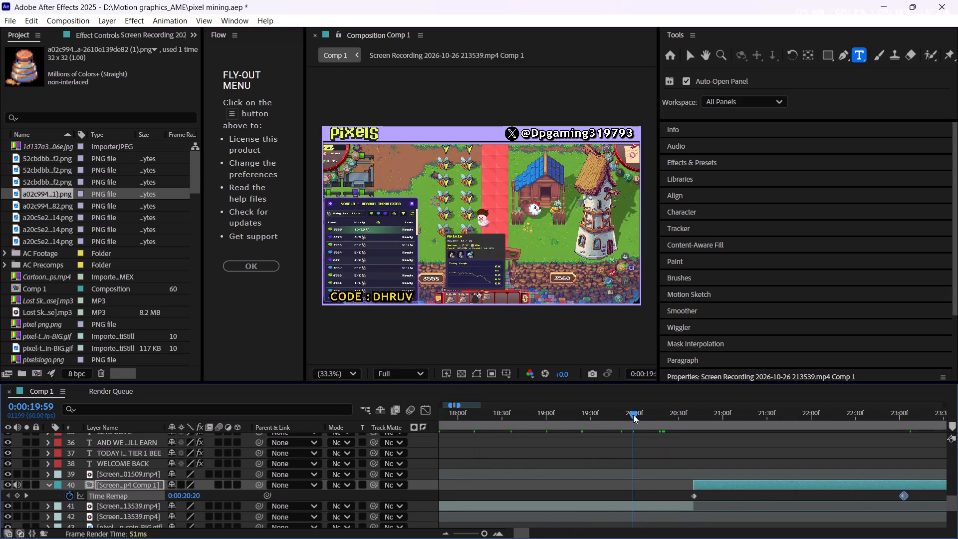
{"action": "key", "text": "space"}
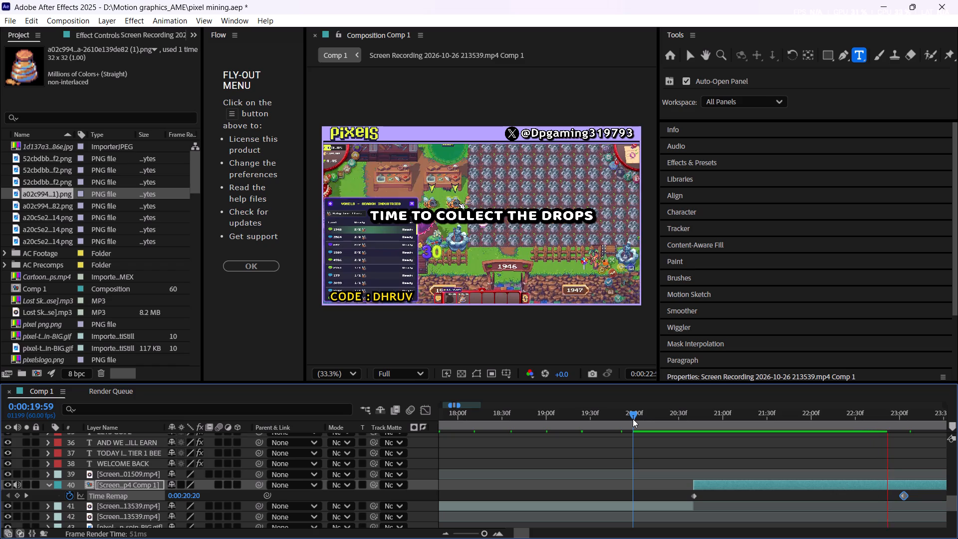
{"action": "key", "text": "space"}
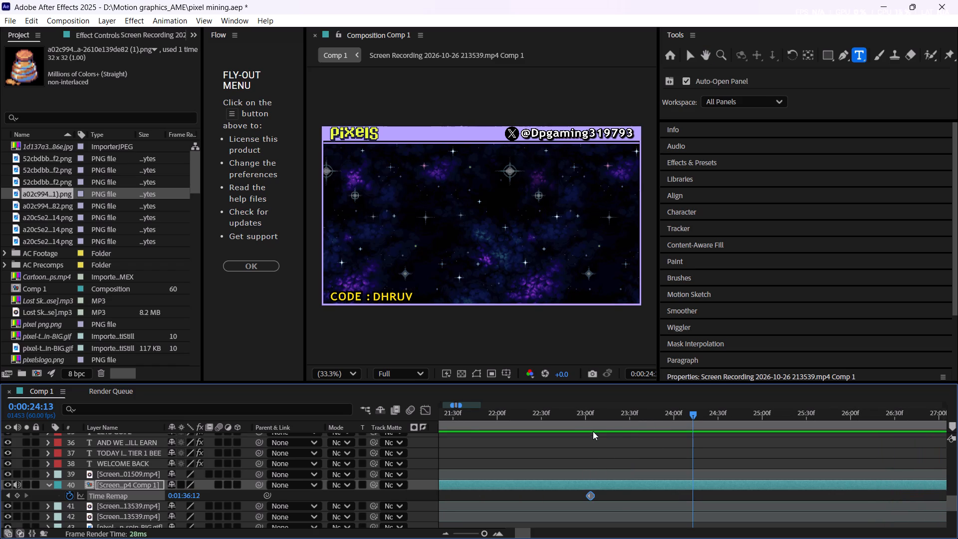
Move the "TIME TO COLLECT THE DROPS" caption so it starts at the time-remap end keyframe, 0:00:23:03.
{"action": "left_click", "coordinate": [596, 416]}
{"action": "scroll", "coordinate": [588, 434], "scroll_direction": "up", "scroll_amount": 2, "text": "alt"}
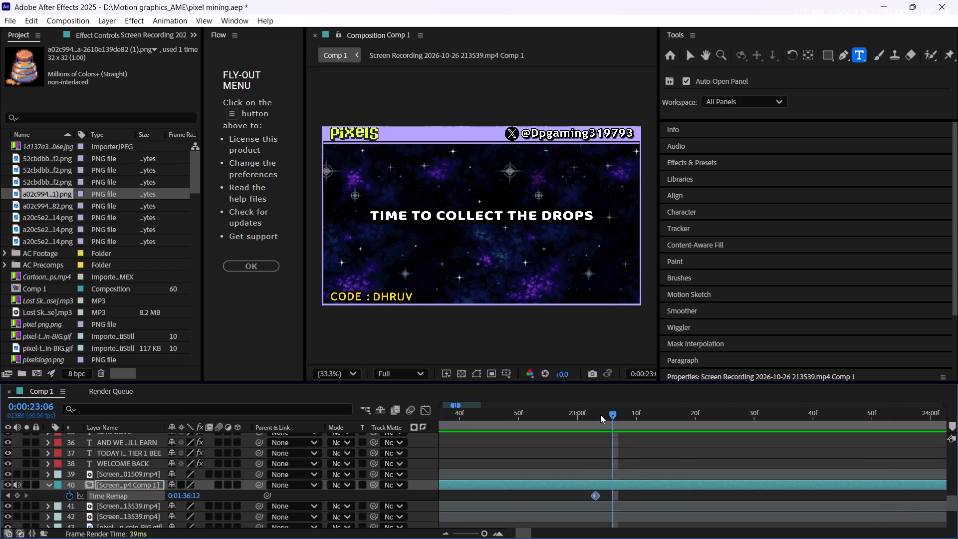
{"action": "left_click_drag", "start_coordinate": [600, 415], "coordinate": [596, 429]}
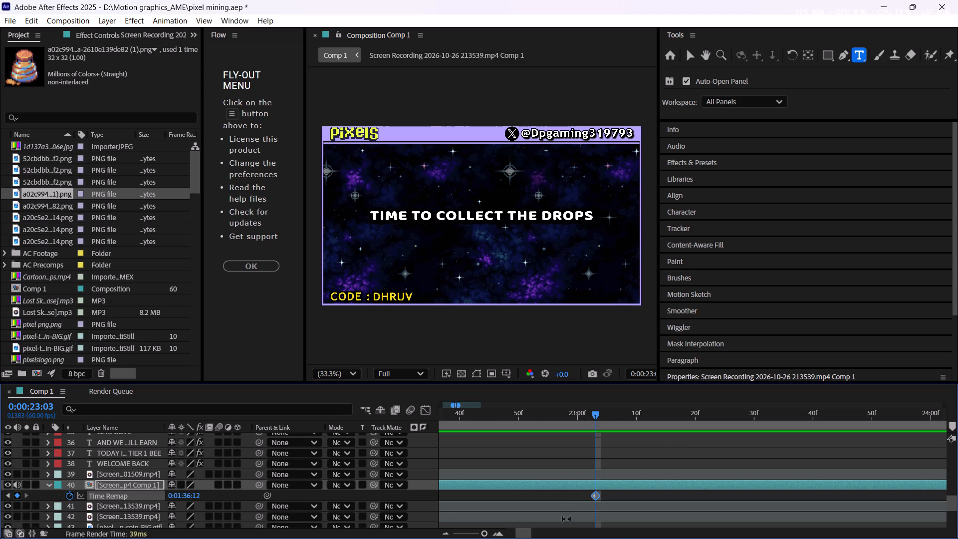
{"action": "scroll", "coordinate": [590, 458], "scroll_direction": "up", "scroll_amount": 5}
{"action": "scroll", "coordinate": [590, 458], "scroll_direction": "down", "scroll_amount": 2}
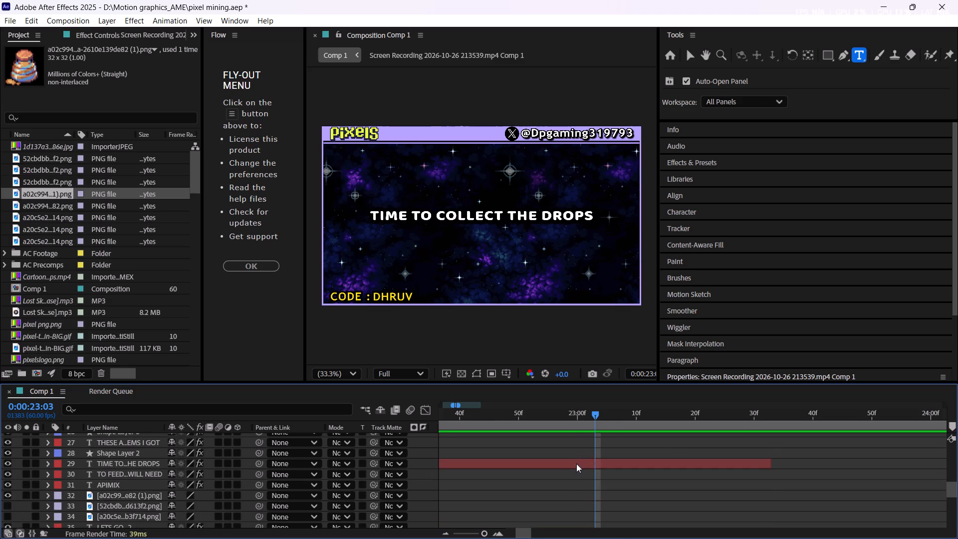
{"action": "scroll", "coordinate": [571, 467], "scroll_direction": "down", "scroll_amount": 3, "text": "alt"}
{"action": "left_click_drag", "start_coordinate": [534, 464], "coordinate": [628, 473]}
{"action": "scroll", "coordinate": [579, 466], "scroll_direction": "up", "scroll_amount": 3, "text": "alt"}
{"action": "left_click_drag", "start_coordinate": [576, 463], "coordinate": [568, 464]}
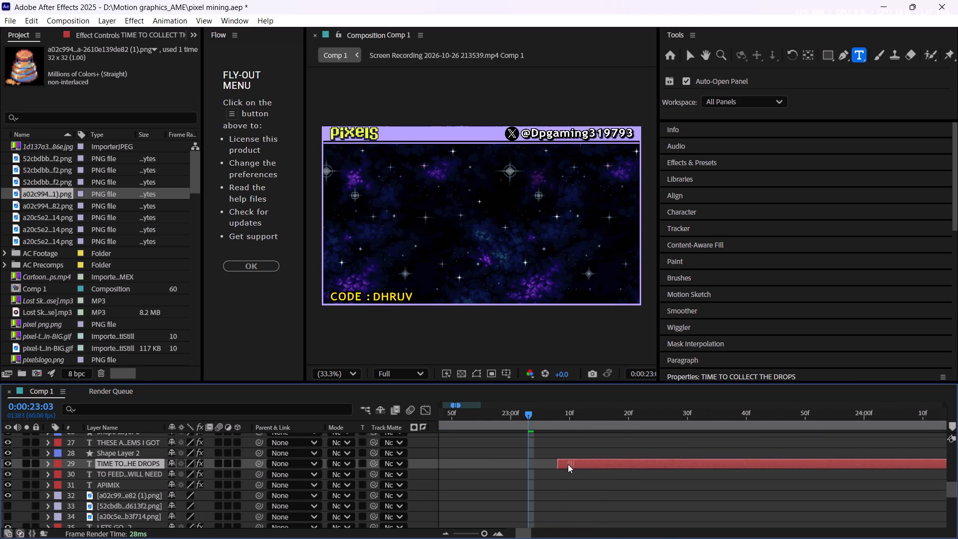
{"action": "left_click_drag", "start_coordinate": [568, 464], "coordinate": [541, 480]}
{"action": "scroll", "coordinate": [543, 465], "scroll_direction": "down", "scroll_amount": 3, "text": "alt"}
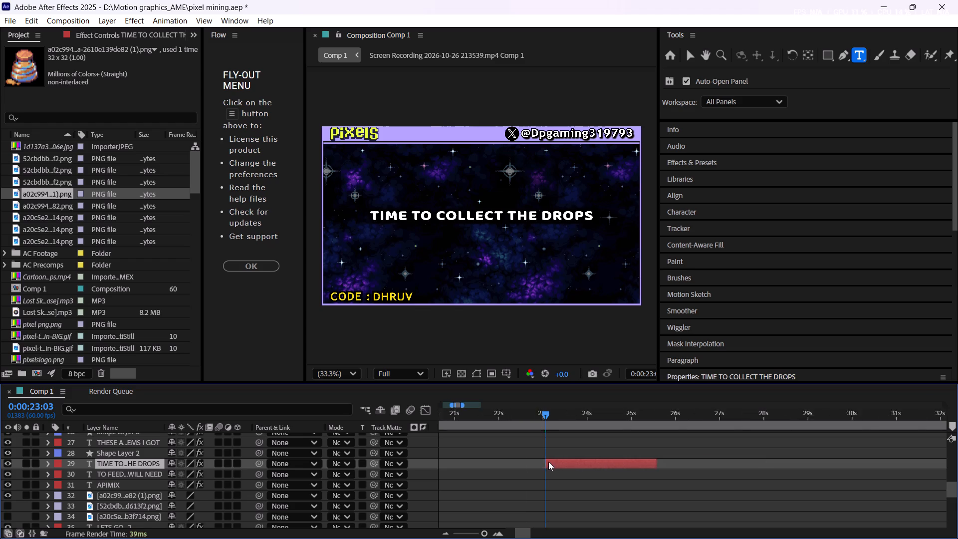
Preview the moved caption, then split the gameplay precomp at the caption's end, 0:00:25:35, and delete the remainder.
{"action": "scroll", "coordinate": [548, 462], "scroll_direction": "down", "scroll_amount": 1, "text": "alt"}
{"action": "scroll", "coordinate": [554, 457], "scroll_direction": "down", "scroll_amount": 3}
{"action": "scroll", "coordinate": [556, 457], "scroll_direction": "up", "scroll_amount": 2}
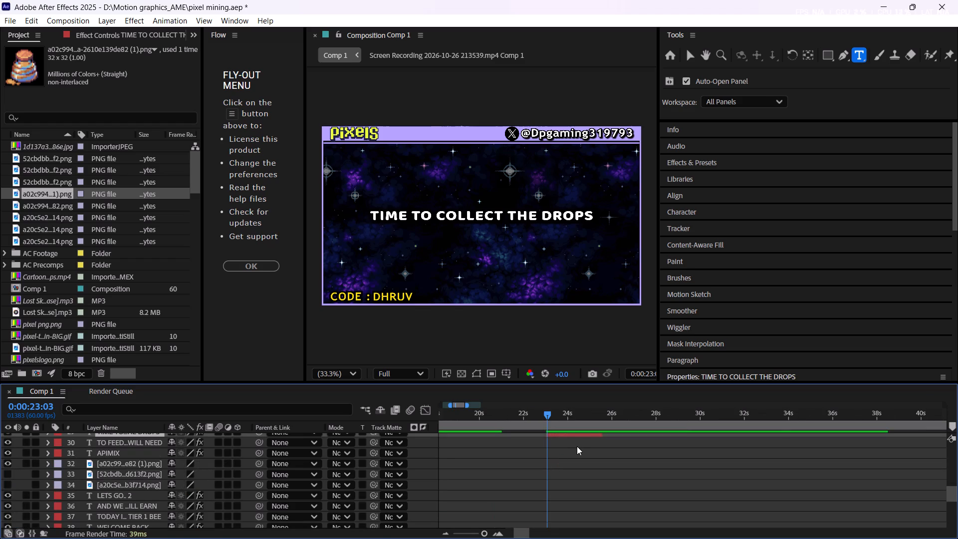
{"action": "scroll", "coordinate": [577, 446], "scroll_direction": "up", "scroll_amount": 1}
{"action": "key", "text": "space"}
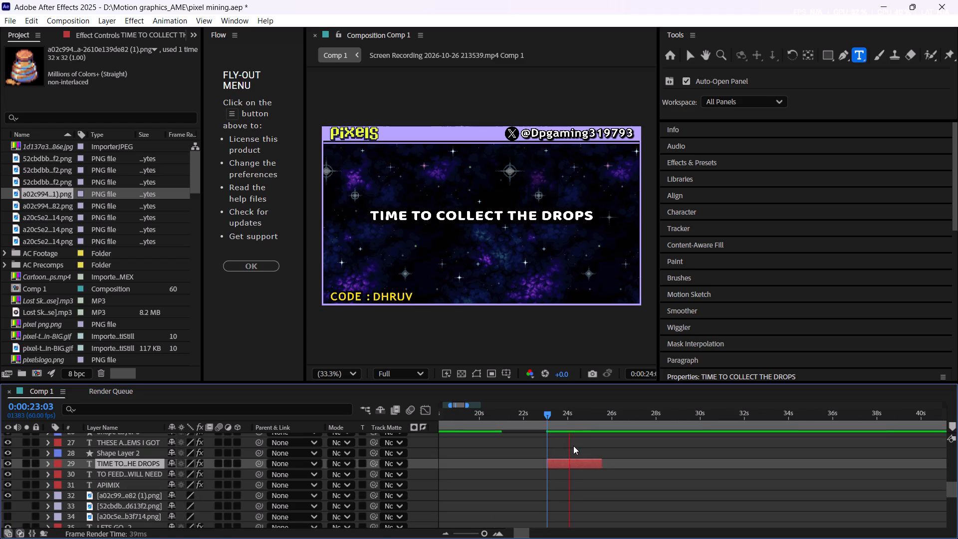
{"action": "key", "text": "space"}
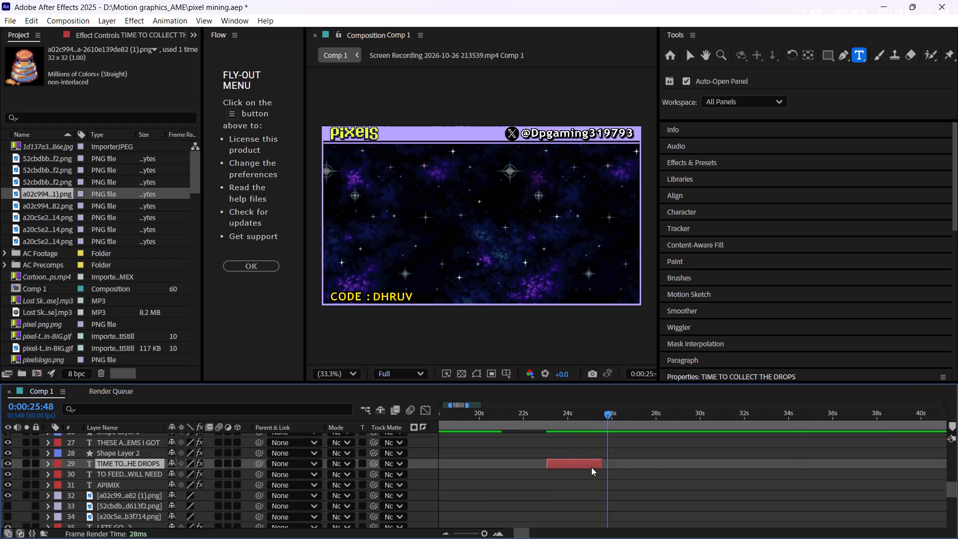
{"action": "scroll", "coordinate": [595, 462], "scroll_direction": "up", "scroll_amount": 4, "text": "alt"}
{"action": "left_click_drag", "start_coordinate": [712, 415], "coordinate": [715, 433]}
{"action": "scroll", "coordinate": [712, 450], "scroll_direction": "down", "scroll_amount": 5}
{"action": "scroll", "coordinate": [712, 450], "scroll_direction": "up", "scroll_amount": 2}
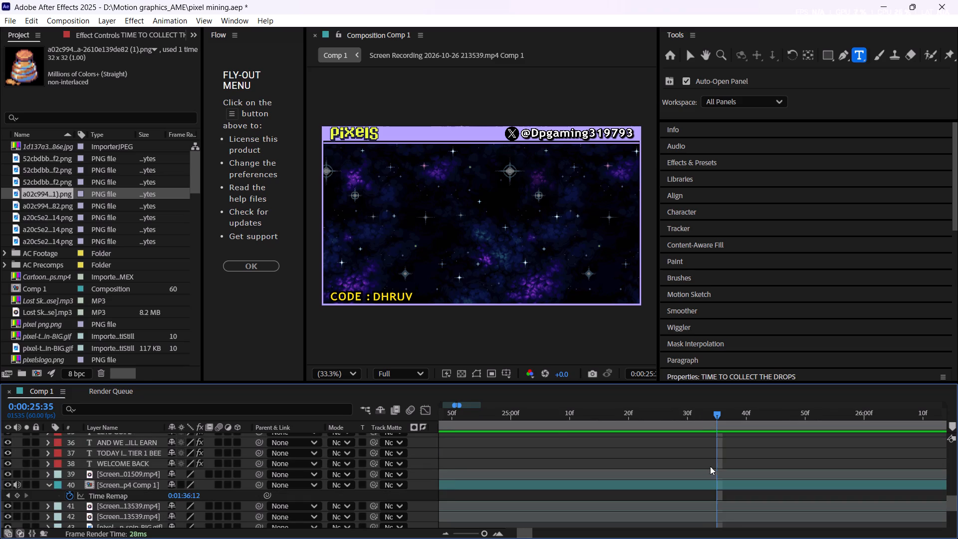
{"action": "scroll", "coordinate": [669, 466], "scroll_direction": "down", "scroll_amount": 3, "text": "alt"}
{"action": "left_click", "coordinate": [649, 487]}
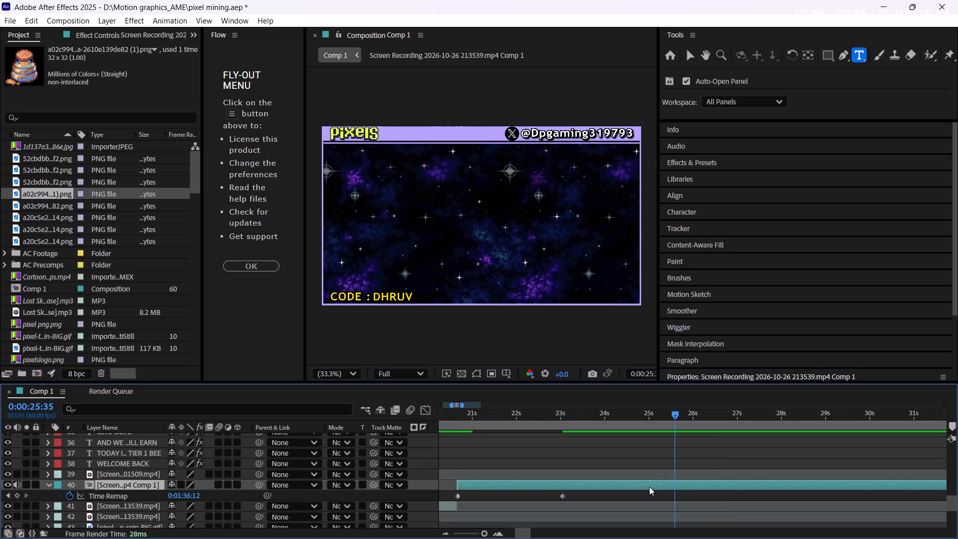
{"action": "key", "text": "ctrl+shift+d"}
{"action": "key", "text": "BackSpace"}
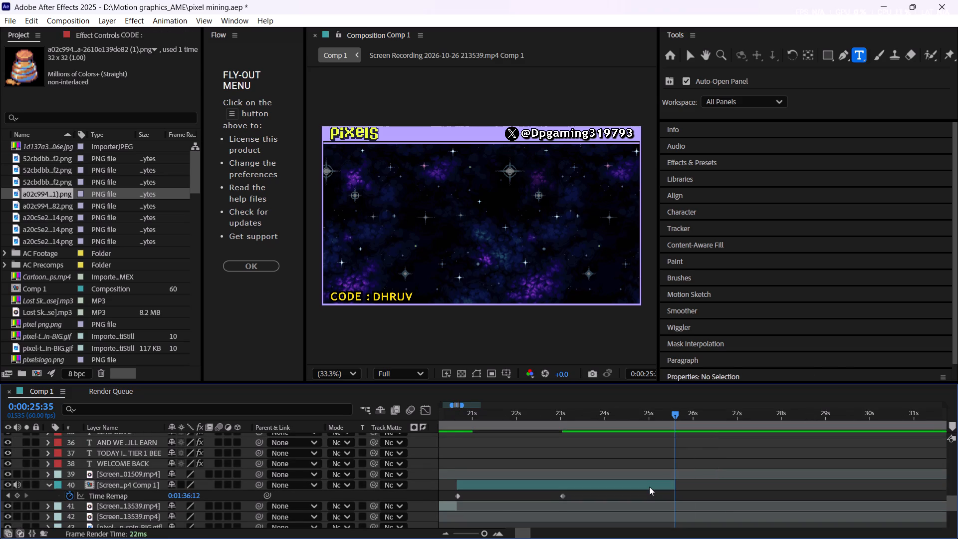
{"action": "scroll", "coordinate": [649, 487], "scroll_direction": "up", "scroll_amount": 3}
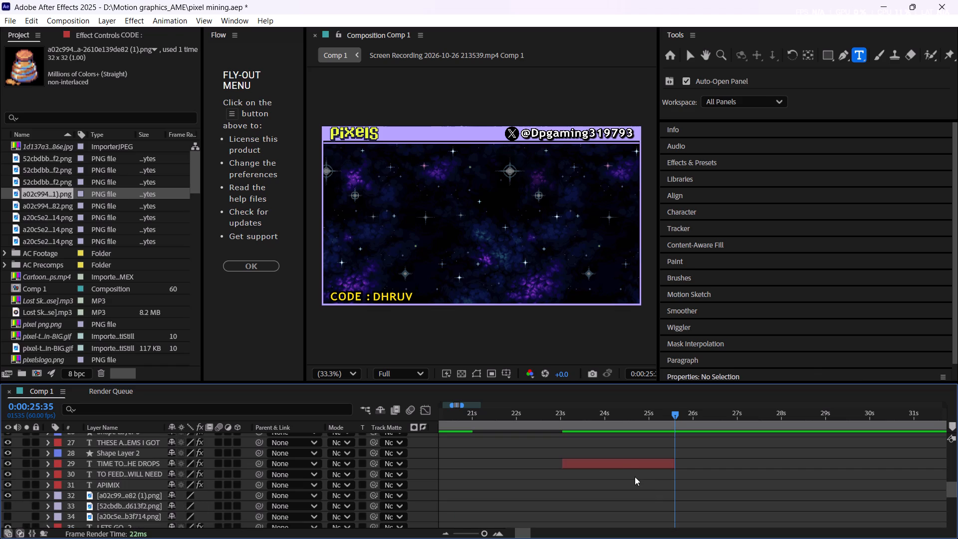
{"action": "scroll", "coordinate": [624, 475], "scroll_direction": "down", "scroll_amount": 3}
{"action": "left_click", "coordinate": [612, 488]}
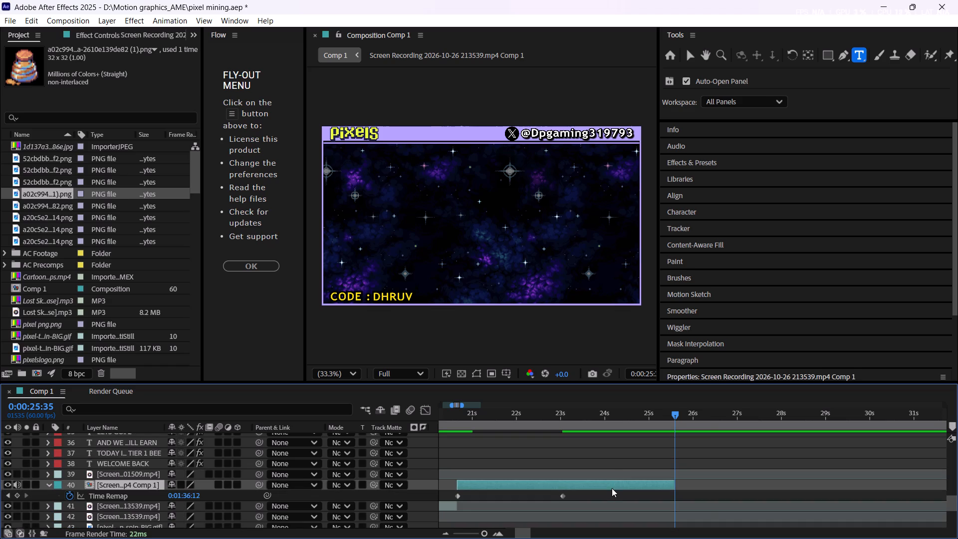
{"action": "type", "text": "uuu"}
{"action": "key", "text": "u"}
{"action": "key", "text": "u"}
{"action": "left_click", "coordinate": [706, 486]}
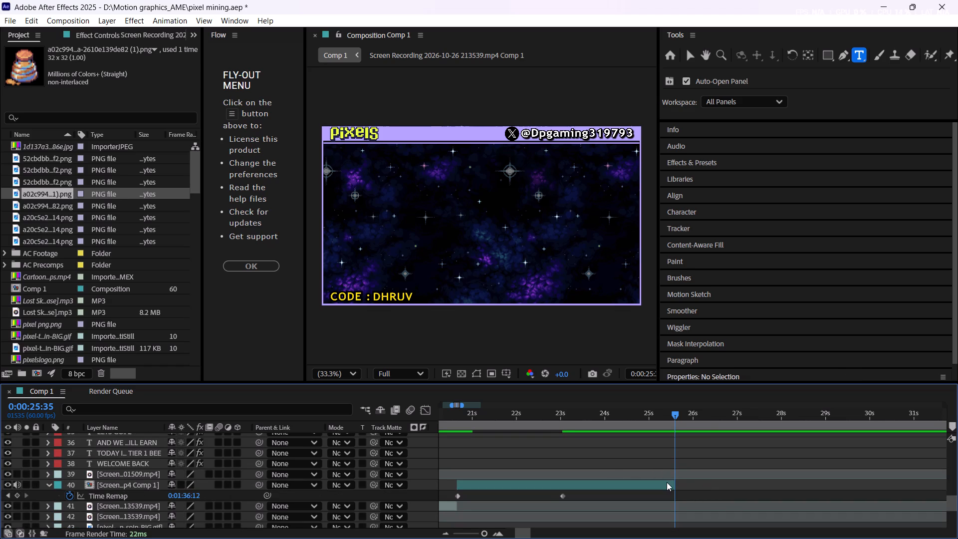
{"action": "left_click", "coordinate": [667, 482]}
Look over the captions, shapes and clips after the trimmed precomp, scrubbing to the next gameplay clip at 0:00:50:52.
{"action": "scroll", "coordinate": [647, 471], "scroll_direction": "up", "scroll_amount": 3}
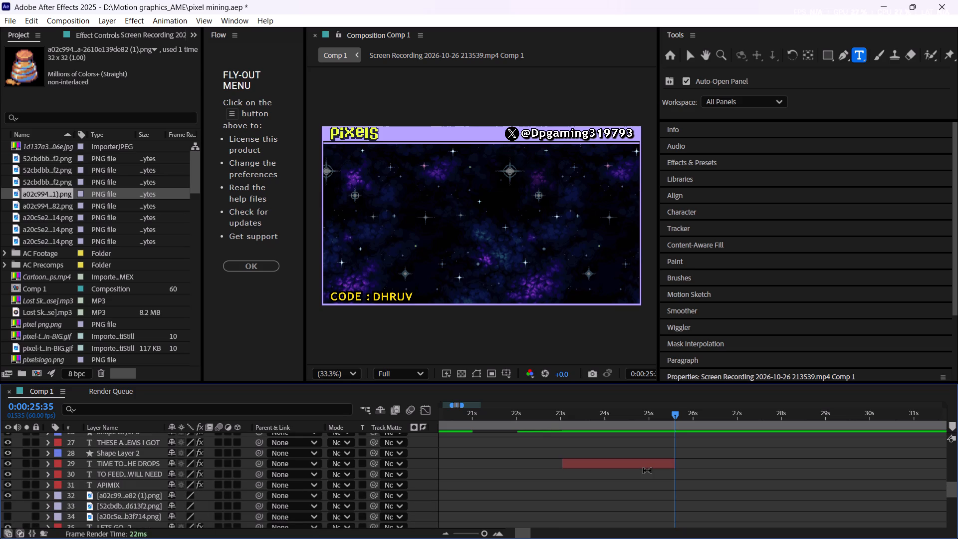
{"action": "scroll", "coordinate": [647, 471], "scroll_direction": "down", "scroll_amount": 3, "text": "alt"}
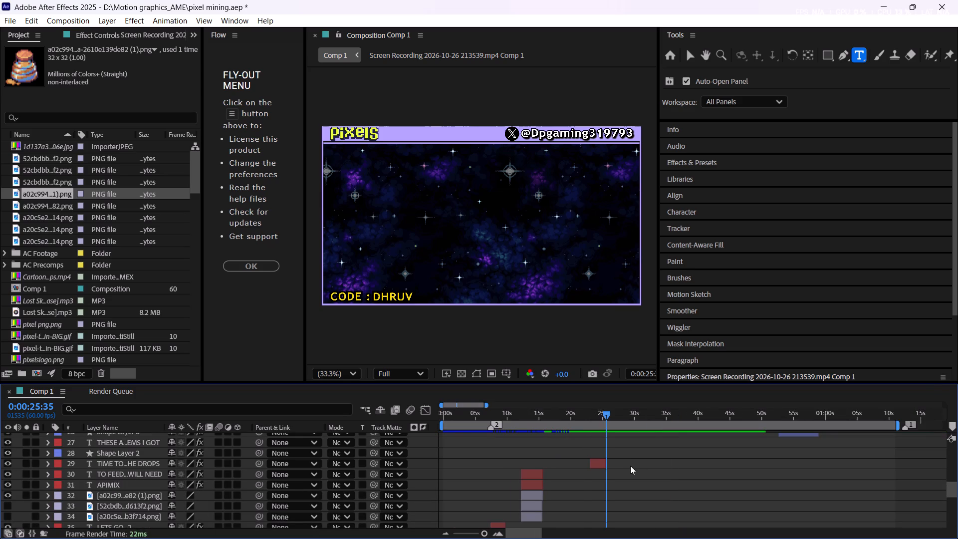
{"action": "scroll", "coordinate": [643, 453], "scroll_direction": "down", "scroll_amount": 2}
{"action": "scroll", "coordinate": [643, 453], "scroll_direction": "up", "scroll_amount": 3}
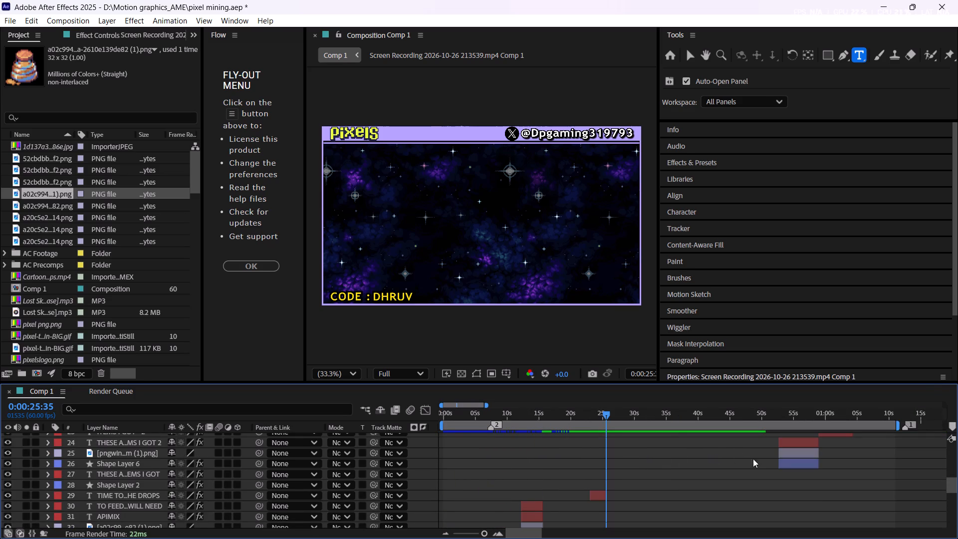
{"action": "scroll", "coordinate": [756, 461], "scroll_direction": "down", "scroll_amount": 3}
{"action": "left_click_drag", "start_coordinate": [746, 411], "coordinate": [767, 420]}
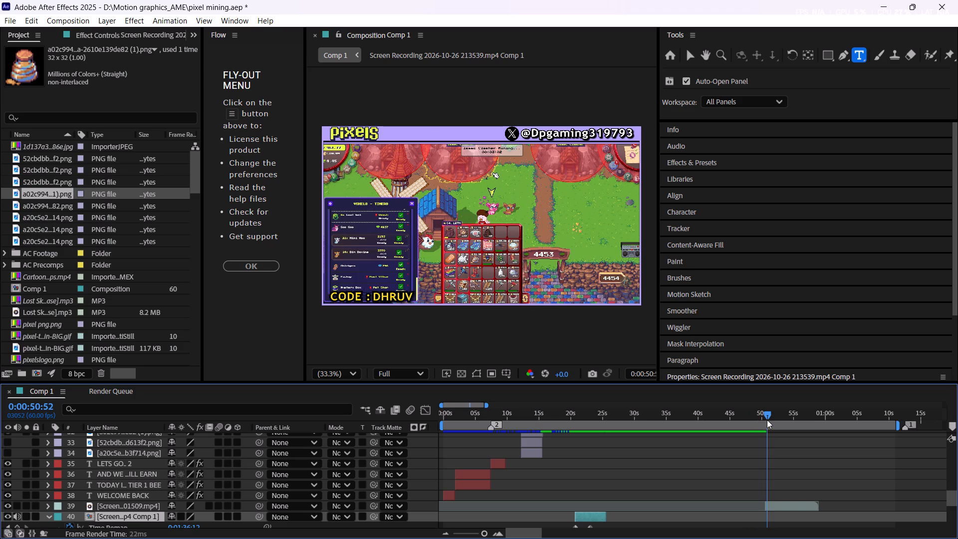
{"action": "left_click_drag", "start_coordinate": [767, 420], "coordinate": [767, 429]}
{"action": "scroll", "coordinate": [789, 461], "scroll_direction": "down", "scroll_amount": 4, "text": "alt"}
{"action": "scroll", "coordinate": [612, 482], "scroll_direction": "up", "scroll_amount": 4}
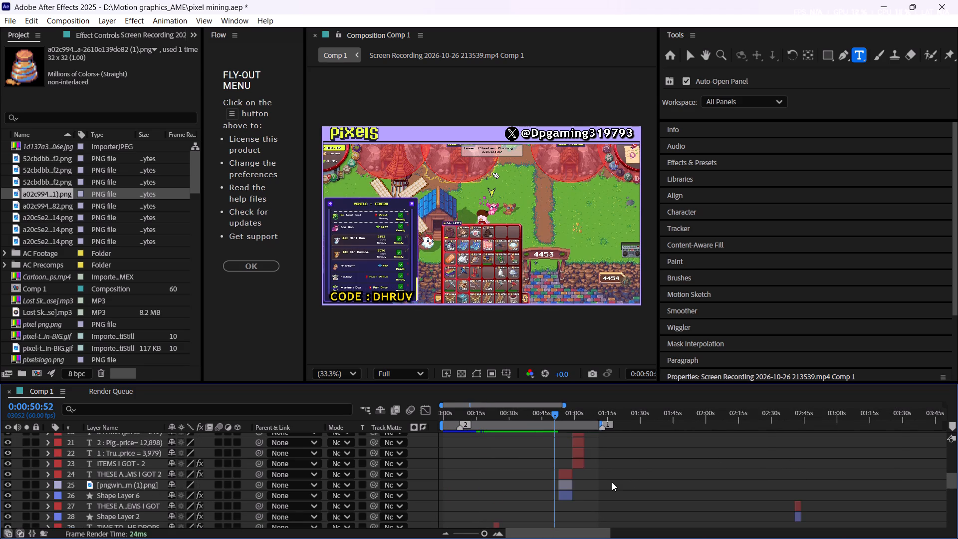
{"action": "scroll", "coordinate": [734, 473], "scroll_direction": "down", "scroll_amount": 1}
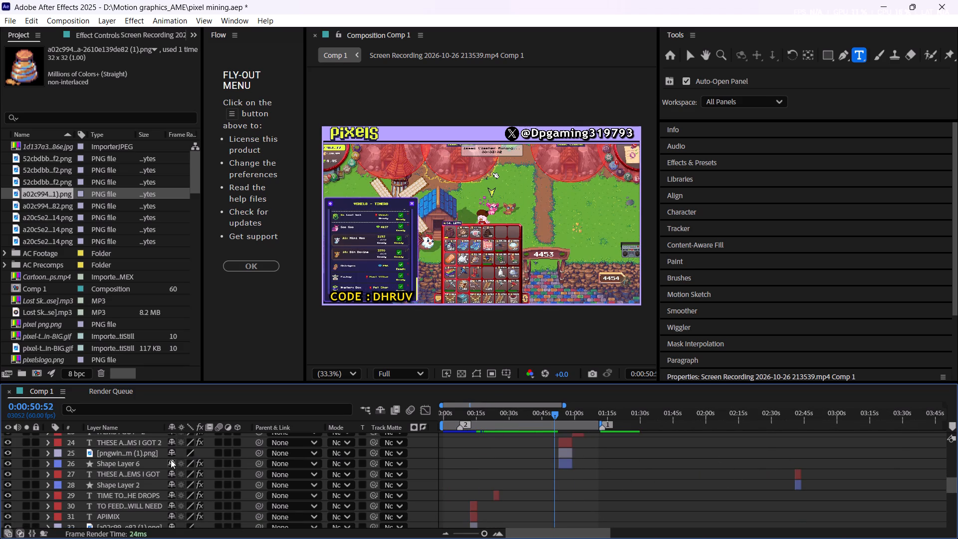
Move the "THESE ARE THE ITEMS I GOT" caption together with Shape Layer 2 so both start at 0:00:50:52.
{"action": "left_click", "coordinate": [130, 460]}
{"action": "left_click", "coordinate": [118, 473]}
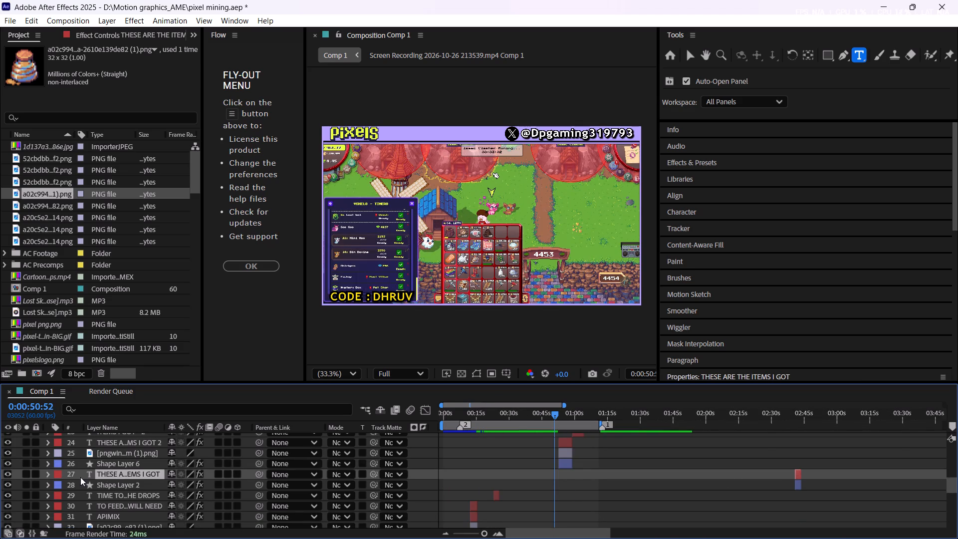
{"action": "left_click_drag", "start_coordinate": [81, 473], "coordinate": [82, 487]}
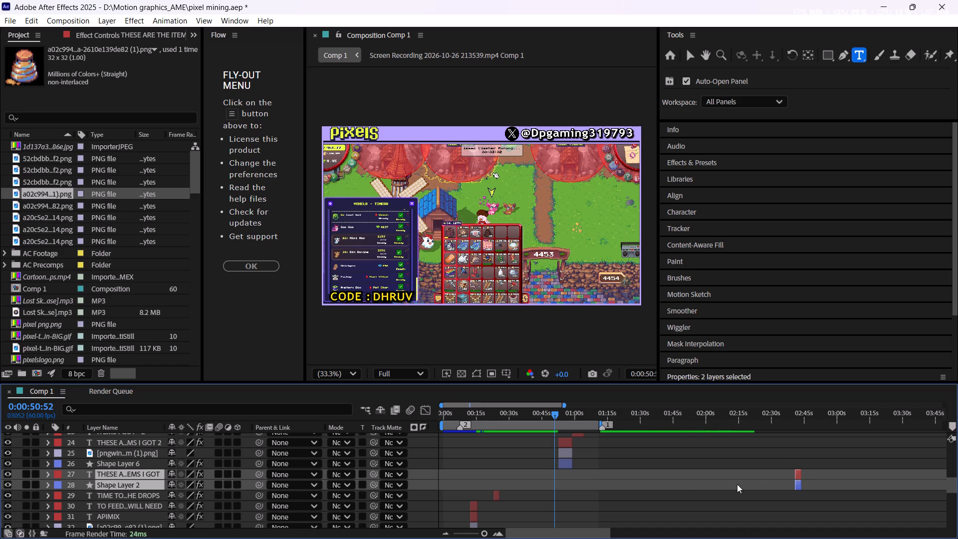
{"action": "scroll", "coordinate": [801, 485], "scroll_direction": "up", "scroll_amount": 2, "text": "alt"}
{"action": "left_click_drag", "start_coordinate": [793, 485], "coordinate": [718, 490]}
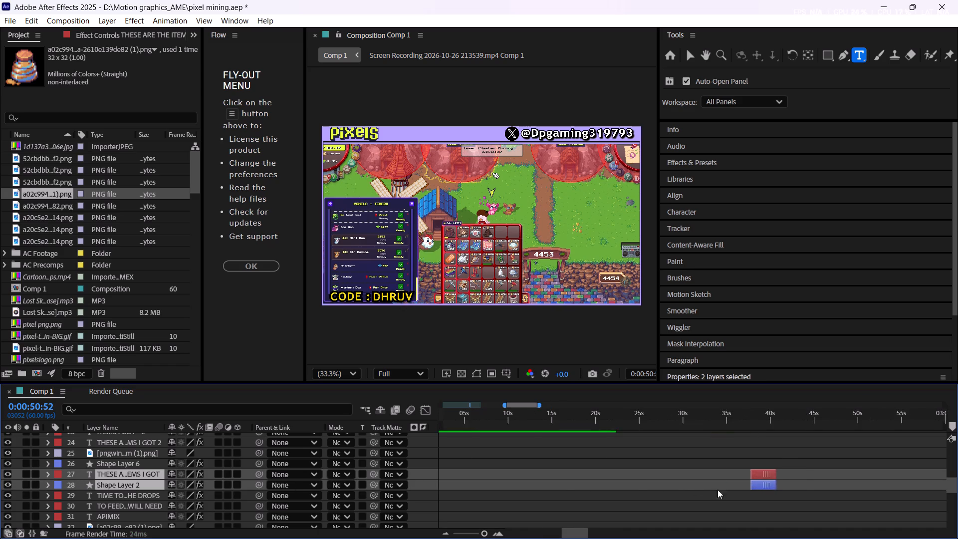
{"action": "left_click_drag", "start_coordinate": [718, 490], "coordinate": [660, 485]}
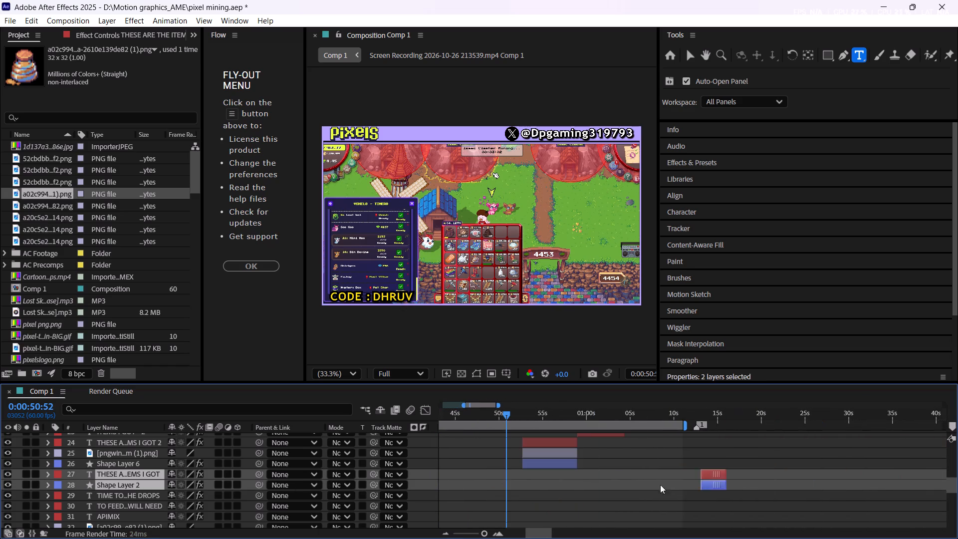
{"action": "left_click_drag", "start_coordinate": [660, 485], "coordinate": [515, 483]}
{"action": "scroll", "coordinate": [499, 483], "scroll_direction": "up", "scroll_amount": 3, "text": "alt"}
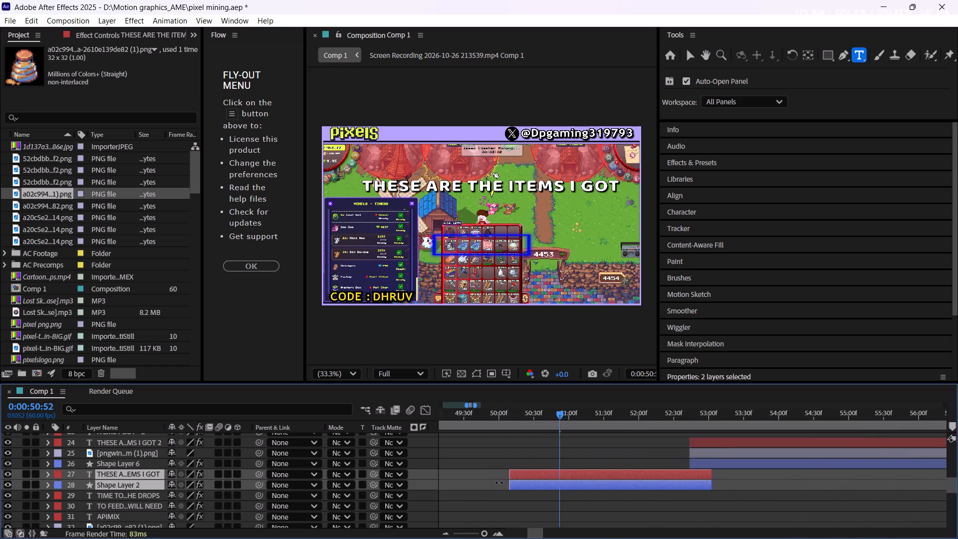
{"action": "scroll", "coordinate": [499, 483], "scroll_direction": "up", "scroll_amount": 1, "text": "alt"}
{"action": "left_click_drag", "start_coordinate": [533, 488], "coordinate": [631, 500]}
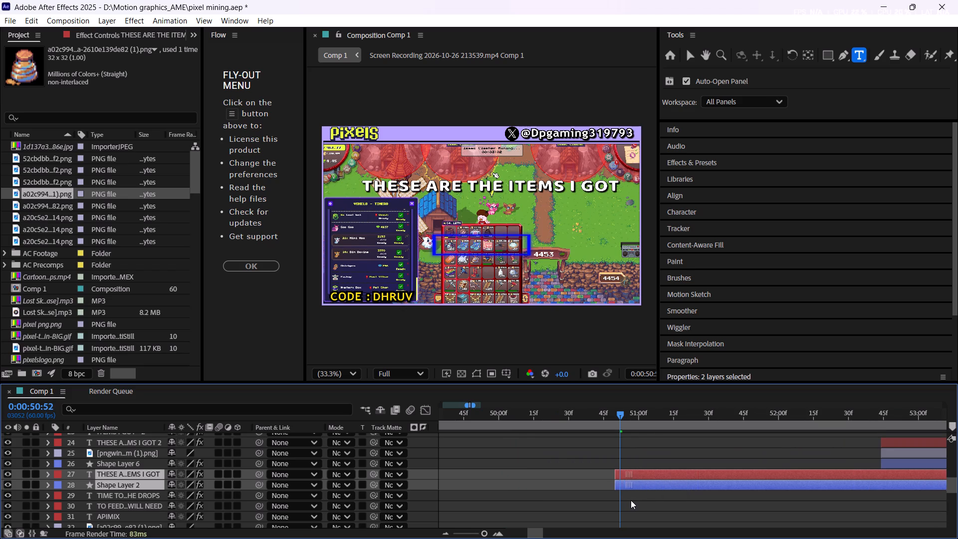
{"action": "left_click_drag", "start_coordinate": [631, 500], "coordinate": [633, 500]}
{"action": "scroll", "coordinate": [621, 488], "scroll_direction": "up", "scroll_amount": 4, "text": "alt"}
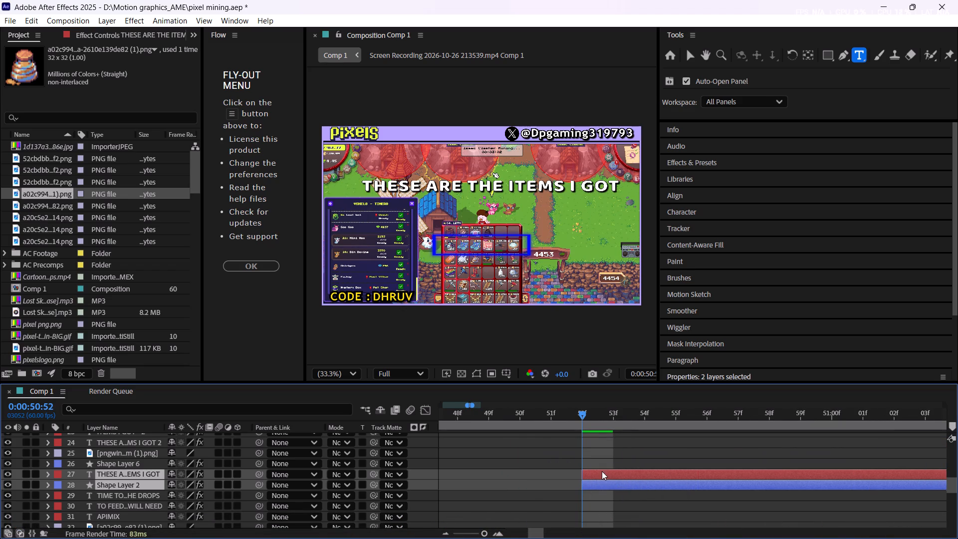
Scrub from 0:00:53:00 to 0:00:59:28 and back to 0:00:52:27 to compare the overlapping "THESE ARE THE ITEMS I GOT" captions.
{"action": "scroll", "coordinate": [592, 466], "scroll_direction": "down", "scroll_amount": 3, "text": "alt"}
{"action": "scroll", "coordinate": [605, 459], "scroll_direction": "down", "scroll_amount": 4}
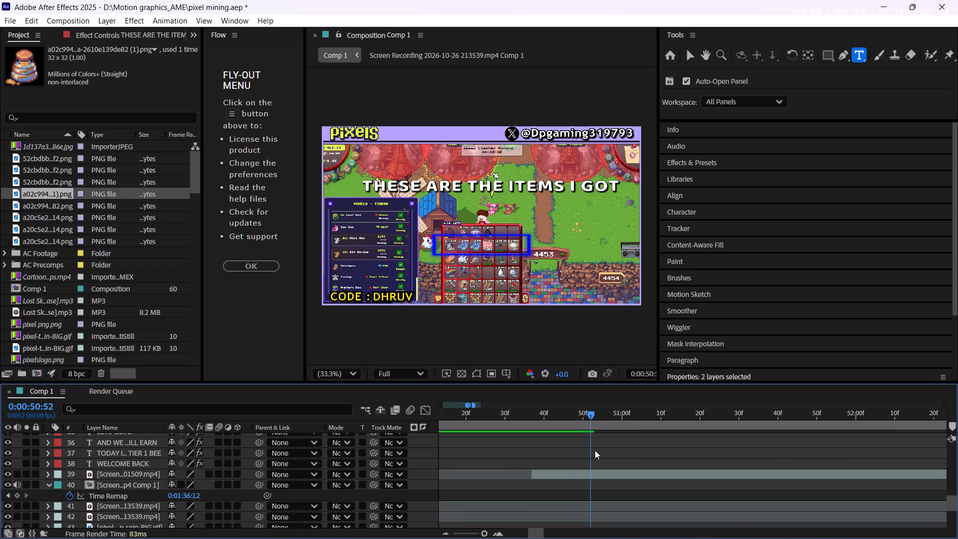
{"action": "scroll", "coordinate": [577, 448], "scroll_direction": "down", "scroll_amount": 3, "text": "alt"}
{"action": "scroll", "coordinate": [588, 450], "scroll_direction": "up", "scroll_amount": 5}
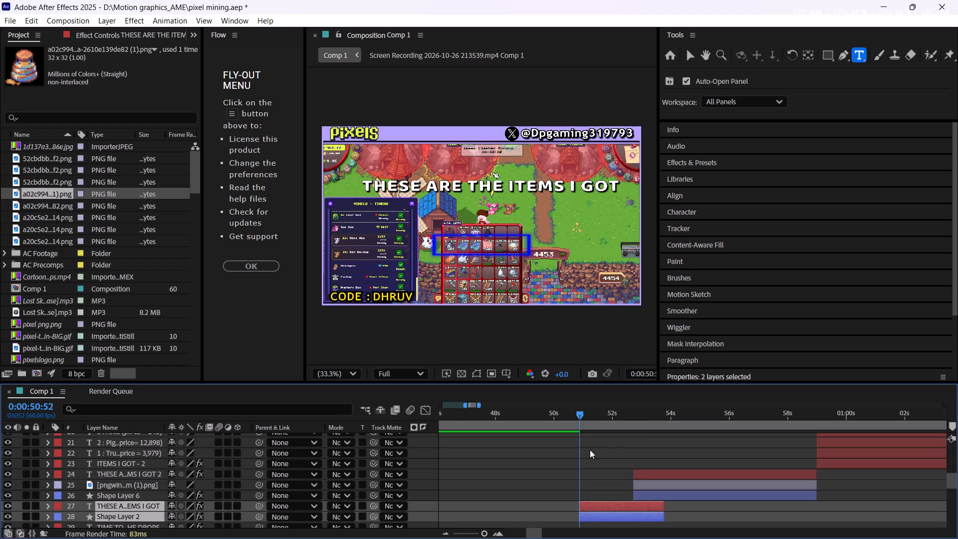
{"action": "scroll", "coordinate": [591, 450], "scroll_direction": "down", "scroll_amount": 1}
{"action": "left_click_drag", "start_coordinate": [631, 414], "coordinate": [643, 419]}
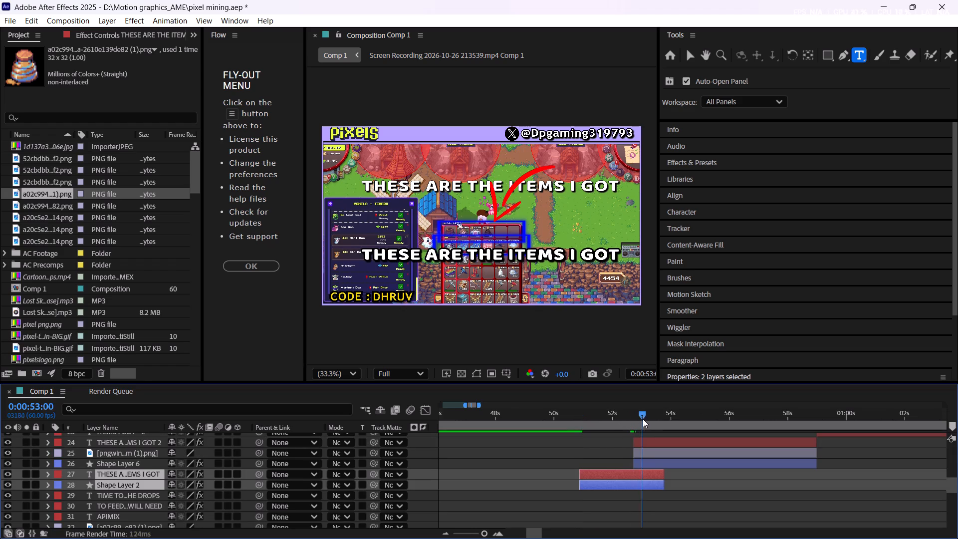
{"action": "left_click_drag", "start_coordinate": [643, 419], "coordinate": [695, 427]}
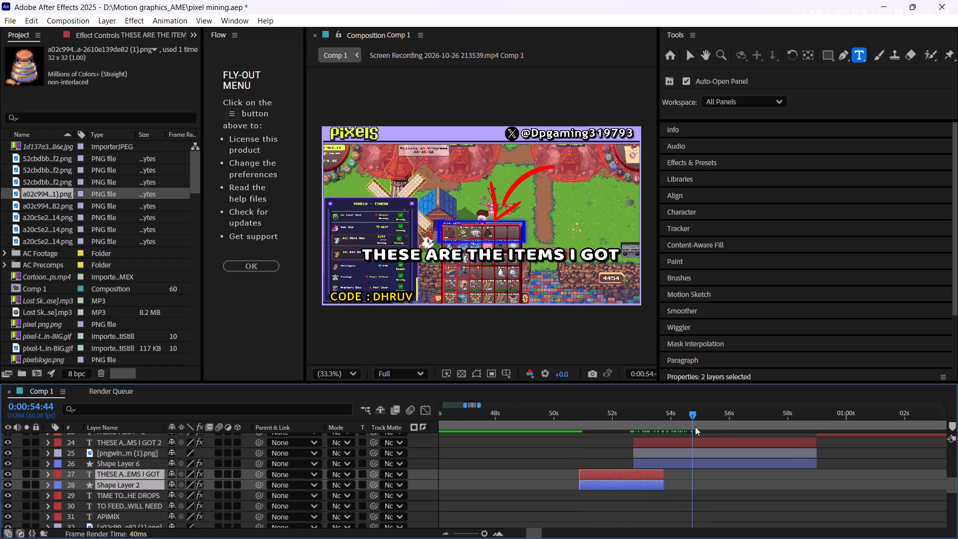
{"action": "left_click_drag", "start_coordinate": [695, 427], "coordinate": [722, 428]}
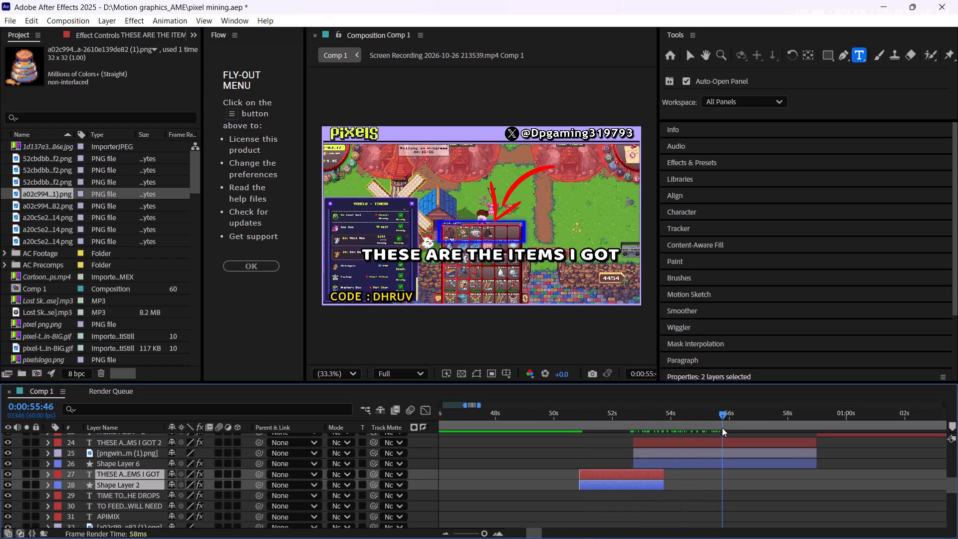
{"action": "left_click_drag", "start_coordinate": [722, 428], "coordinate": [734, 426]}
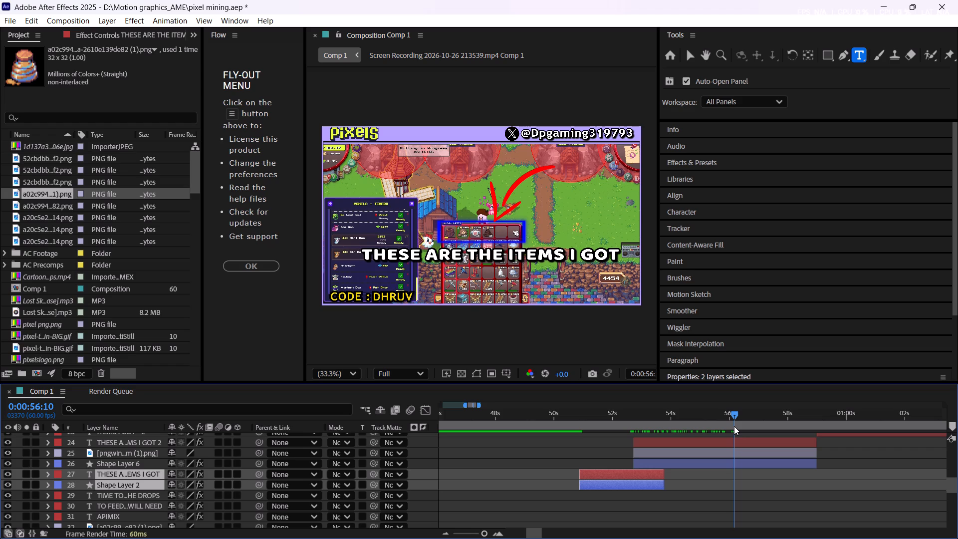
{"action": "left_click_drag", "start_coordinate": [734, 426], "coordinate": [805, 418]}
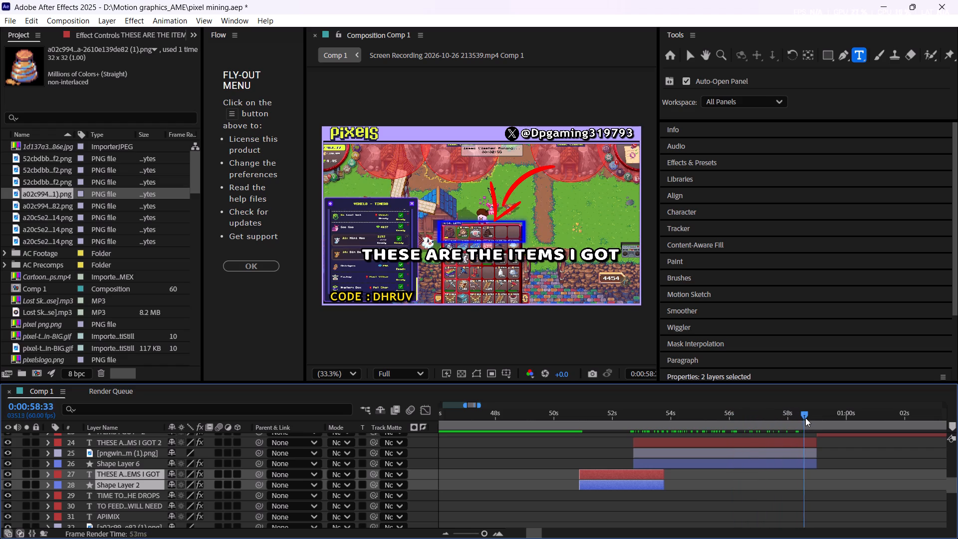
{"action": "left_click_drag", "start_coordinate": [805, 418], "coordinate": [831, 404]}
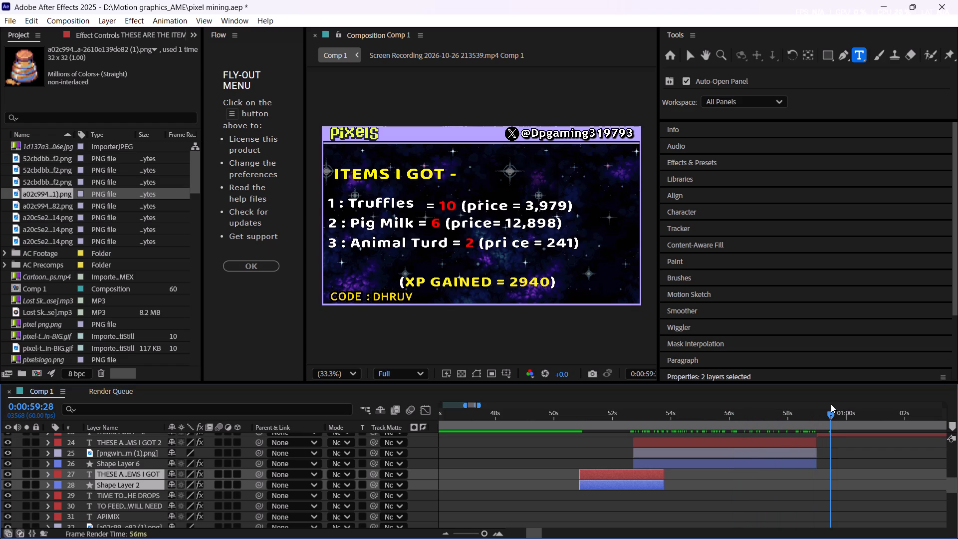
{"action": "left_click_drag", "start_coordinate": [831, 404], "coordinate": [641, 434]}
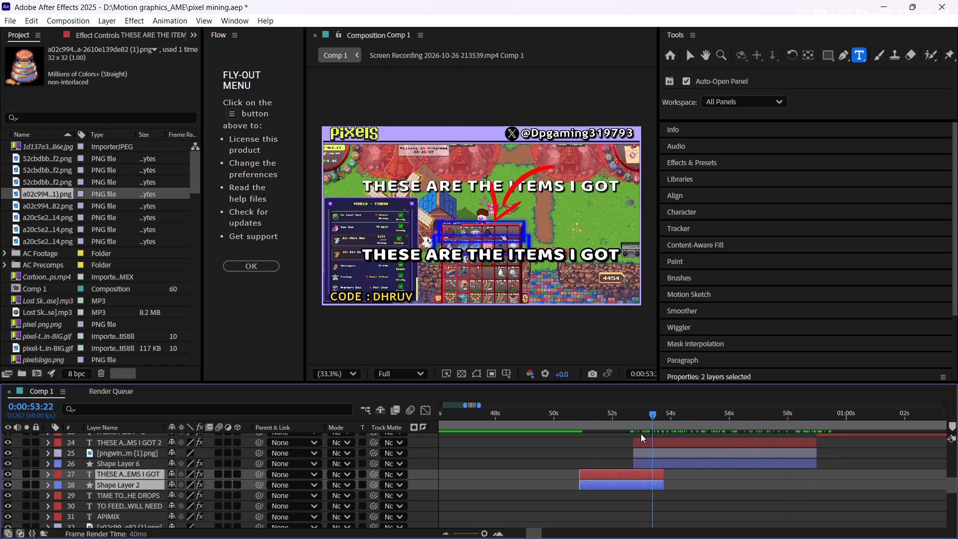
{"action": "left_click_drag", "start_coordinate": [641, 434], "coordinate": [598, 420]}
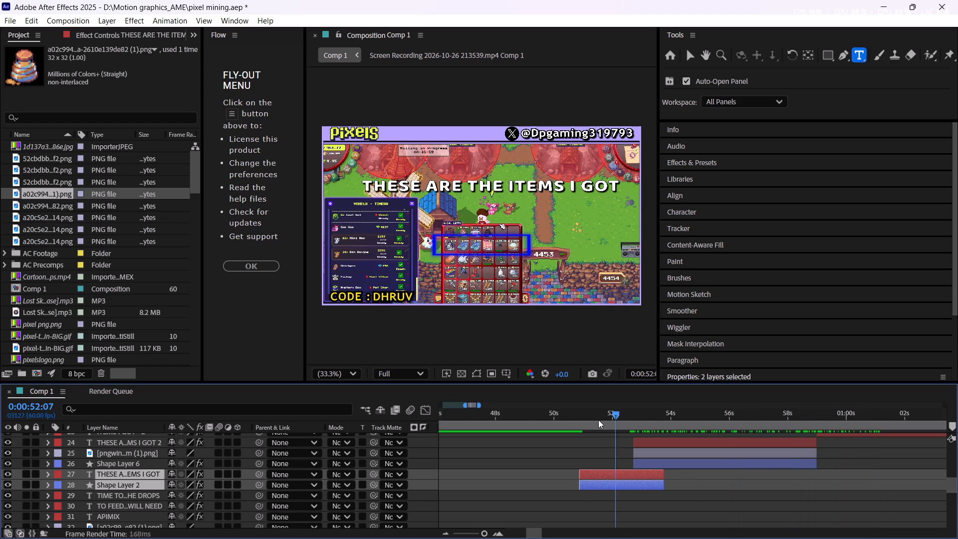
{"action": "left_click_drag", "start_coordinate": [598, 420], "coordinate": [626, 424]}
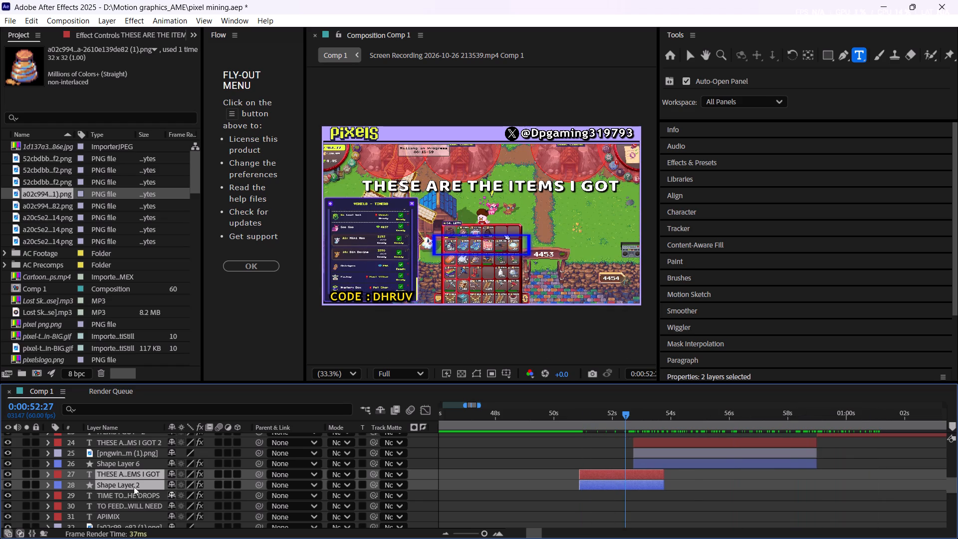
Move the "THESE ARE THE ITEMS I GOT" caption and Shape Layer 2 up the layer stack to directly below Shape Layer 8.
{"action": "left_click_drag", "start_coordinate": [120, 480], "coordinate": [139, 441]}
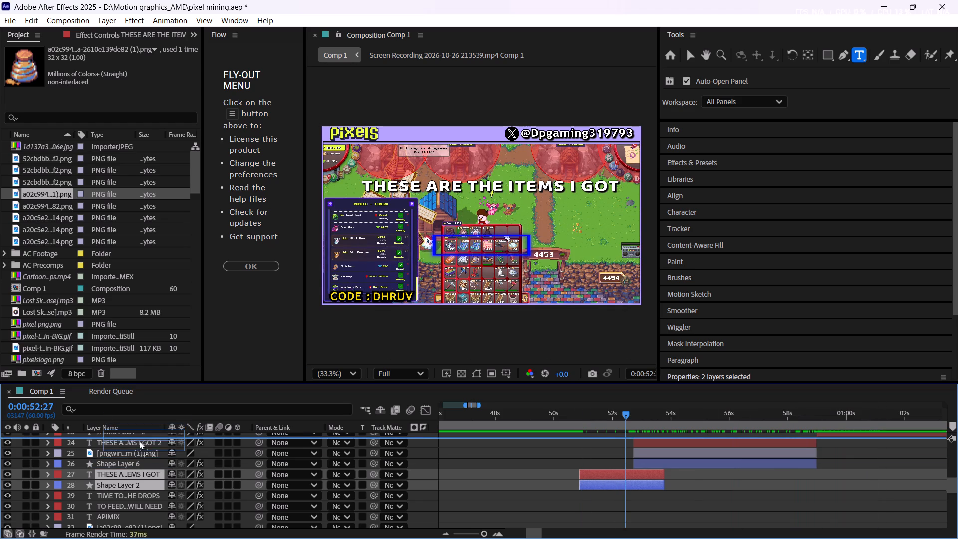
{"action": "left_click_drag", "start_coordinate": [139, 441], "coordinate": [135, 466]}
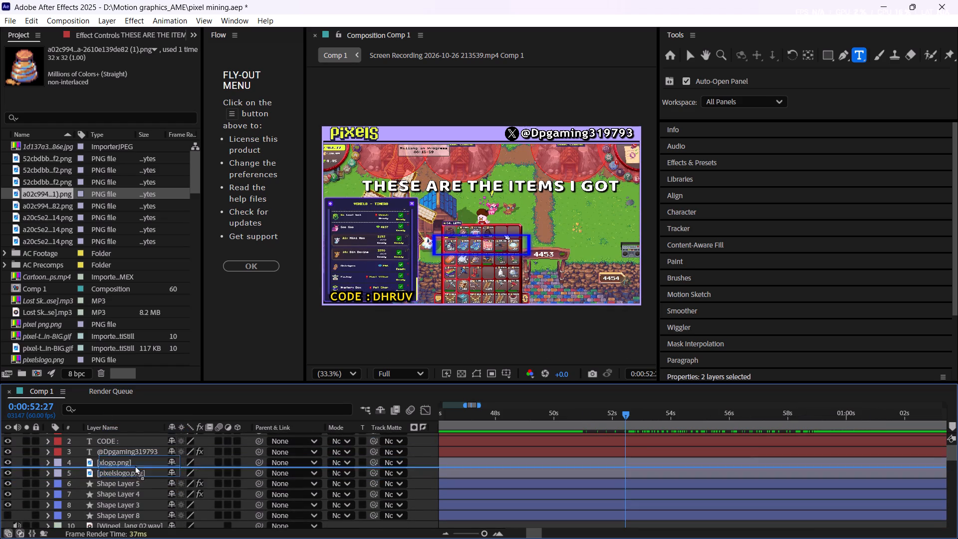
{"action": "left_click_drag", "start_coordinate": [135, 466], "coordinate": [134, 513]}
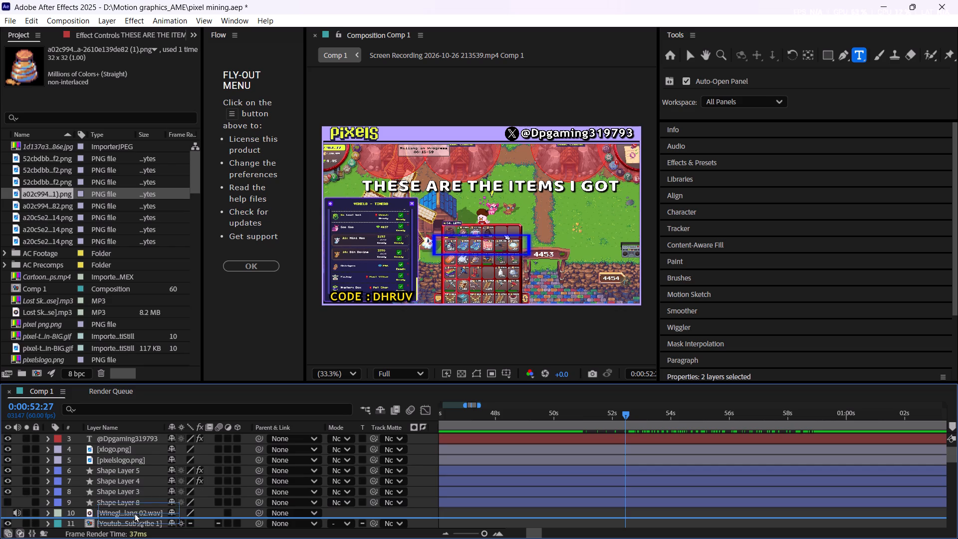
{"action": "left_click_drag", "start_coordinate": [134, 513], "coordinate": [136, 509]}
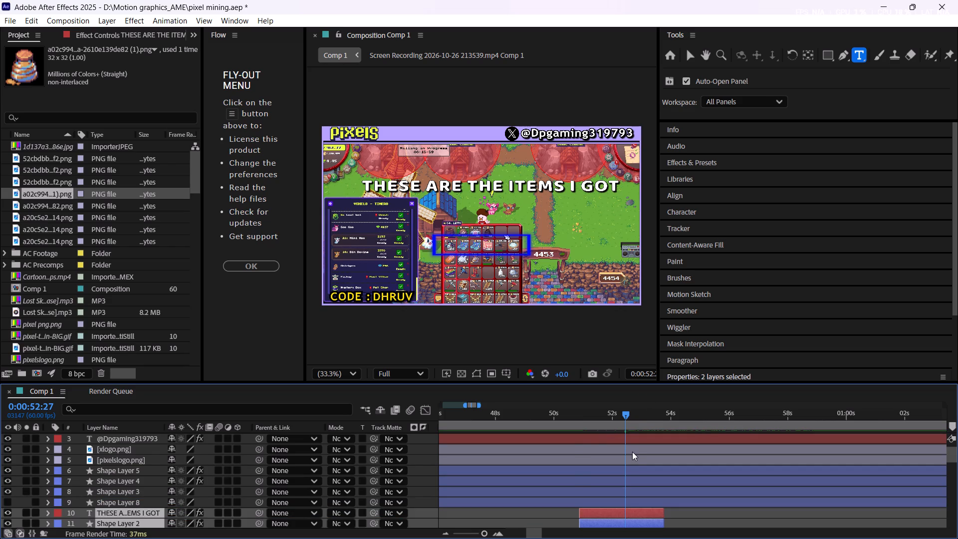
Move the "THESE ARE THE ITEMS I GOT" caption and Shape Layer 2 out past the work area, starting at about 0:01:24.
{"action": "scroll", "coordinate": [634, 455], "scroll_direction": "down", "scroll_amount": 3}
{"action": "scroll", "coordinate": [629, 450], "scroll_direction": "up", "scroll_amount": 2}
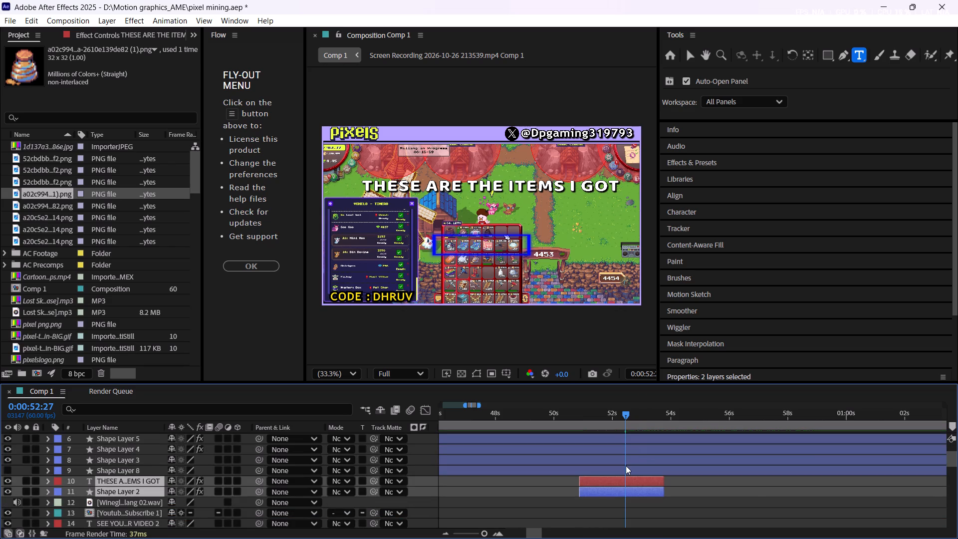
{"action": "scroll", "coordinate": [626, 466], "scroll_direction": "down", "scroll_amount": 2, "text": "alt"}
{"action": "left_click_drag", "start_coordinate": [624, 495], "coordinate": [867, 476]}
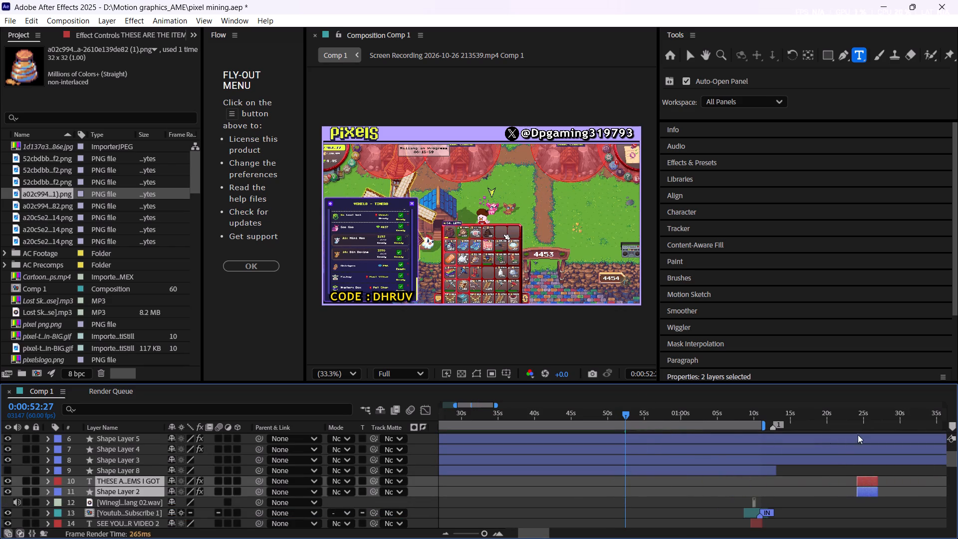
Examine the second items caption and the "ITEMS I GOT" list layers, scrubbing to 0:01:01:45.
{"action": "scroll", "coordinate": [684, 455], "scroll_direction": "down", "scroll_amount": 6}
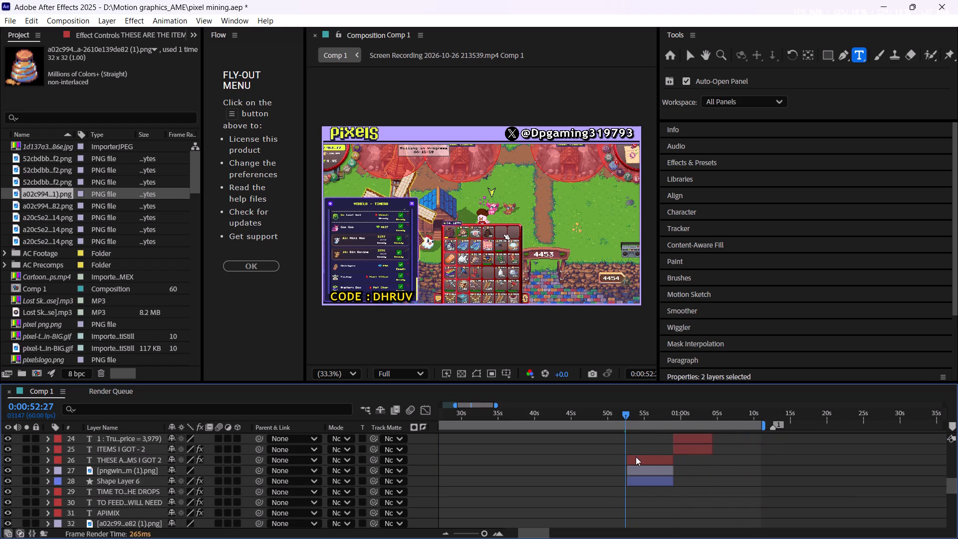
{"action": "scroll", "coordinate": [634, 458], "scroll_direction": "up", "scroll_amount": 2, "text": "alt"}
{"action": "left_click_drag", "start_coordinate": [606, 414], "coordinate": [766, 397]}
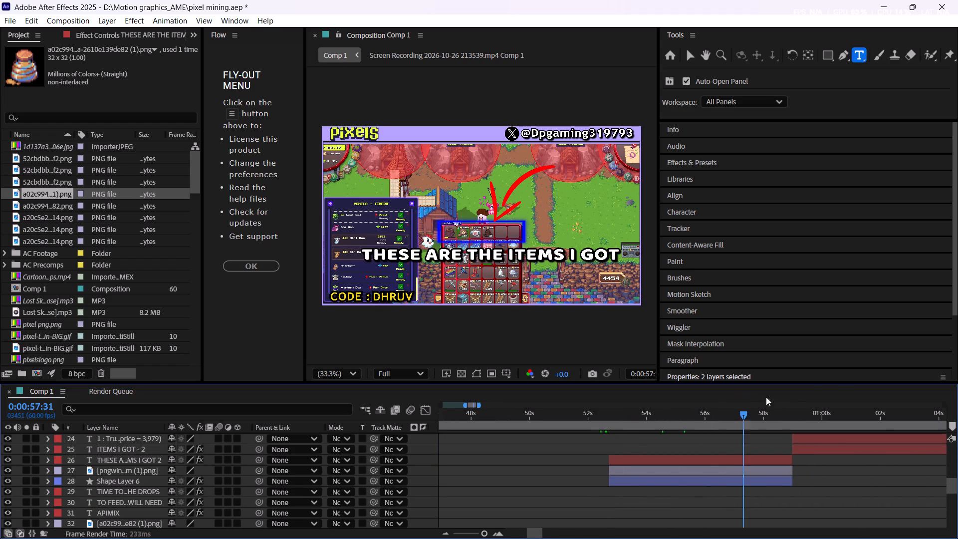
{"action": "left_click_drag", "start_coordinate": [766, 397], "coordinate": [843, 383]}
{"action": "scroll", "coordinate": [838, 469], "scroll_direction": "up", "scroll_amount": 2}
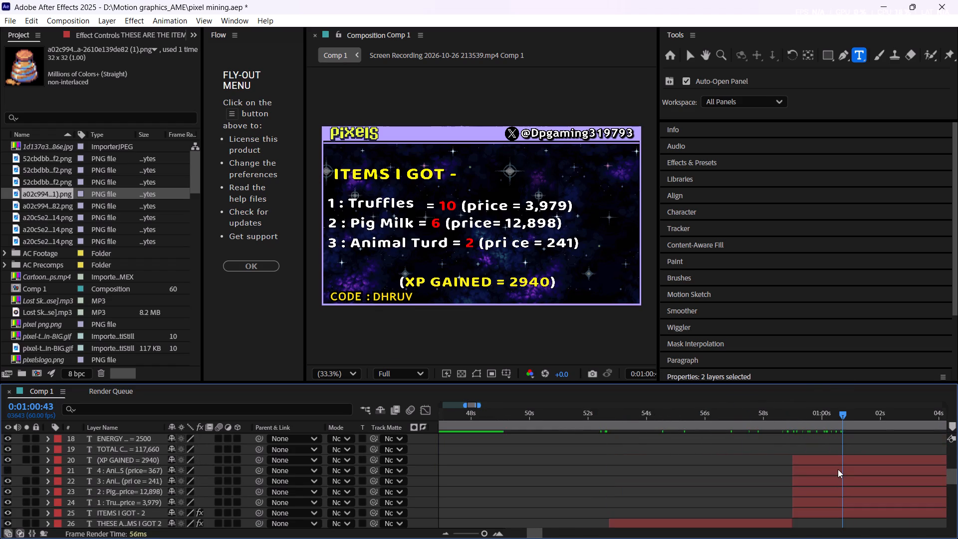
{"action": "left_click", "coordinate": [833, 504]}
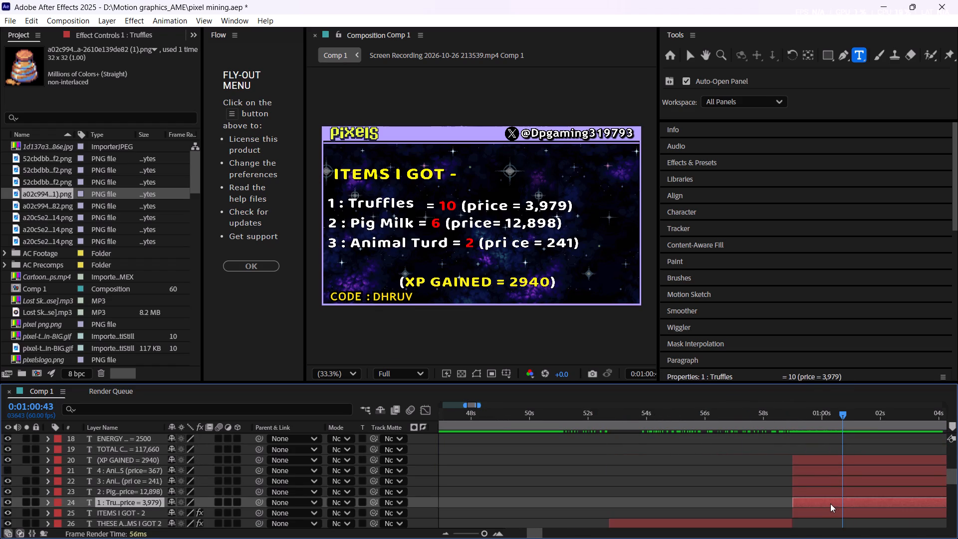
{"action": "left_click", "coordinate": [815, 513]}
{"action": "left_click", "coordinate": [817, 508]}
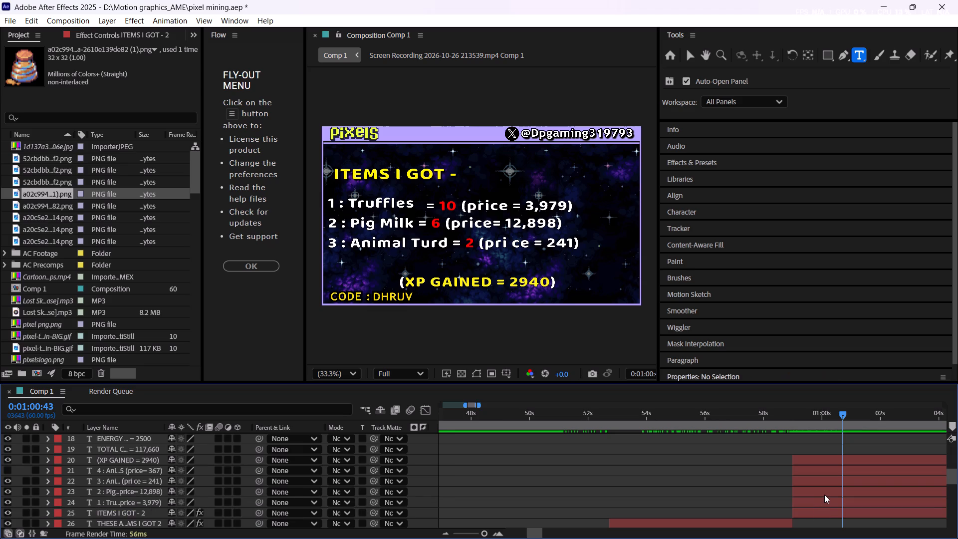
{"action": "left_click", "coordinate": [824, 495]}
{"action": "left_click", "coordinate": [824, 502]}
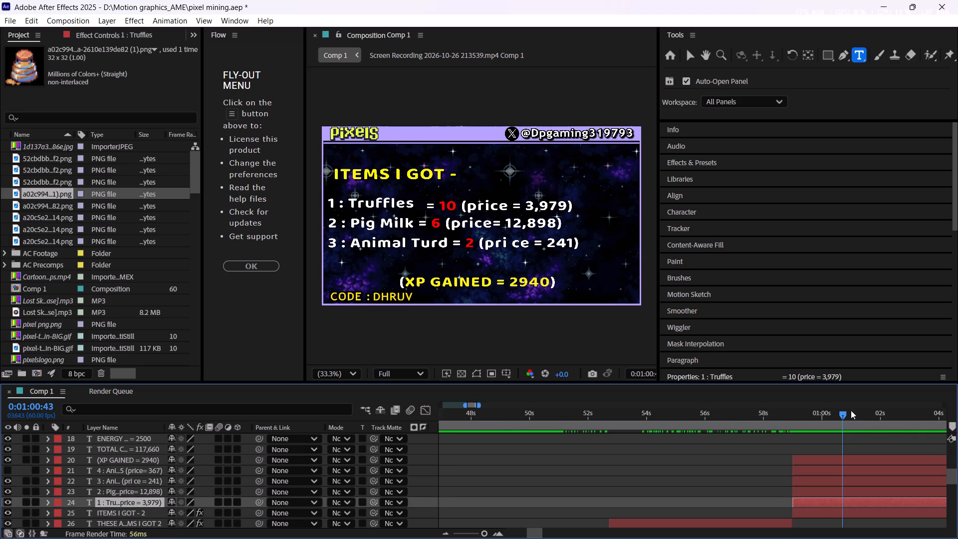
{"action": "left_click_drag", "start_coordinate": [838, 414], "coordinate": [719, 440]}
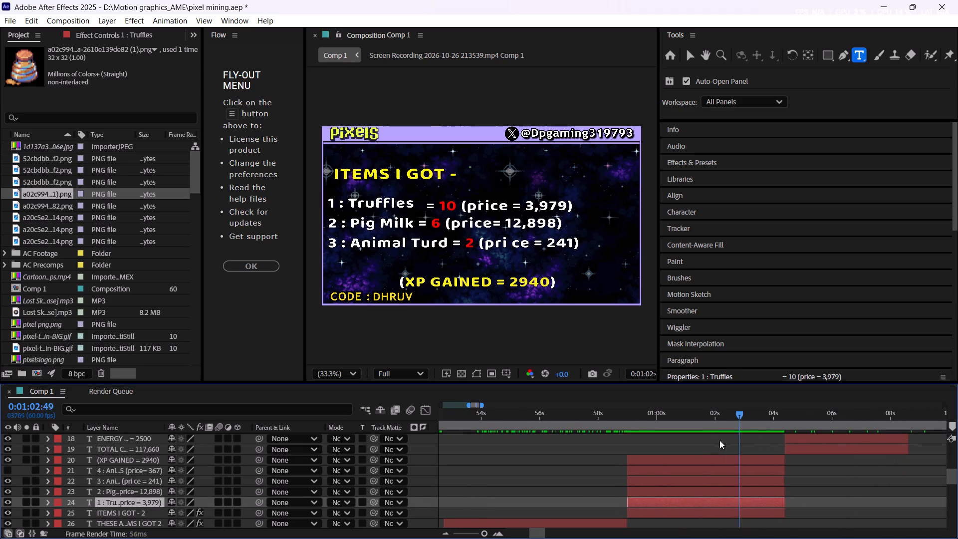
{"action": "left_click_drag", "start_coordinate": [719, 440], "coordinate": [708, 440]}
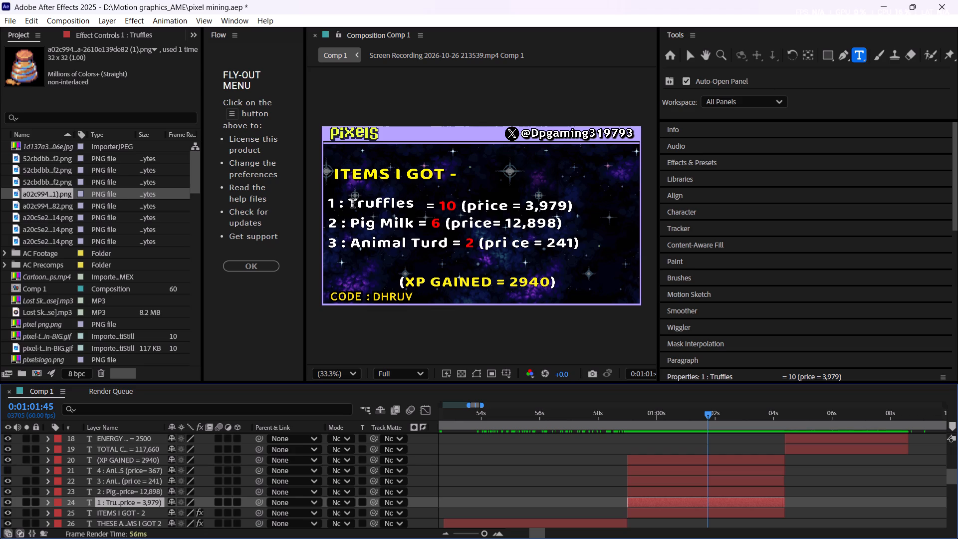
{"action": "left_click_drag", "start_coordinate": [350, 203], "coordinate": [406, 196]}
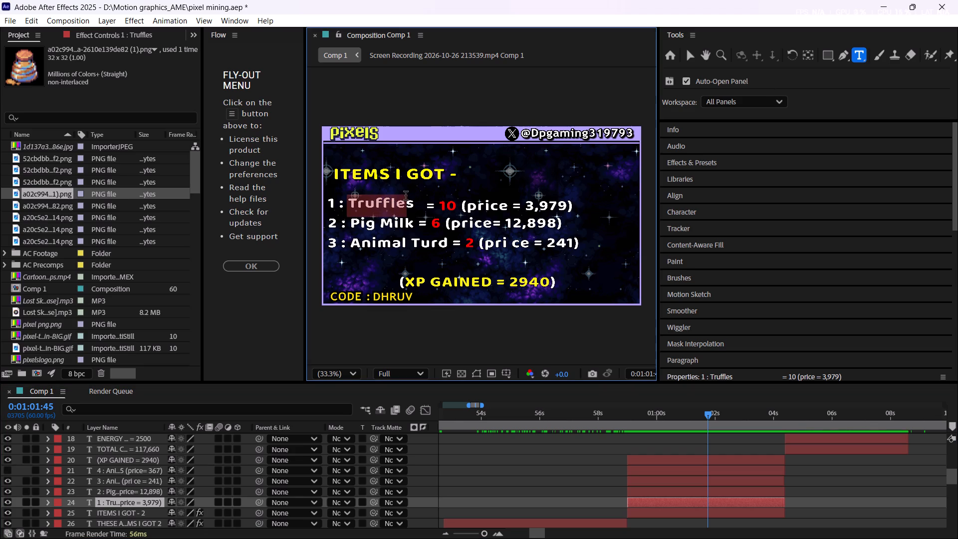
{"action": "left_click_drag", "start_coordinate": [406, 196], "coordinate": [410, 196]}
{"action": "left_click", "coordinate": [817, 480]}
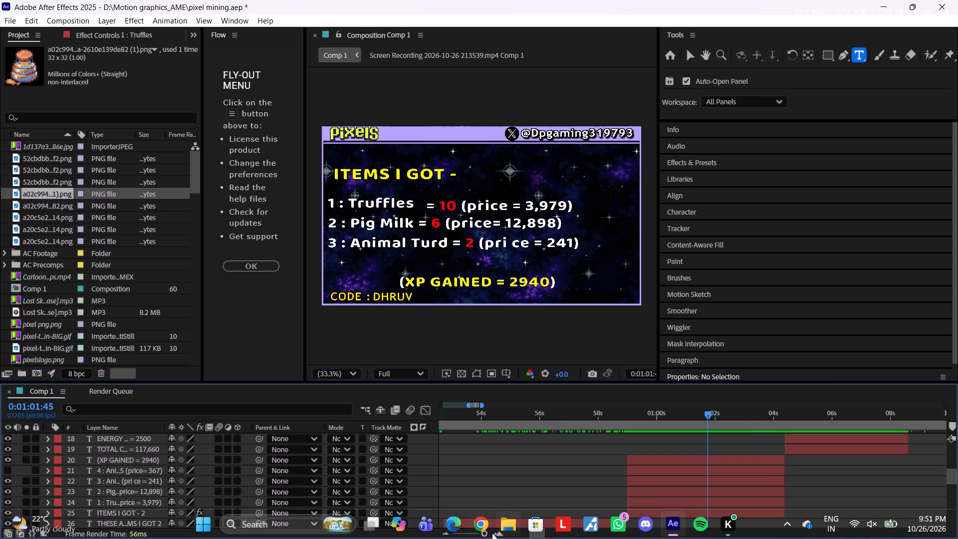
Switch to Chrome, open Mixyero's Animals page, choose the tier 1 Bee, and copy the name Wax from that drop's marketplace page.
{"action": "left_click", "coordinate": [487, 531]}
{"action": "key", "text": "m"}
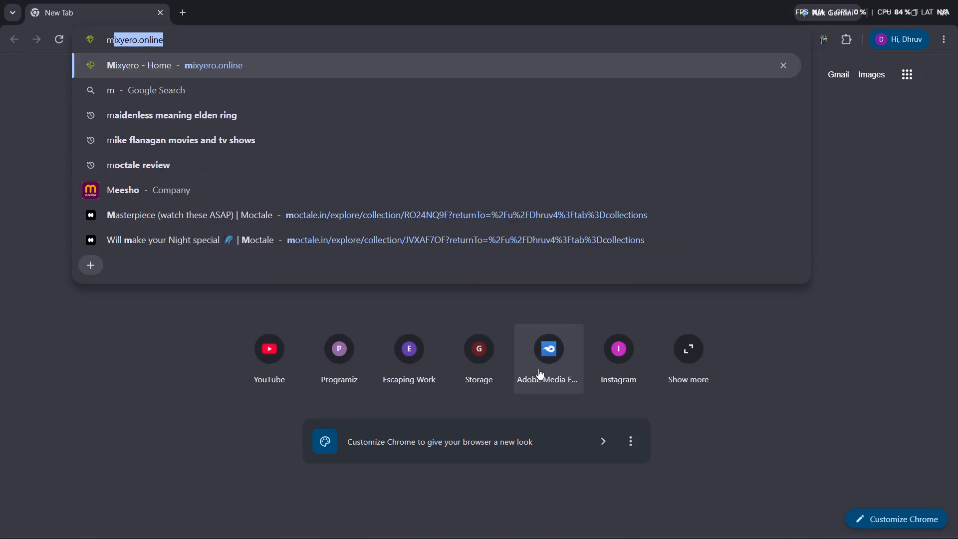
{"action": "key", "text": "Return"}
{"action": "left_click", "coordinate": [852, 72]}
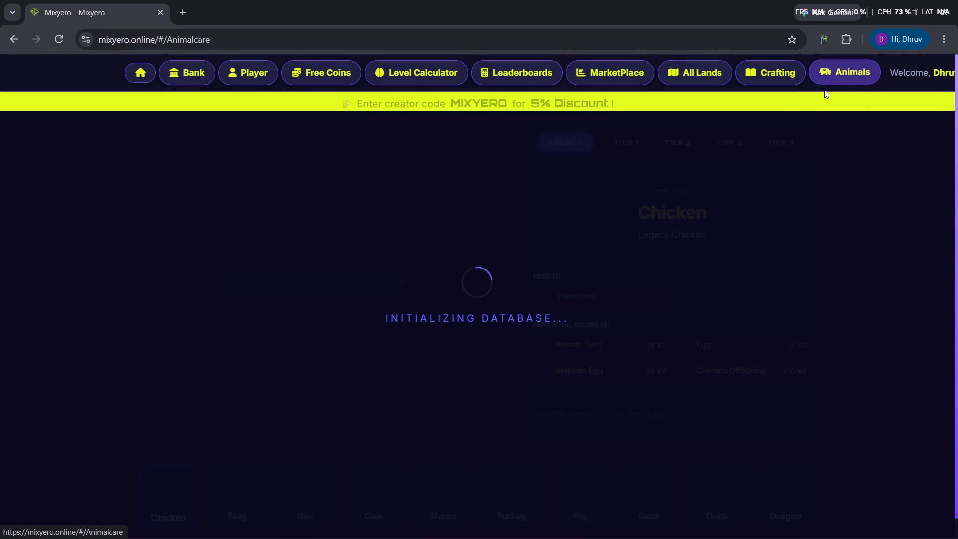
{"action": "left_click", "coordinate": [308, 486]}
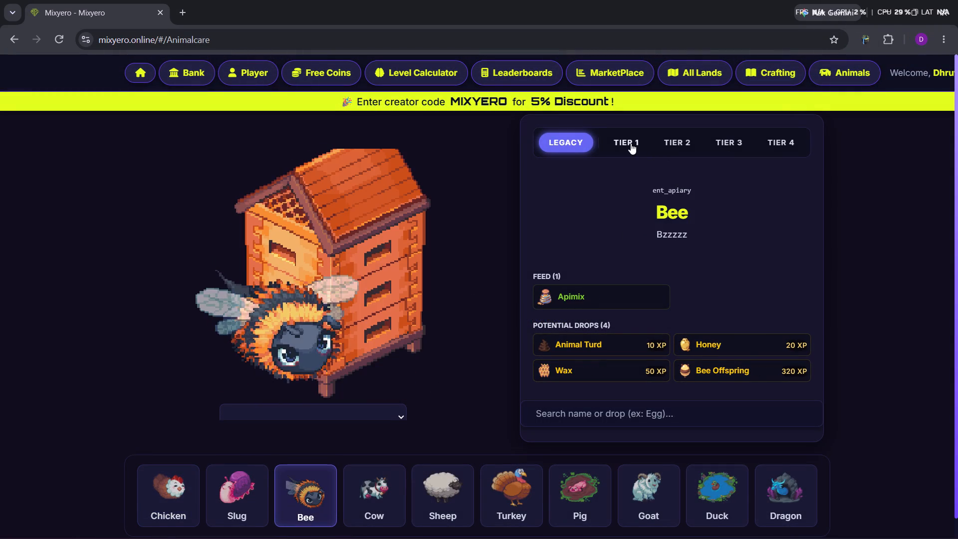
{"action": "left_click", "coordinate": [631, 143]}
{"action": "left_click", "coordinate": [590, 374]}
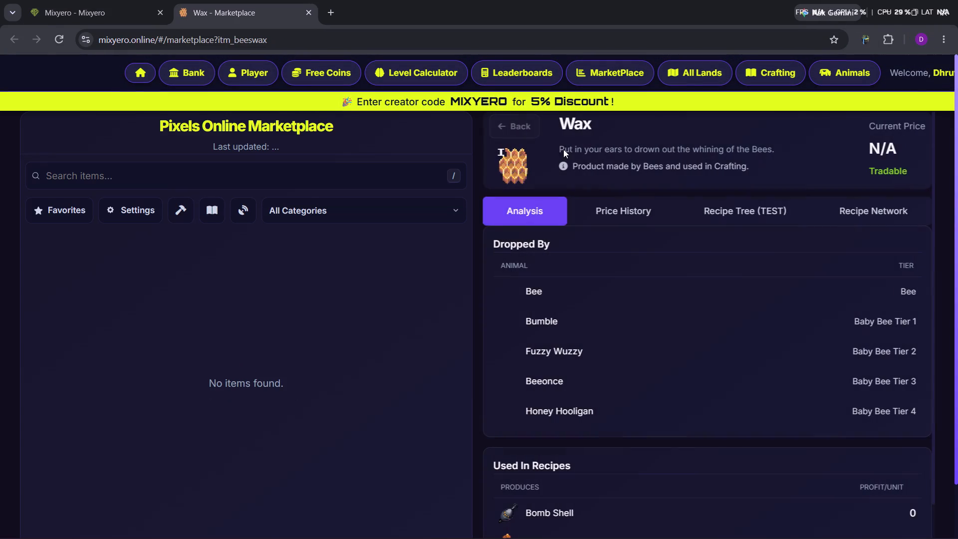
{"action": "left_click", "coordinate": [605, 126]}
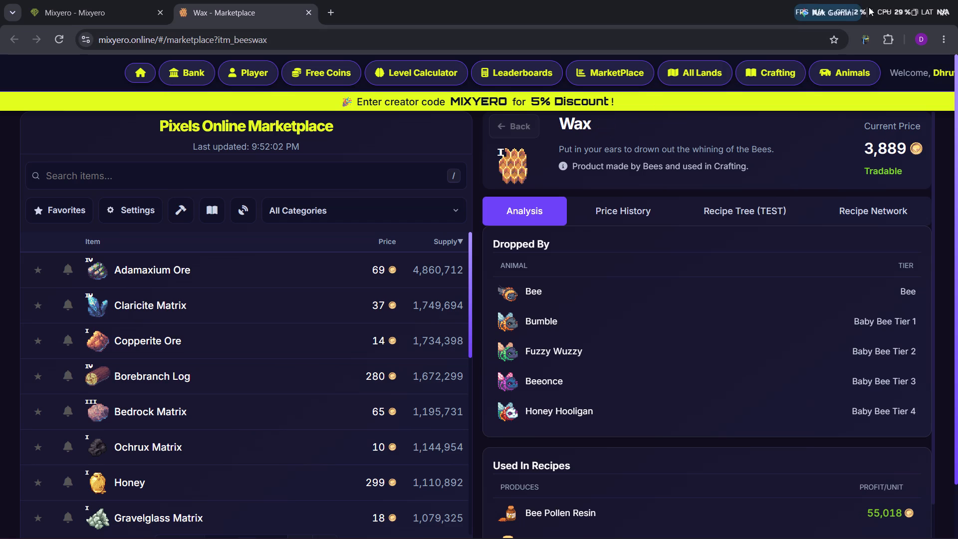
Back in After Effects, replace "Truffles" with "Wax" in the first line of the "ITEMS I GOT" list.
{"action": "left_click", "coordinate": [882, 0]}
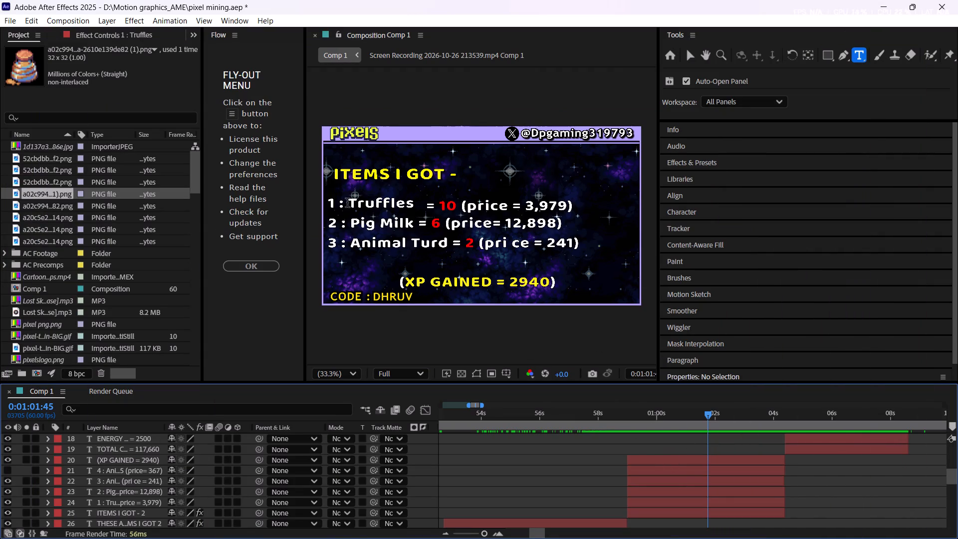
{"action": "left_click_drag", "start_coordinate": [351, 199], "coordinate": [410, 195]}
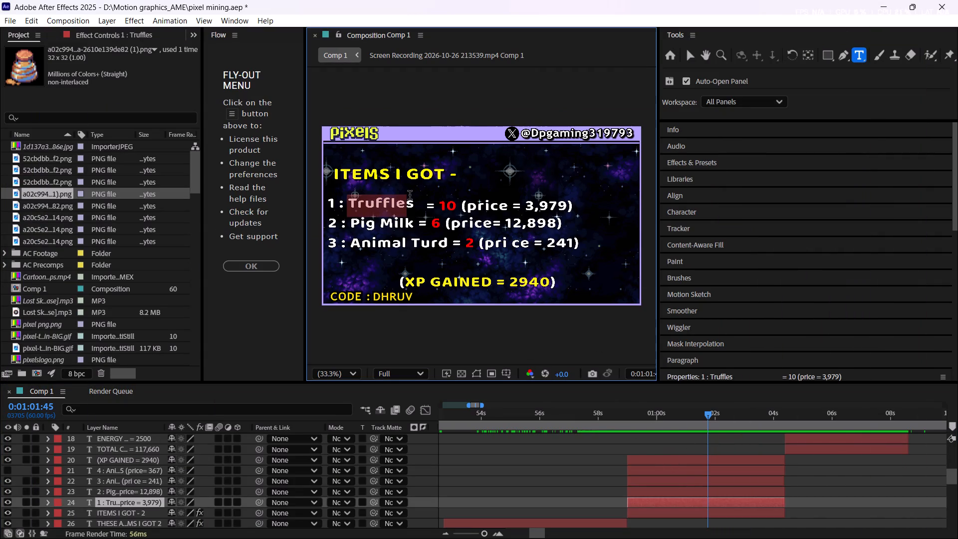
{"action": "left_click_drag", "start_coordinate": [410, 195], "coordinate": [413, 193]}
{"action": "key", "text": "ctrl+v"}
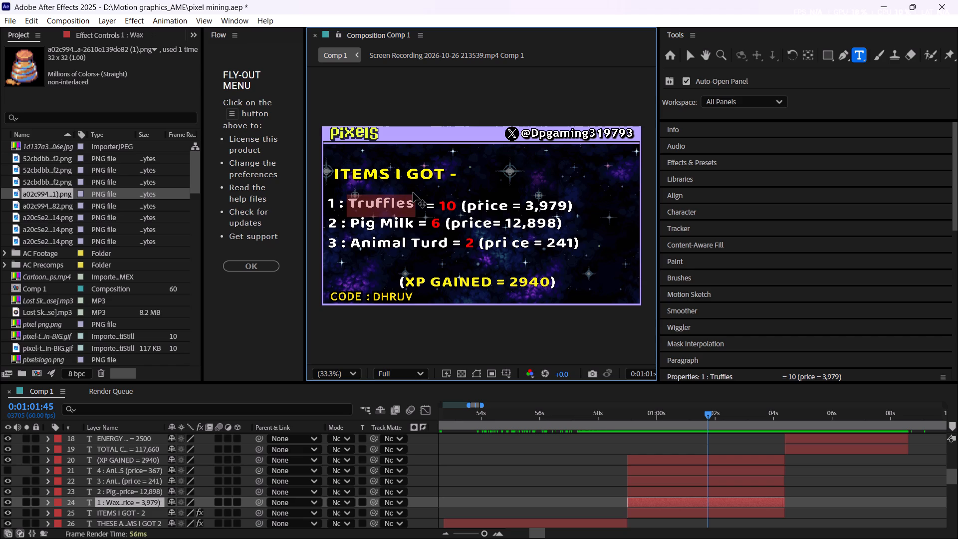
{"action": "left_click", "coordinate": [424, 207]}
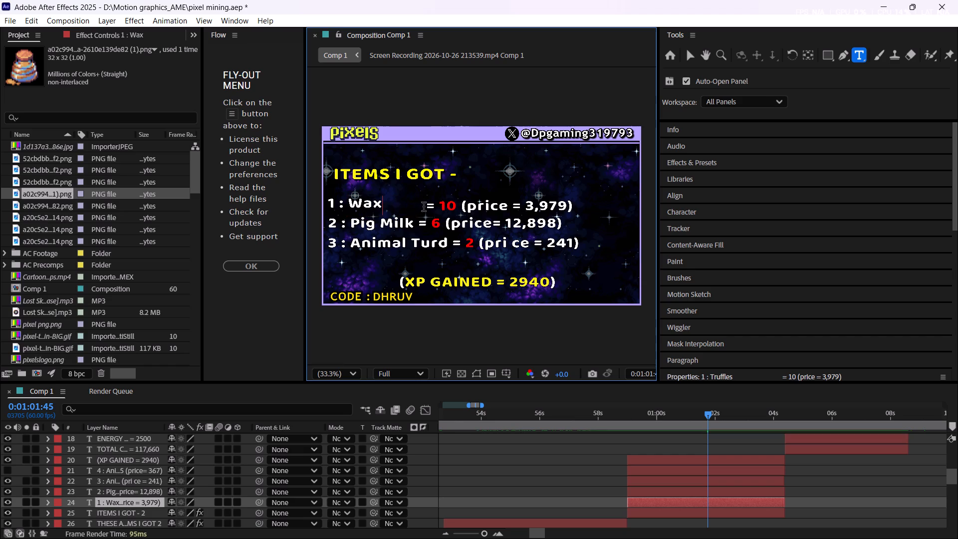
{"action": "left_click", "coordinate": [415, 199]}
Switch to Chrome, open Honey from the tier 1 Bee's drops, and copy its name from the marketplace page.
{"action": "left_click", "coordinate": [655, 492]}
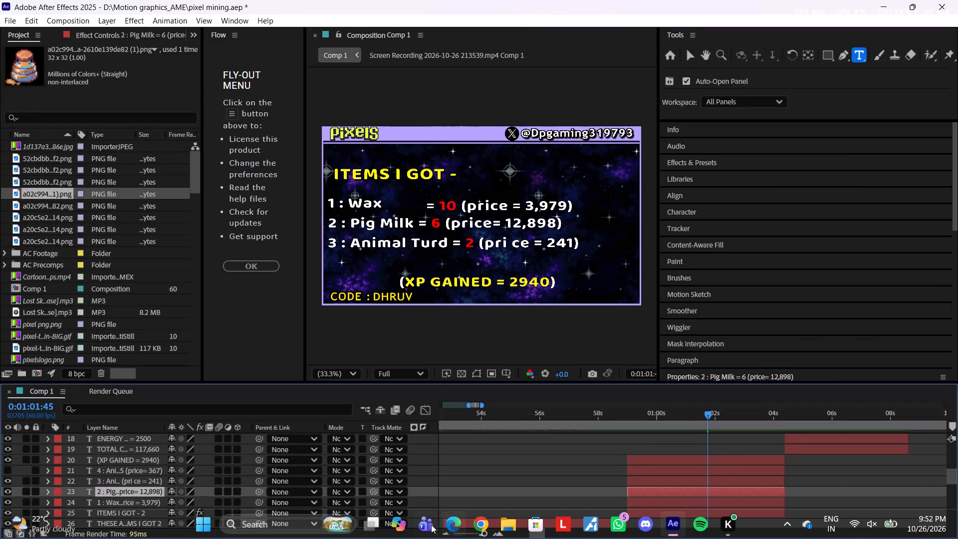
{"action": "left_click", "coordinate": [471, 525]}
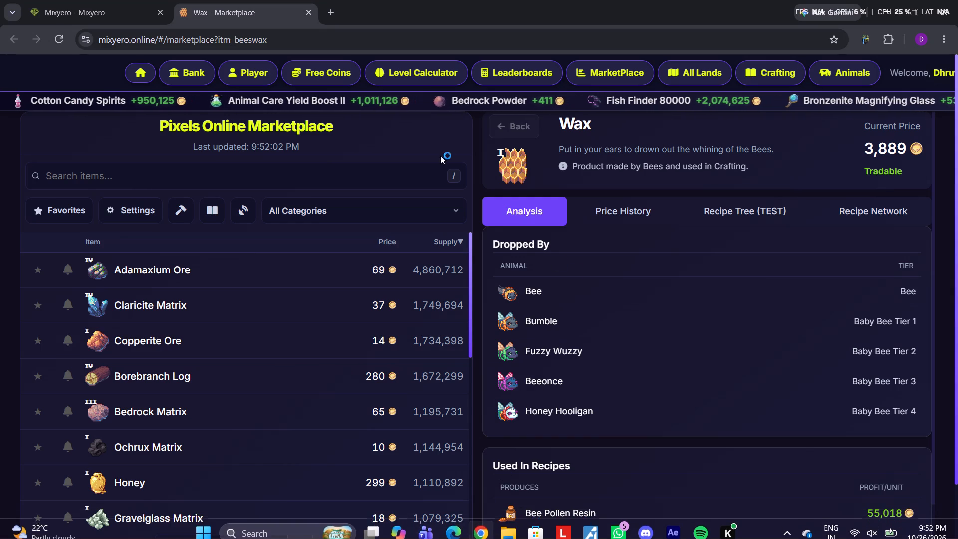
{"action": "left_click", "coordinate": [96, 0]}
{"action": "left_click", "coordinate": [700, 345]}
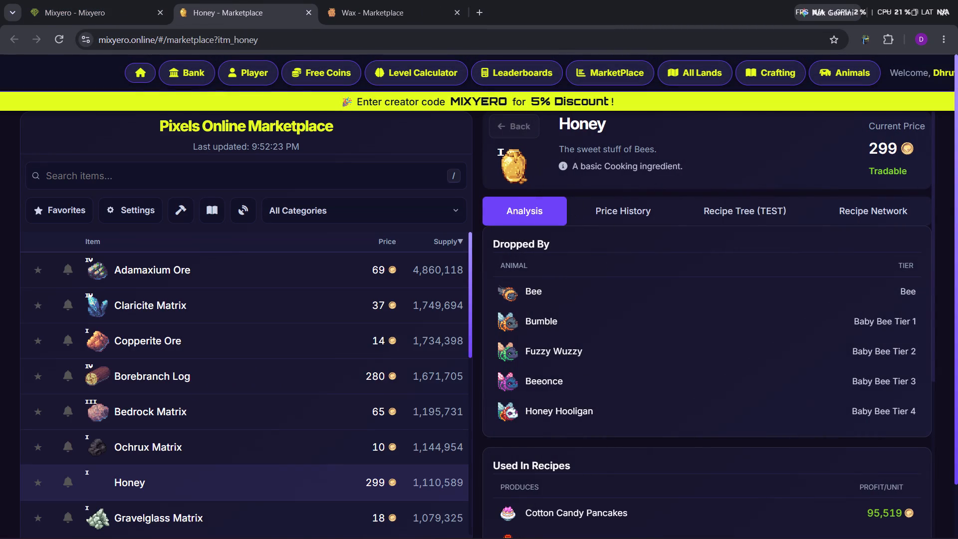
{"action": "left_click", "coordinate": [616, 122]}
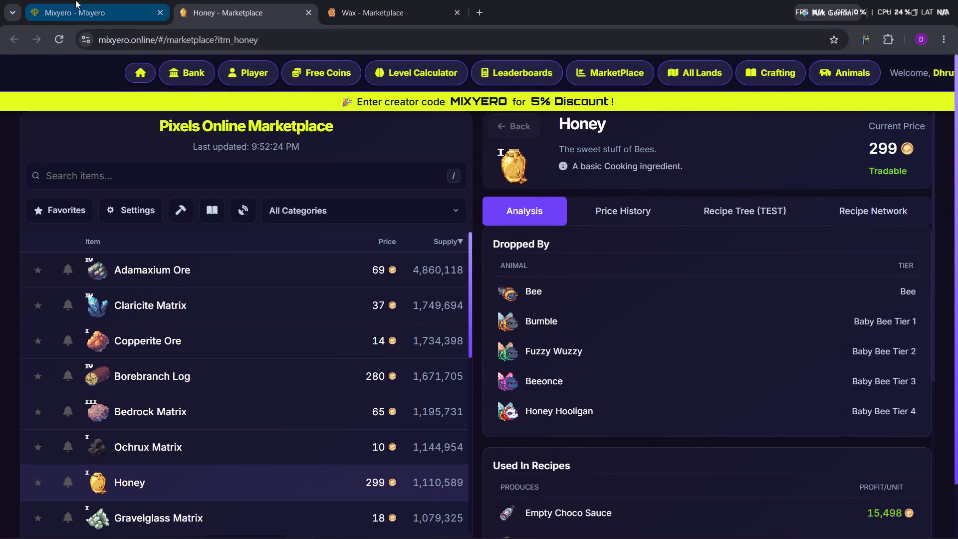
{"action": "left_click", "coordinate": [75, 0]}
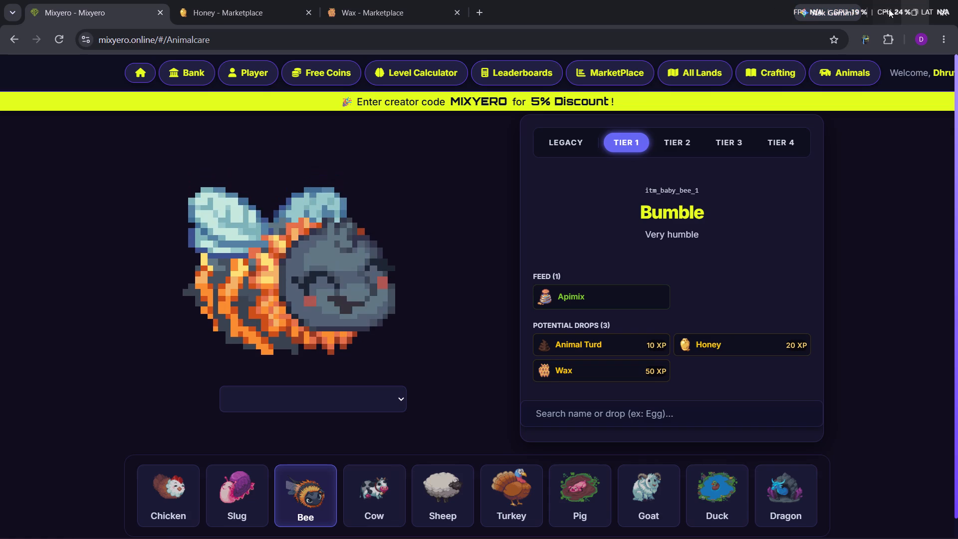
Back in After Effects, replace "Pig Milk" with "Honey" in the second line of the "ITEMS I GOT" list.
{"action": "left_click", "coordinate": [937, 3]}
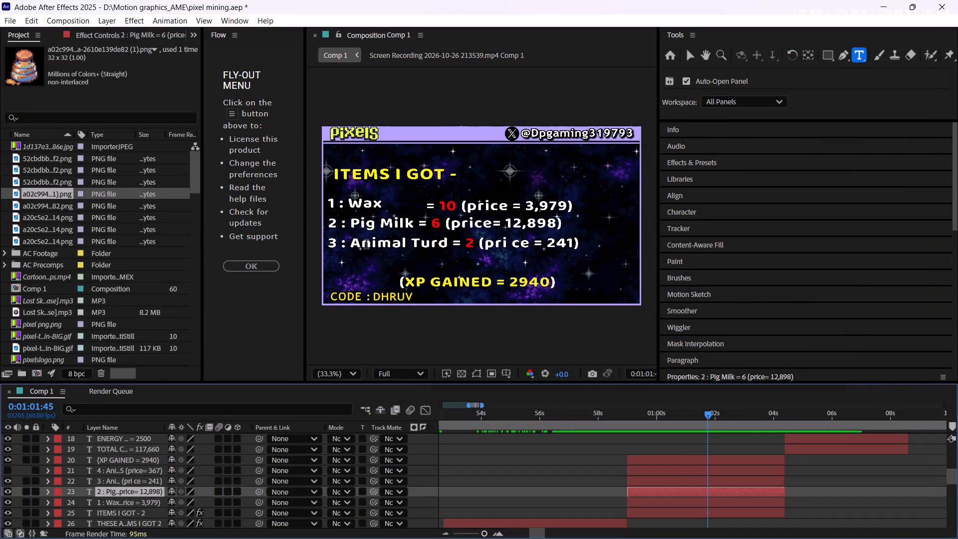
{"action": "left_click_drag", "start_coordinate": [348, 223], "coordinate": [410, 223]}
{"action": "key", "text": "ctrl+v"}
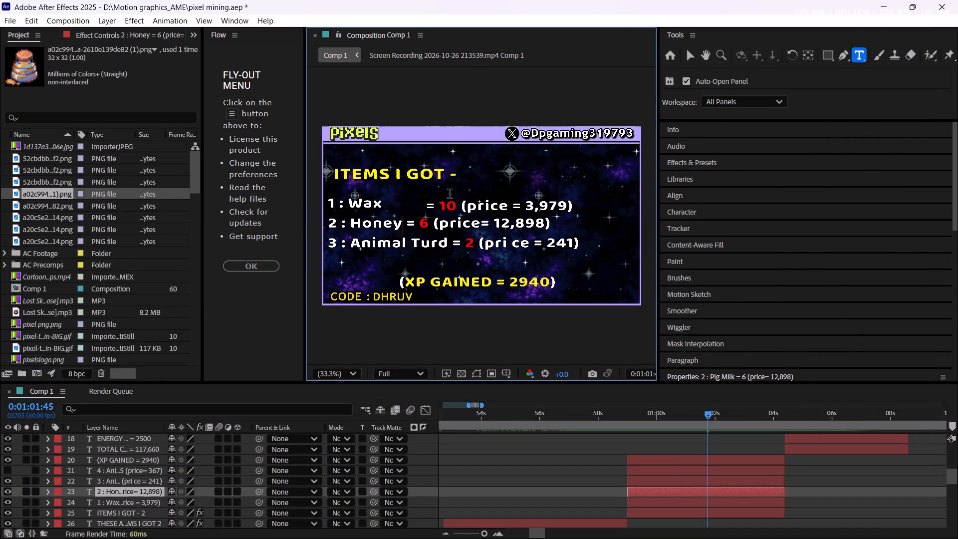
Remove the extra spaces between "Wax" and "= 10" in the first item line so the quantity sits beside the name.
{"action": "left_click", "coordinate": [424, 203]}
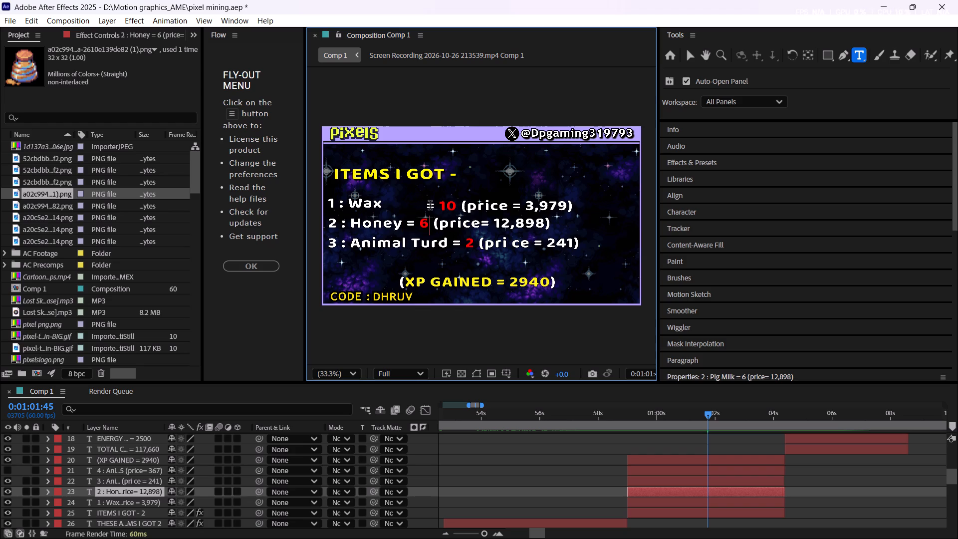
{"action": "left_click", "coordinate": [663, 500]}
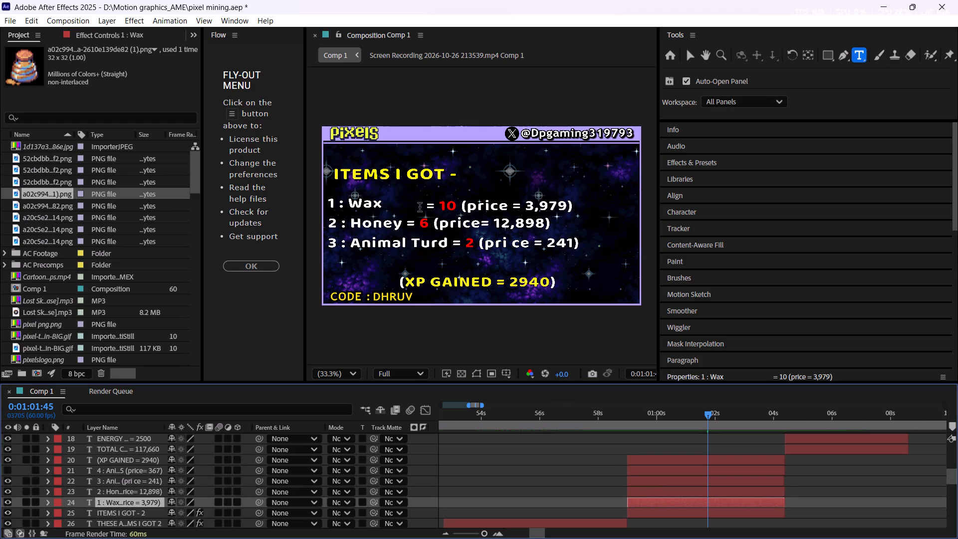
{"action": "left_click", "coordinate": [420, 207]}
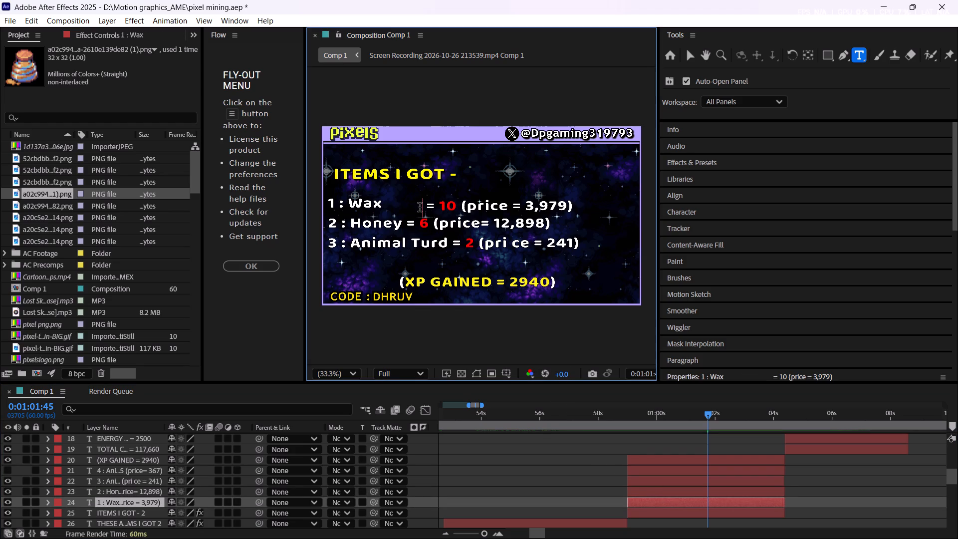
{"action": "key", "text": "BackSpace"}
{"action": "key", "text": "BackSpace"}
{"action": "key", "text": "BackSpace"}
{"action": "key", "text": "BackSpace"}
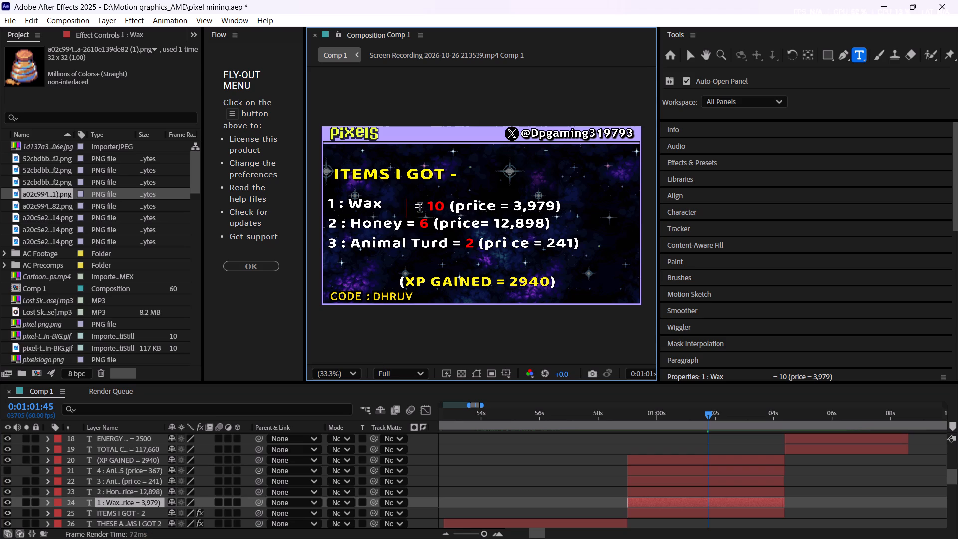
{"action": "key", "text": "BackSpace"}
{"action": "key", "text": "BackSpace"}
{"action": "key", "text": "BackSpace"}
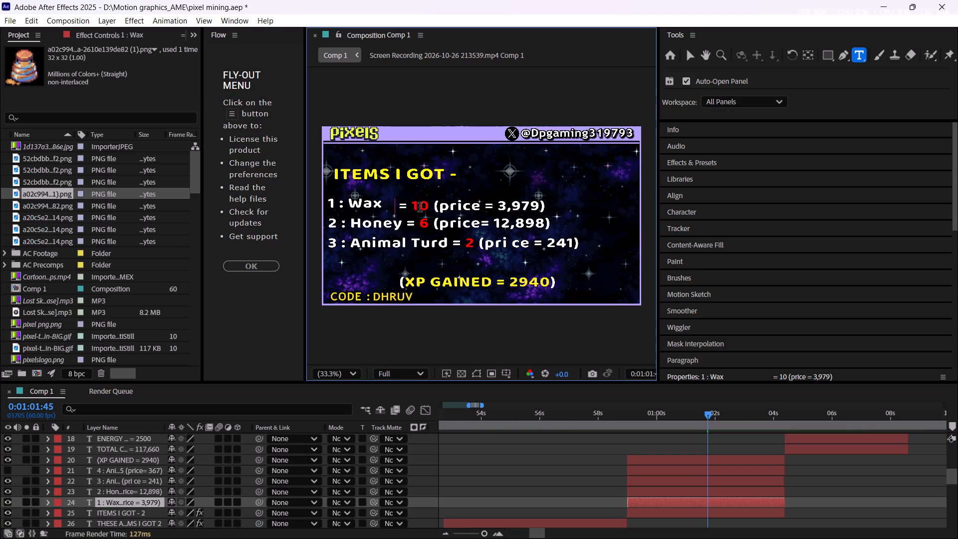
{"action": "key", "text": "BackSpace"}
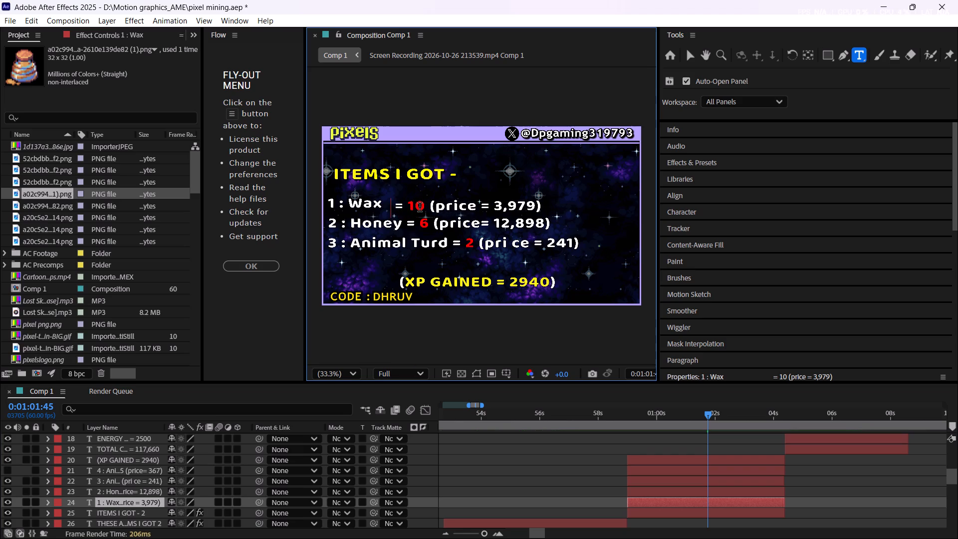
{"action": "key", "text": "BackSpace"}
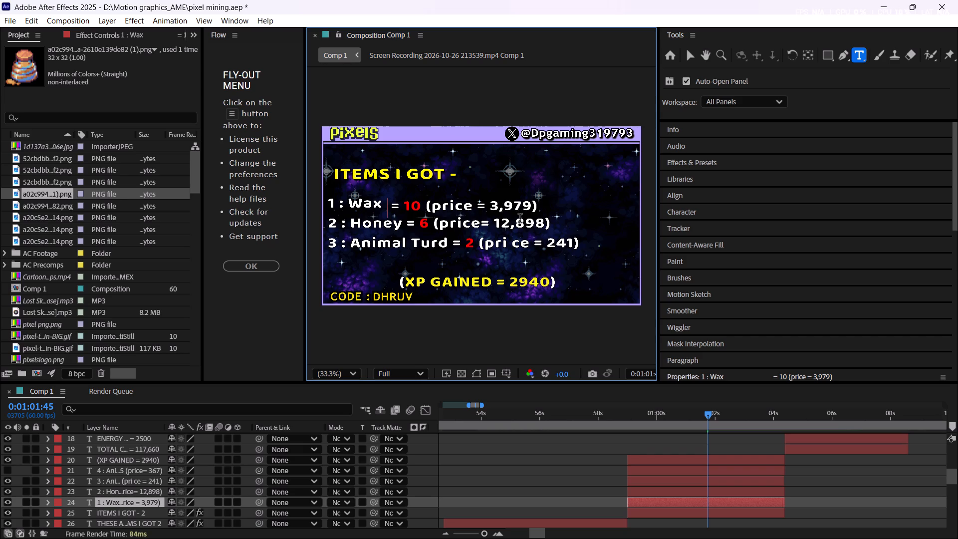
Scrub from the coins and profit summary back to the intro at 0:00:03:15, then forward to 0:01:06:16, to review the episode.
{"action": "left_click_drag", "start_coordinate": [742, 415], "coordinate": [811, 422]}
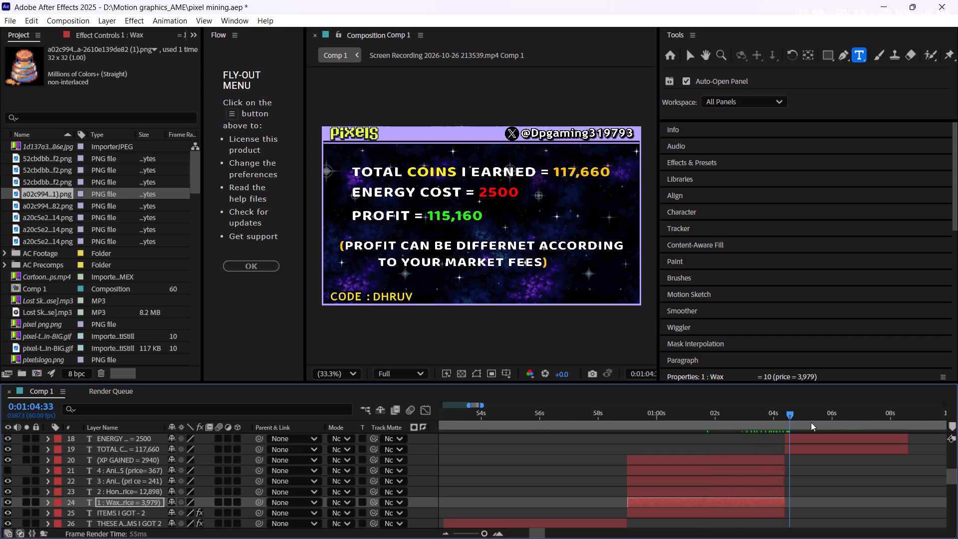
{"action": "left_click_drag", "start_coordinate": [811, 422], "coordinate": [827, 422]}
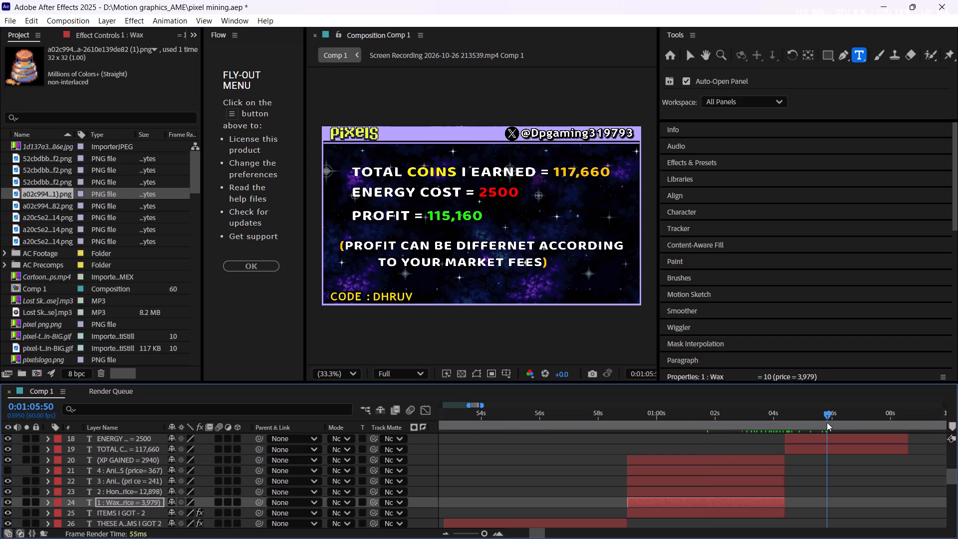
{"action": "left_click_drag", "start_coordinate": [827, 422], "coordinate": [356, 417]}
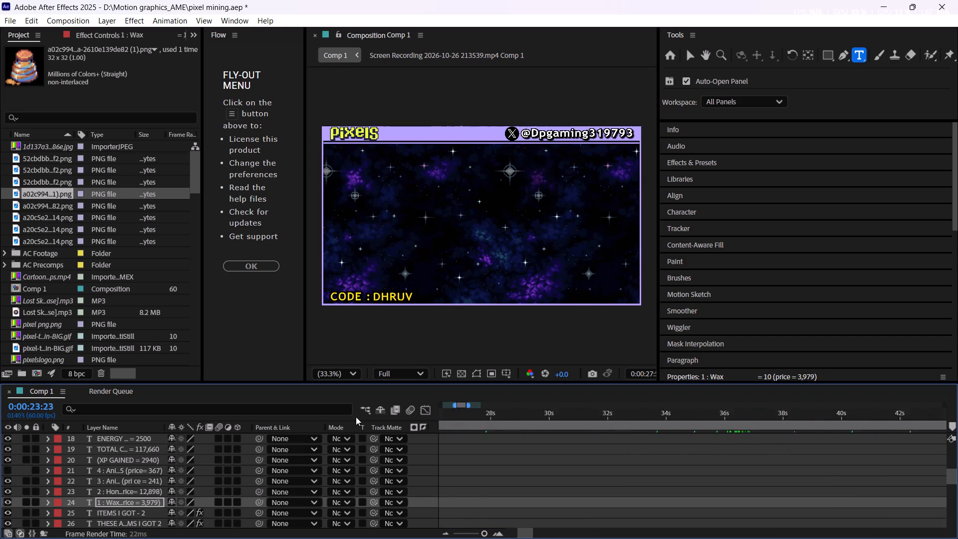
{"action": "left_click_drag", "start_coordinate": [356, 417], "coordinate": [538, 414]}
{"action": "left_click", "coordinate": [538, 414]}
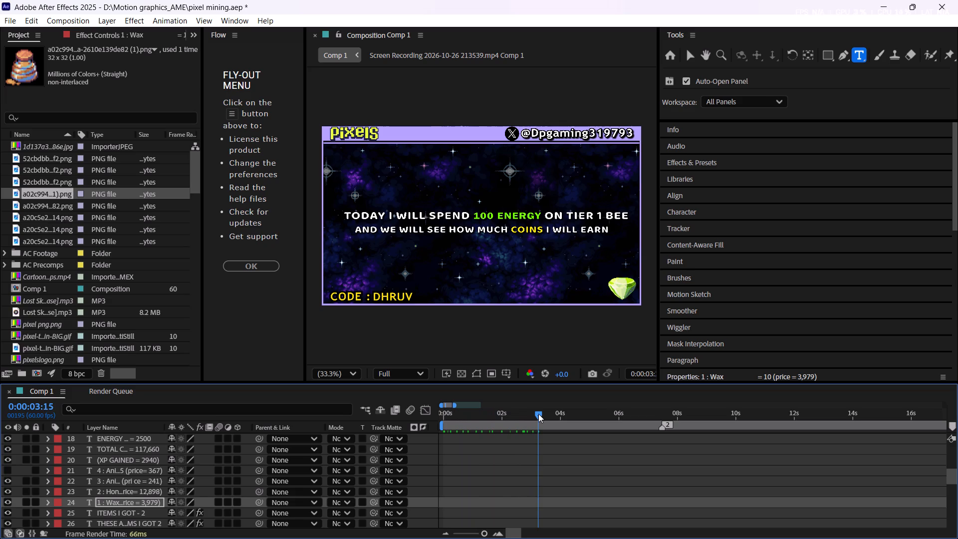
{"action": "left_click_drag", "start_coordinate": [538, 414], "coordinate": [816, 411]}
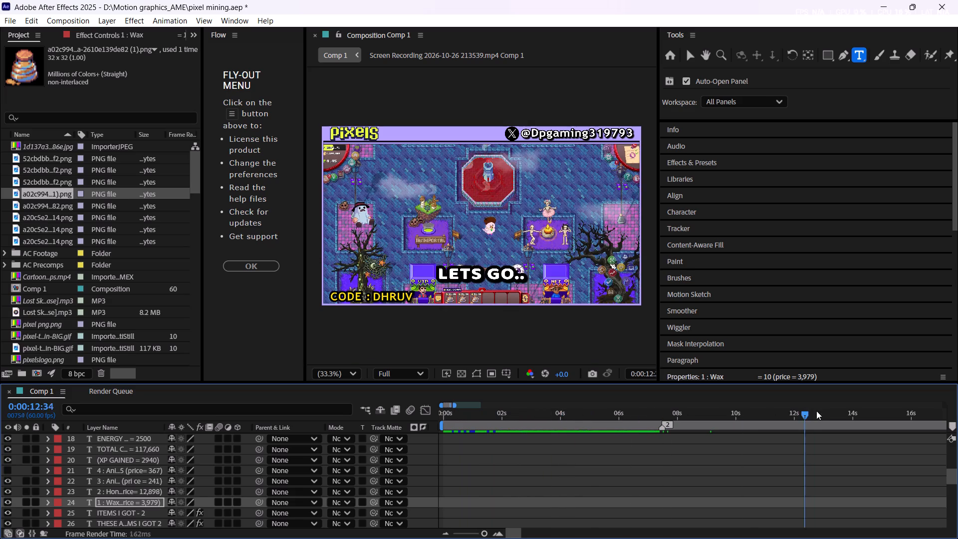
{"action": "left_click_drag", "start_coordinate": [816, 411], "coordinate": [957, 400]}
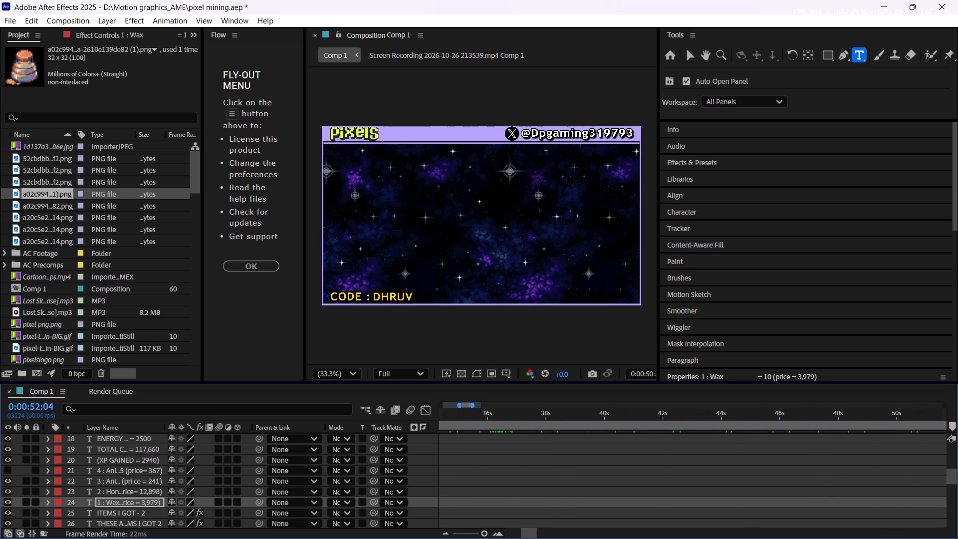
{"action": "left_click_drag", "start_coordinate": [957, 400], "coordinate": [672, 429]}
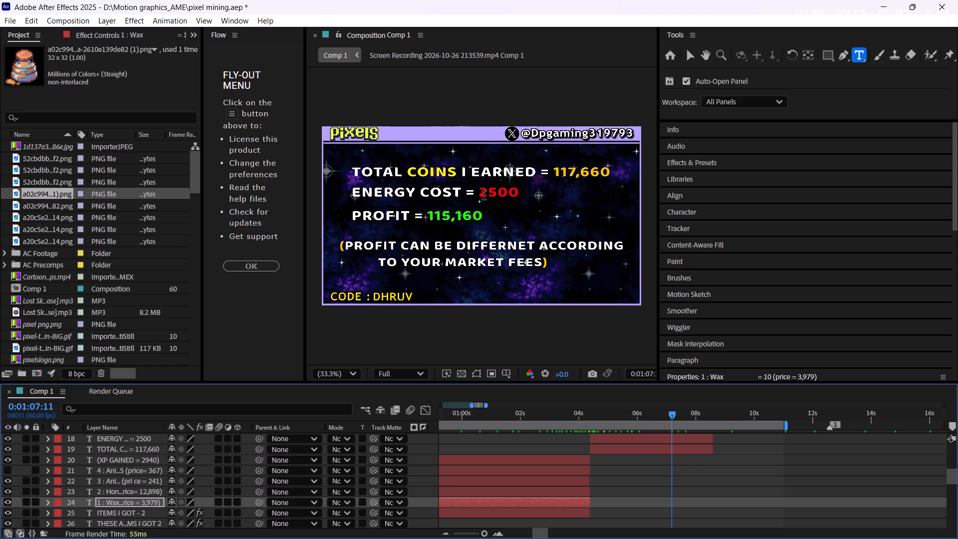
Highlight the energy cost amount in the coins and profit summary, and move the playhead to 0:01:06:16 to review it.
{"action": "left_click_drag", "start_coordinate": [481, 191], "coordinate": [532, 196]}
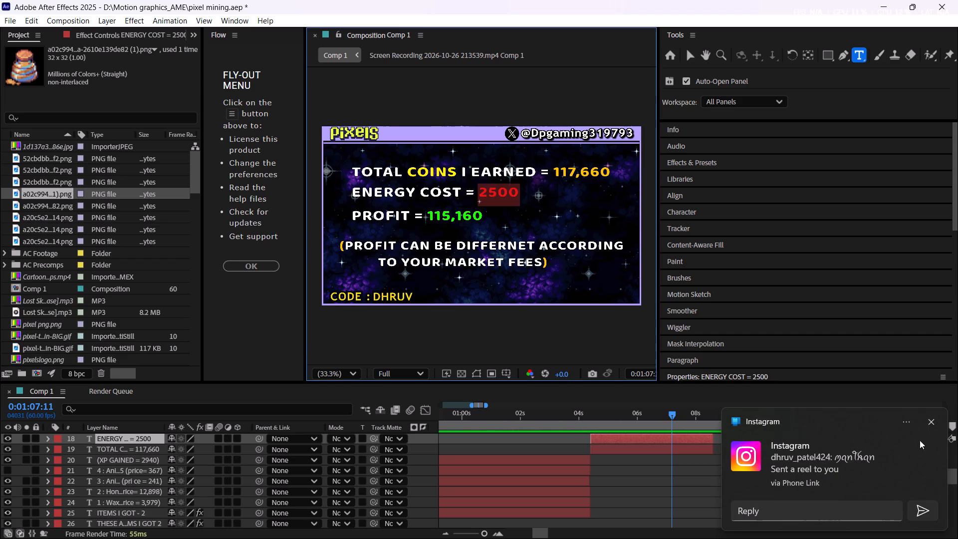
{"action": "left_click", "coordinate": [929, 423]}
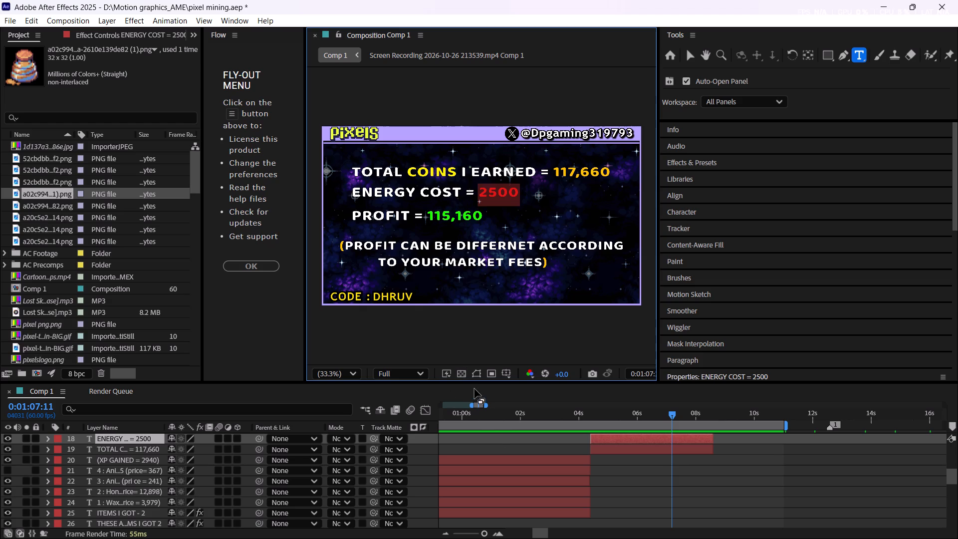
{"action": "left_click_drag", "start_coordinate": [625, 417], "coordinate": [645, 421]}
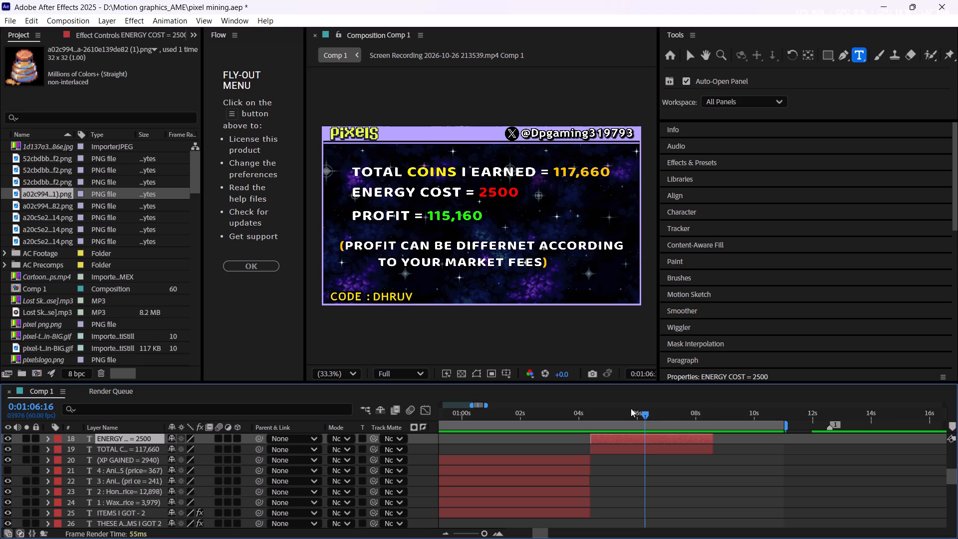
Look through the composition's timeline layers, from the coins and profit summary captions to the closing clips.
{"action": "left_click_drag", "start_coordinate": [618, 421], "coordinate": [629, 428]}
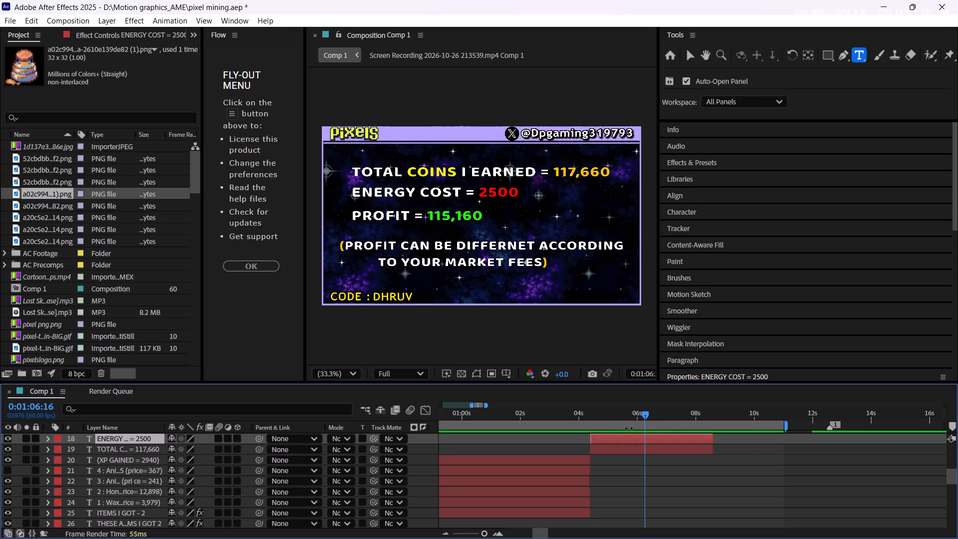
{"action": "left_click_drag", "start_coordinate": [629, 428], "coordinate": [645, 428]}
{"action": "scroll", "coordinate": [695, 444], "scroll_direction": "down", "scroll_amount": 2}
{"action": "scroll", "coordinate": [695, 444], "scroll_direction": "up", "scroll_amount": 3}
{"action": "scroll", "coordinate": [695, 444], "scroll_direction": "down", "scroll_amount": 4, "text": "alt"}
{"action": "scroll", "coordinate": [619, 457], "scroll_direction": "down", "scroll_amount": 5}
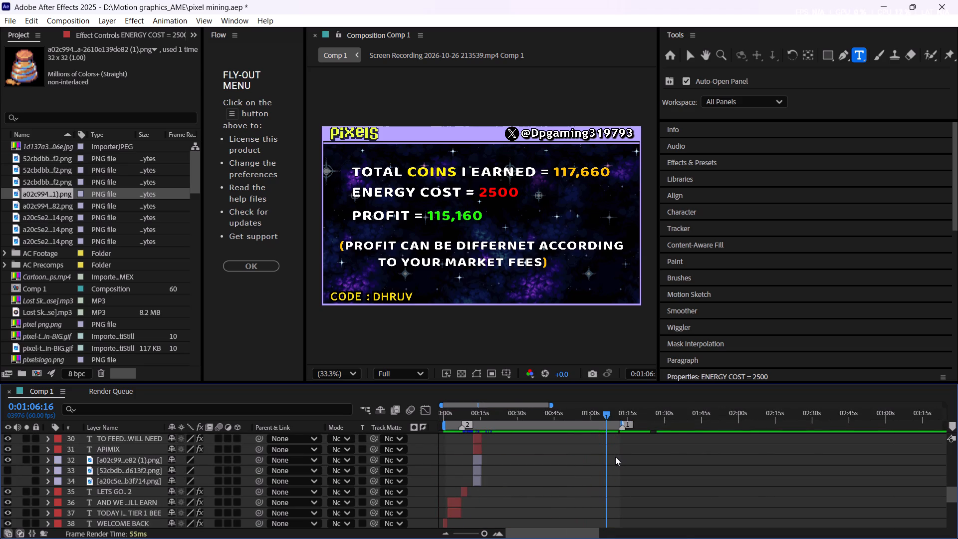
{"action": "scroll", "coordinate": [615, 457], "scroll_direction": "down", "scroll_amount": 5}
{"action": "scroll", "coordinate": [615, 457], "scroll_direction": "up", "scroll_amount": 4}
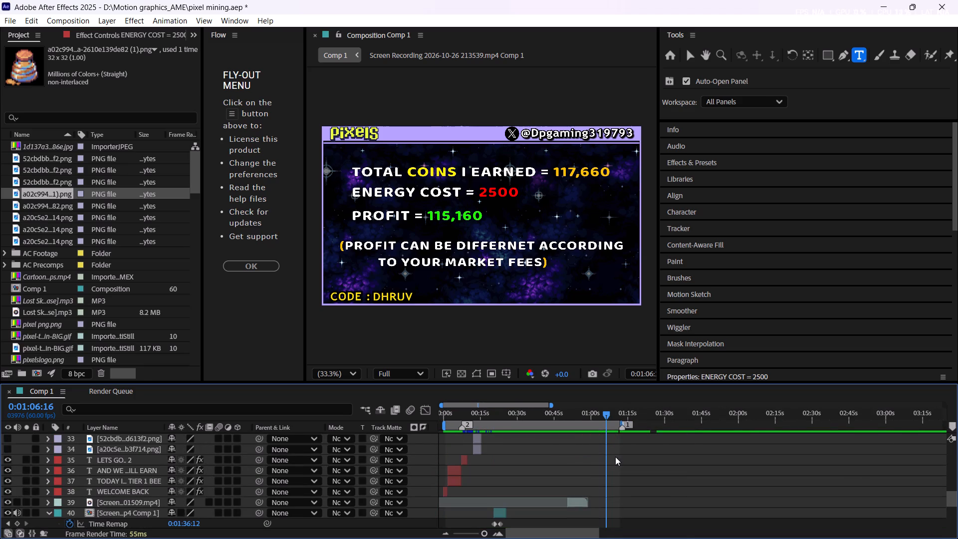
{"action": "key", "text": "ctrl+z"}
{"action": "scroll", "coordinate": [611, 455], "scroll_direction": "up", "scroll_amount": 3}
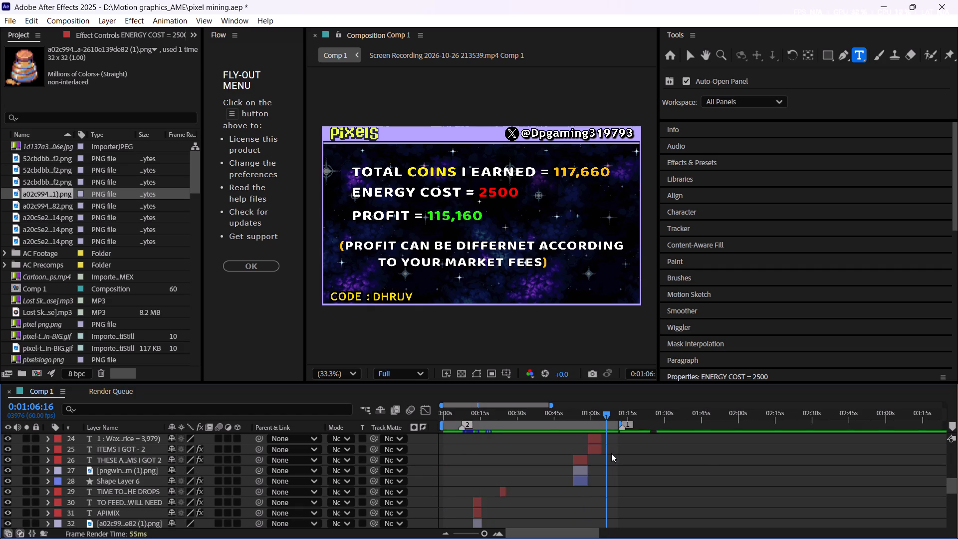
{"action": "scroll", "coordinate": [604, 448], "scroll_direction": "up", "scroll_amount": 5, "text": "alt"}
{"action": "scroll", "coordinate": [623, 448], "scroll_direction": "down", "scroll_amount": 1, "text": "alt"}
{"action": "scroll", "coordinate": [623, 448], "scroll_direction": "up", "scroll_amount": 5, "text": "alt"}
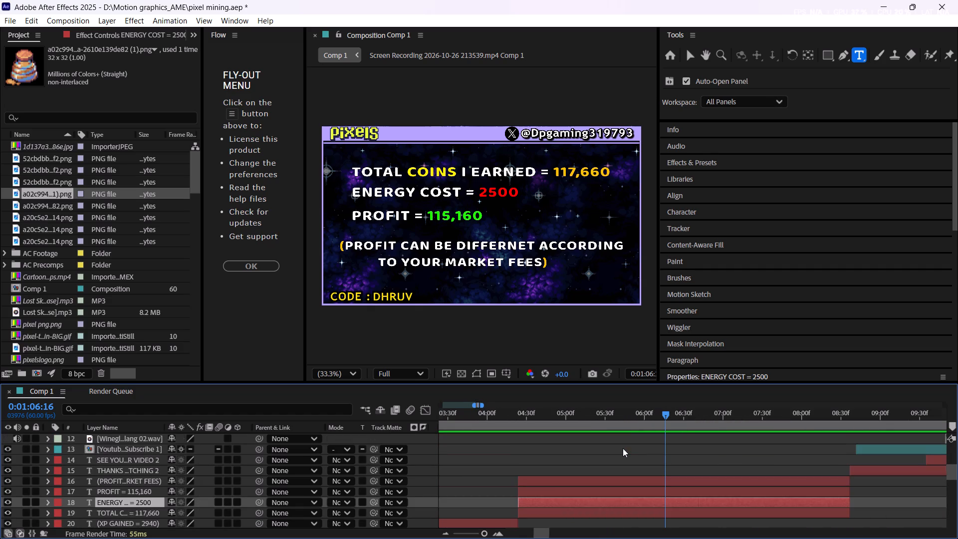
{"action": "scroll", "coordinate": [768, 457], "scroll_direction": "down", "scroll_amount": 2, "text": "alt"}
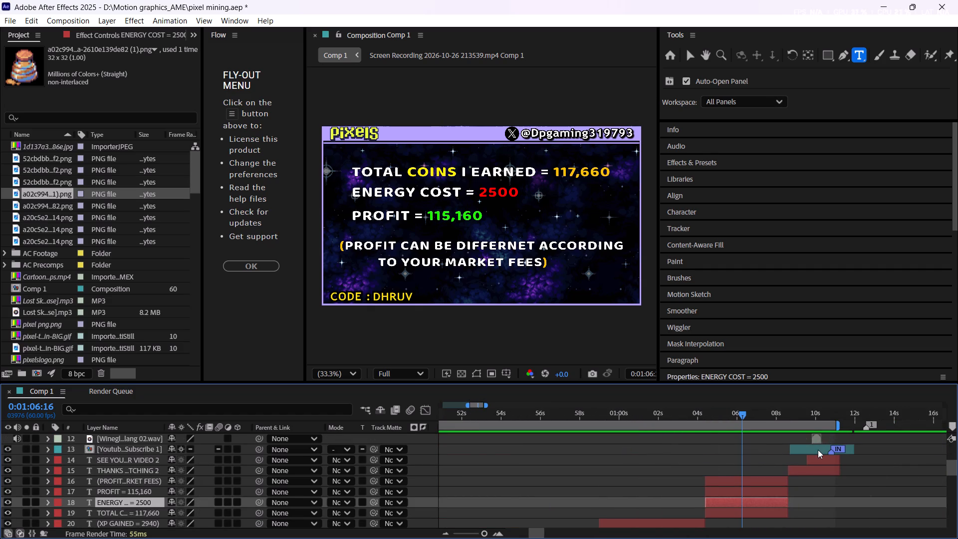
{"action": "scroll", "coordinate": [818, 450], "scroll_direction": "down", "scroll_amount": 2}
{"action": "scroll", "coordinate": [818, 450], "scroll_direction": "up", "scroll_amount": 6}
{"action": "scroll", "coordinate": [821, 454], "scroll_direction": "down", "scroll_amount": 2}
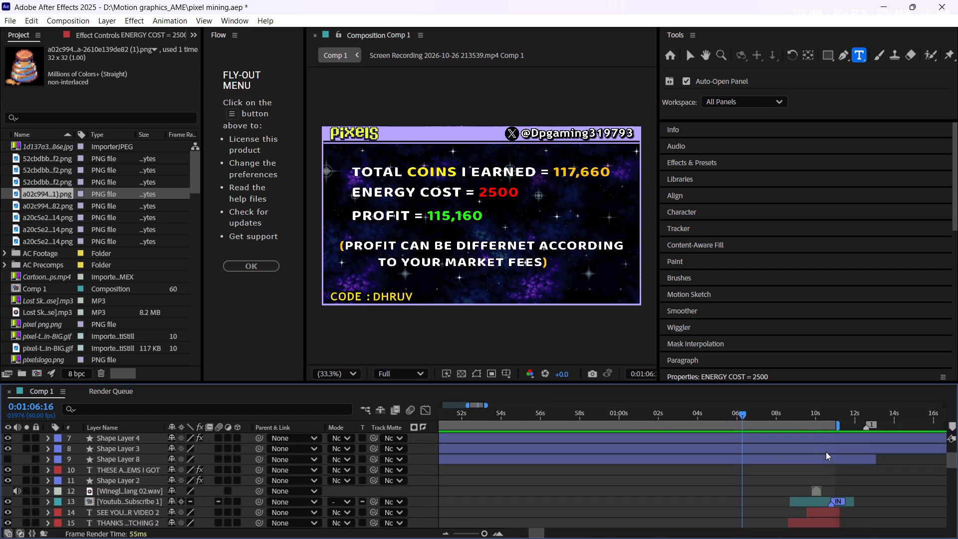
Preview the closing Subscribe animation around 0:01:11:44, and check the bee farm footage at 0:00:19:21.
{"action": "left_click_drag", "start_coordinate": [815, 414], "coordinate": [850, 421]}
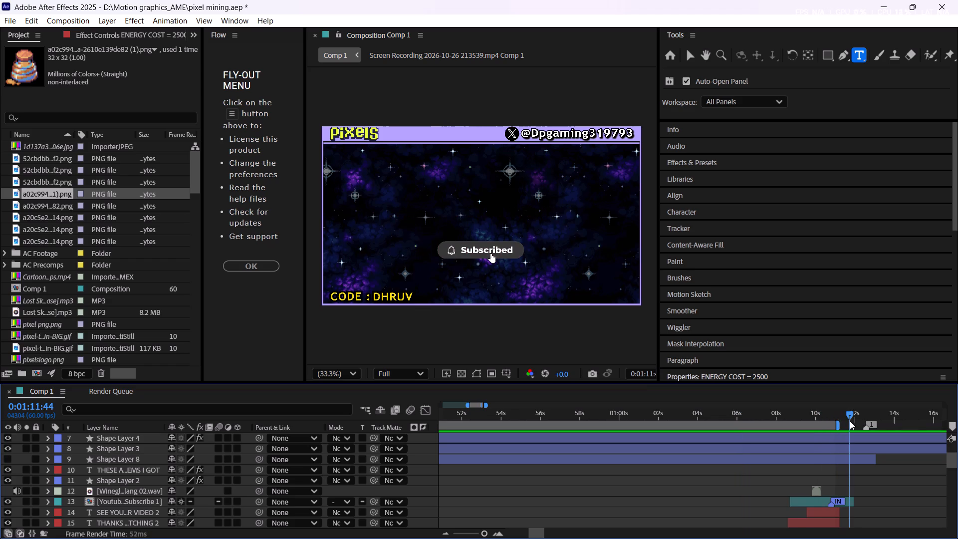
{"action": "left_click_drag", "start_coordinate": [850, 421], "coordinate": [823, 427]}
{"action": "key", "text": "space"}
{"action": "key", "text": "space"}
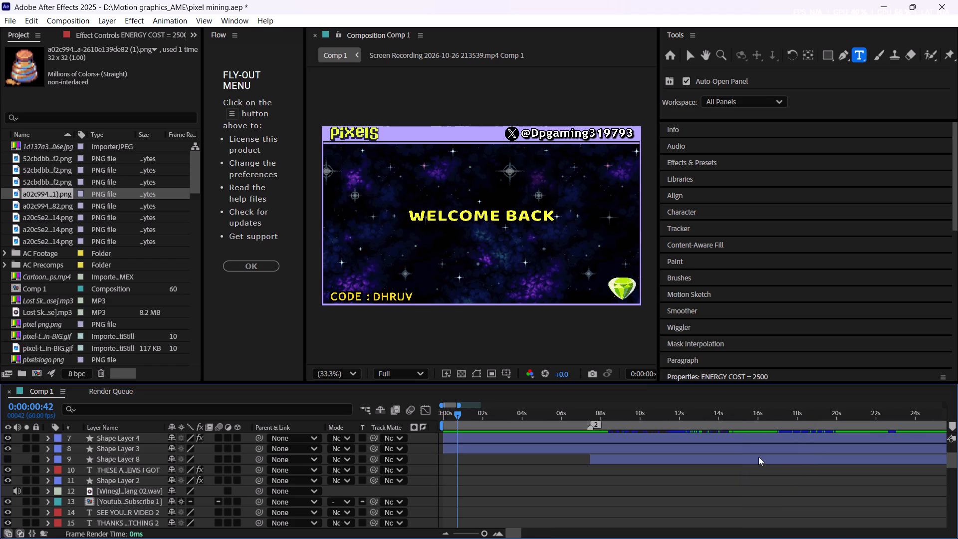
{"action": "scroll", "coordinate": [699, 477], "scroll_direction": "down", "scroll_amount": 6, "text": "alt"}
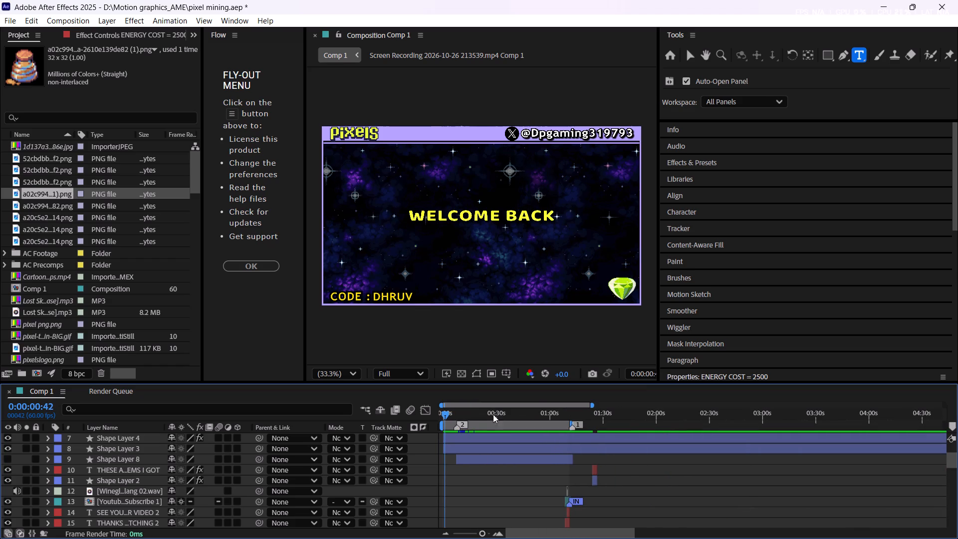
{"action": "left_click_drag", "start_coordinate": [465, 417], "coordinate": [478, 412]}
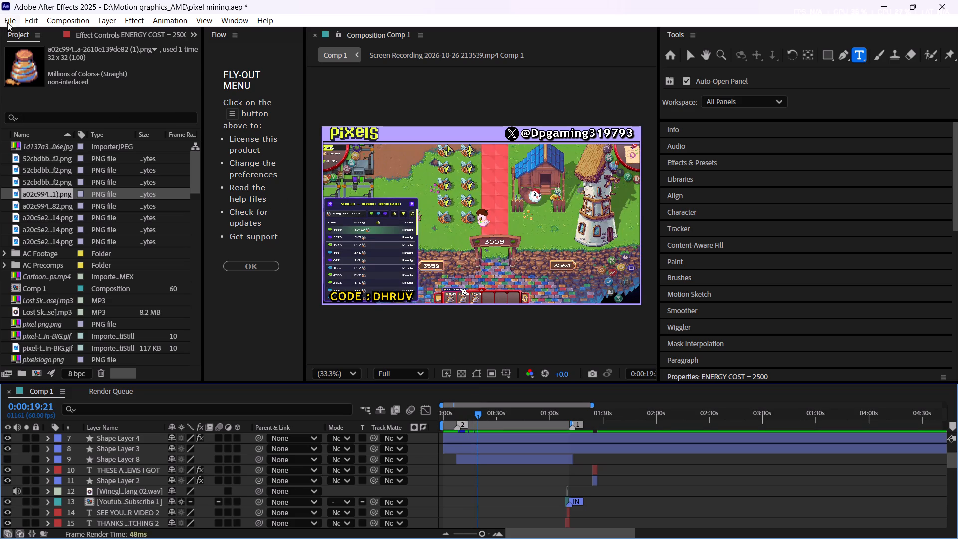
Save the "pixel mining" project.
{"action": "left_click", "coordinate": [7, 16]}
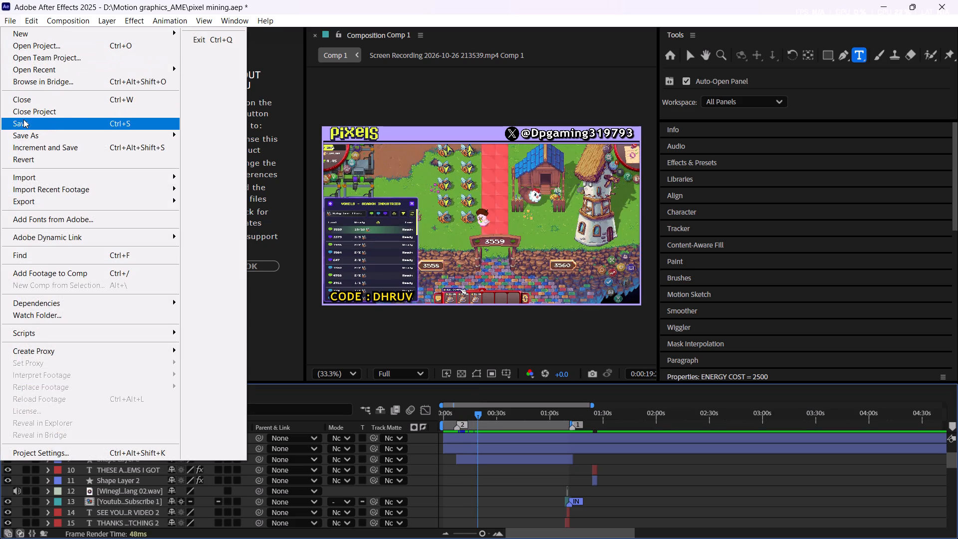
{"action": "left_click", "coordinate": [23, 119]}
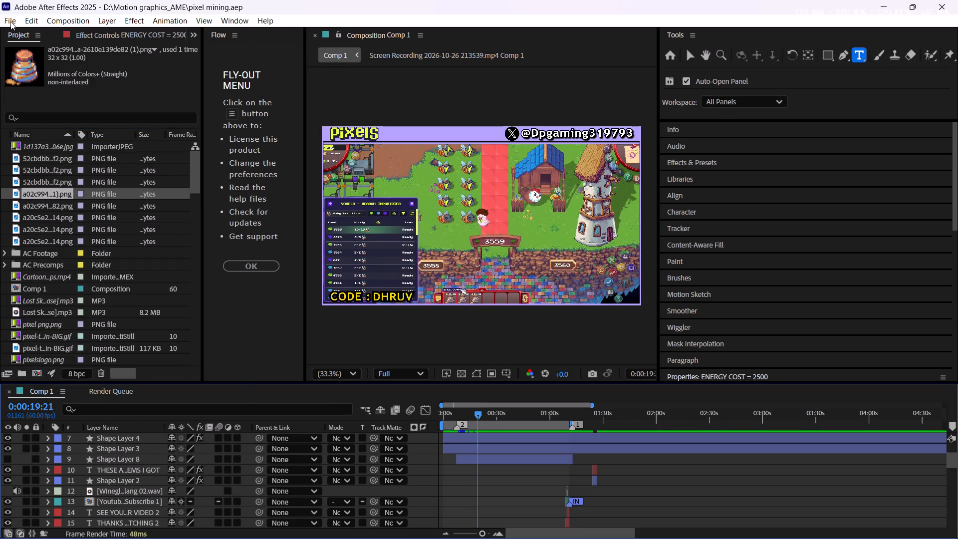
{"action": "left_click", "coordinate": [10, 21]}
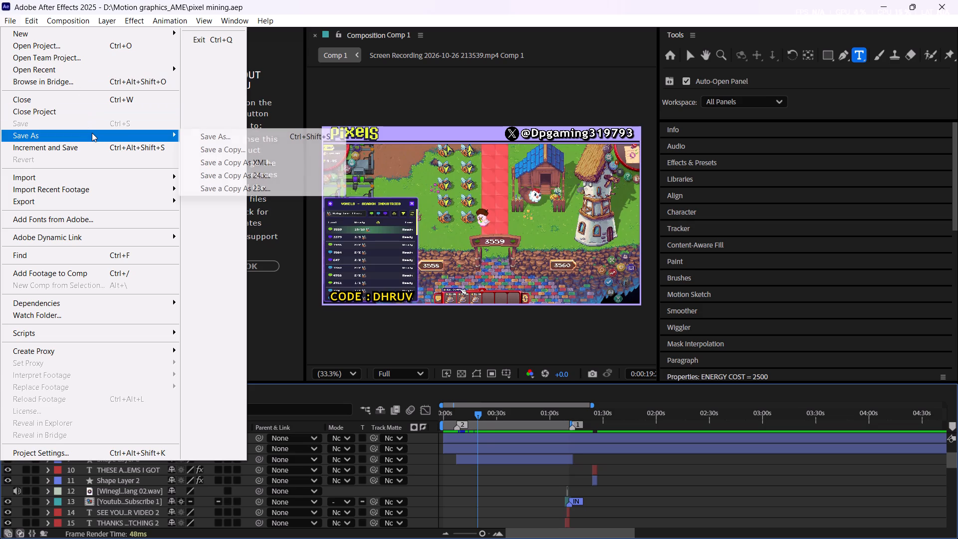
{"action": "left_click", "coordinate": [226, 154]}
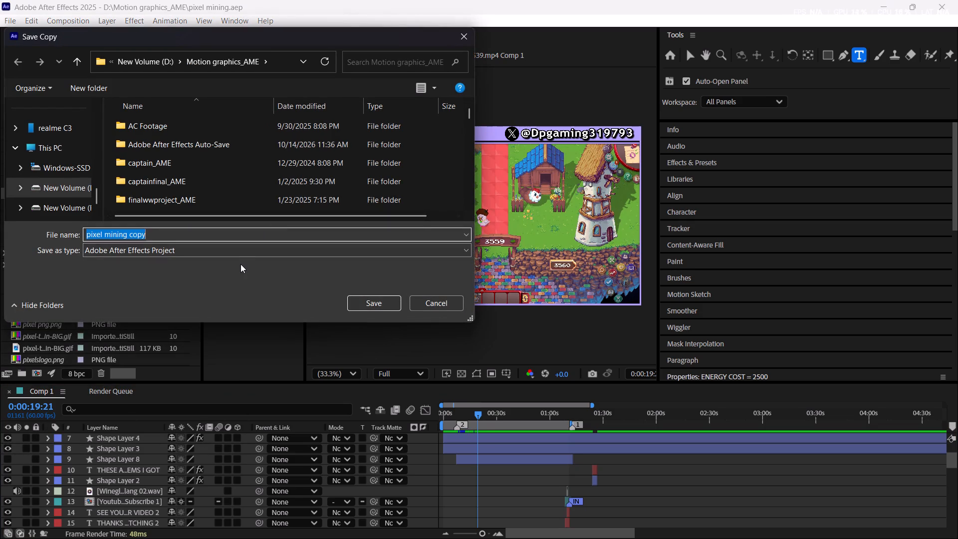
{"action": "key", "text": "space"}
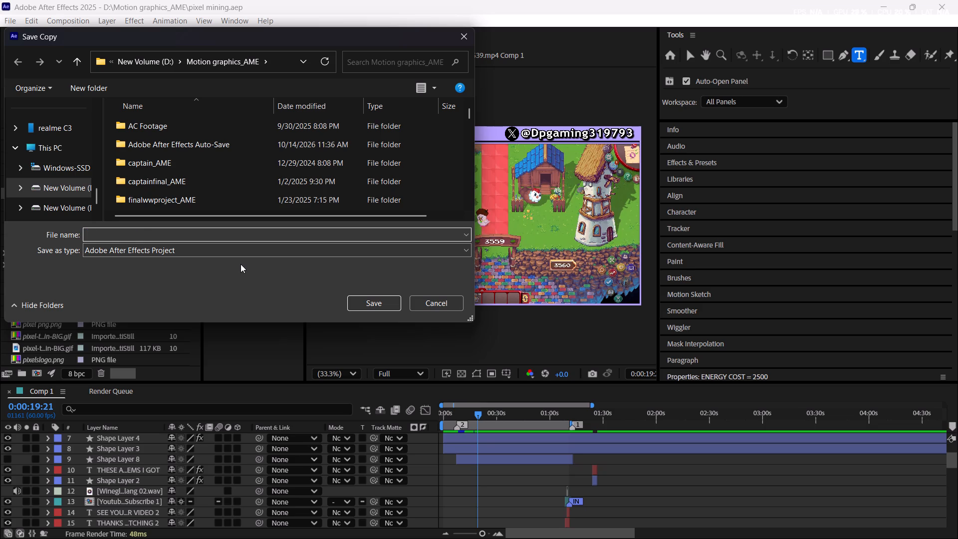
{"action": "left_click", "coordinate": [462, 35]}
Save a copy of the project in the Motion graphics_AME folder, named "pixel mining copy bee edition".
{"action": "left_click", "coordinate": [10, 21]}
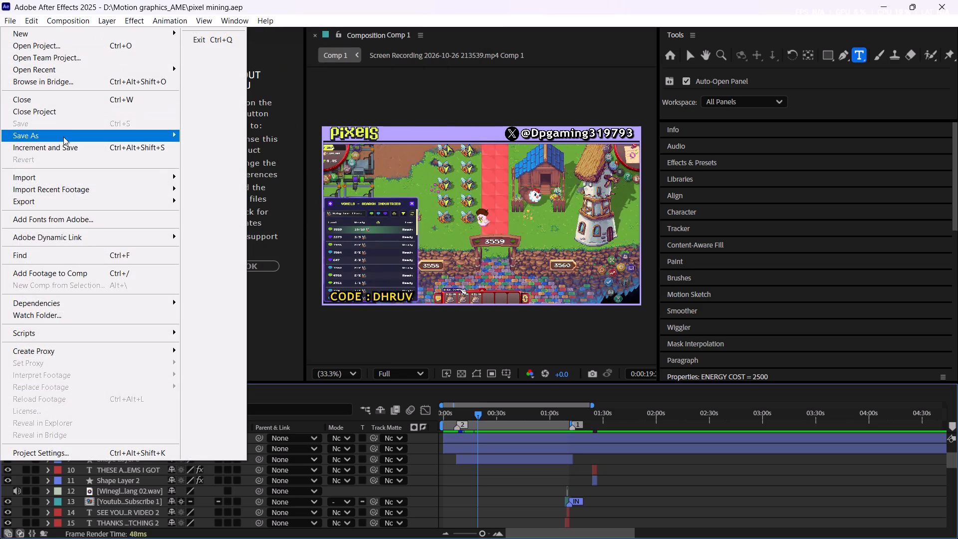
{"action": "left_click", "coordinate": [229, 145]}
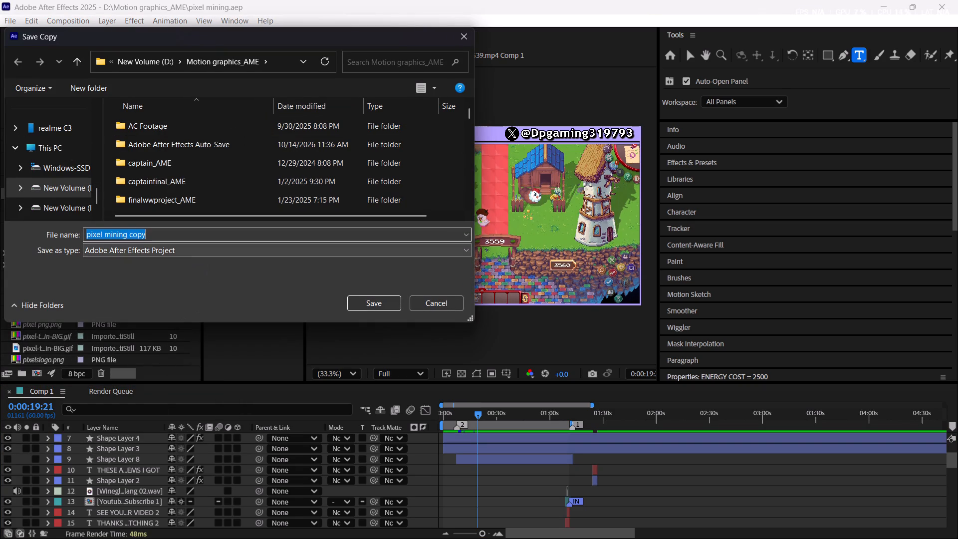
{"action": "left_click", "coordinate": [182, 235]}
{"action": "key", "text": "space"}
{"action": "type", "text": "bee edition"}
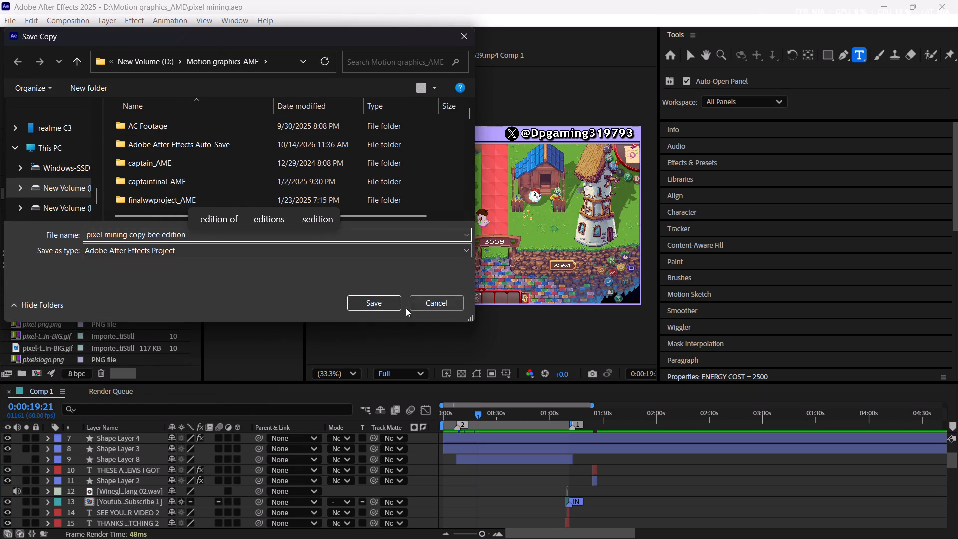
{"action": "left_click", "coordinate": [384, 306]}
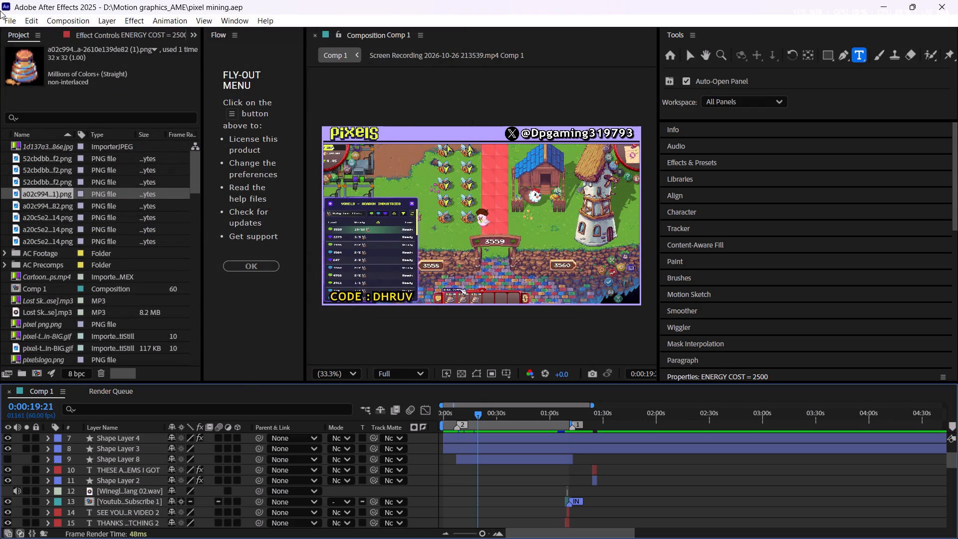
Open the recent project "pixel mining copy bee edition.aep".
{"action": "left_click", "coordinate": [7, 16]}
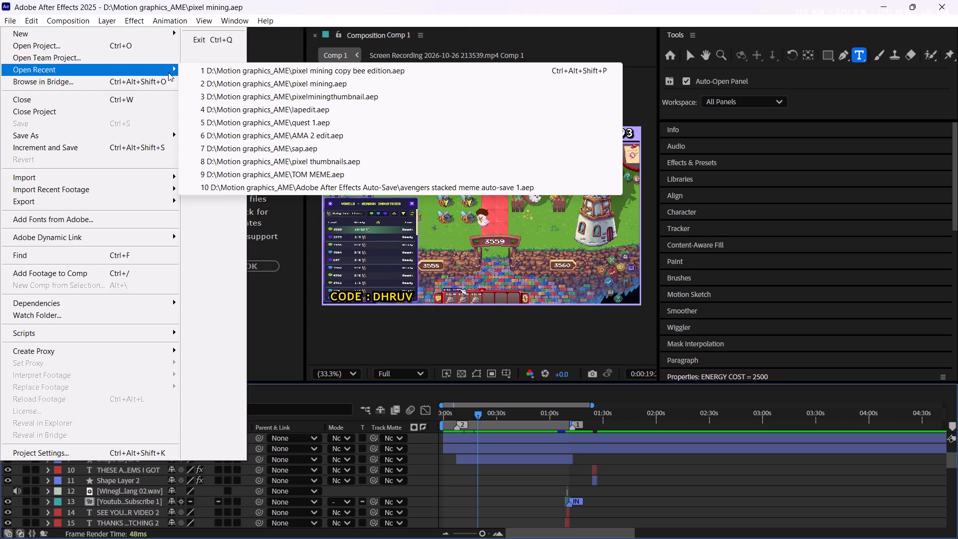
{"action": "left_click", "coordinate": [327, 71]}
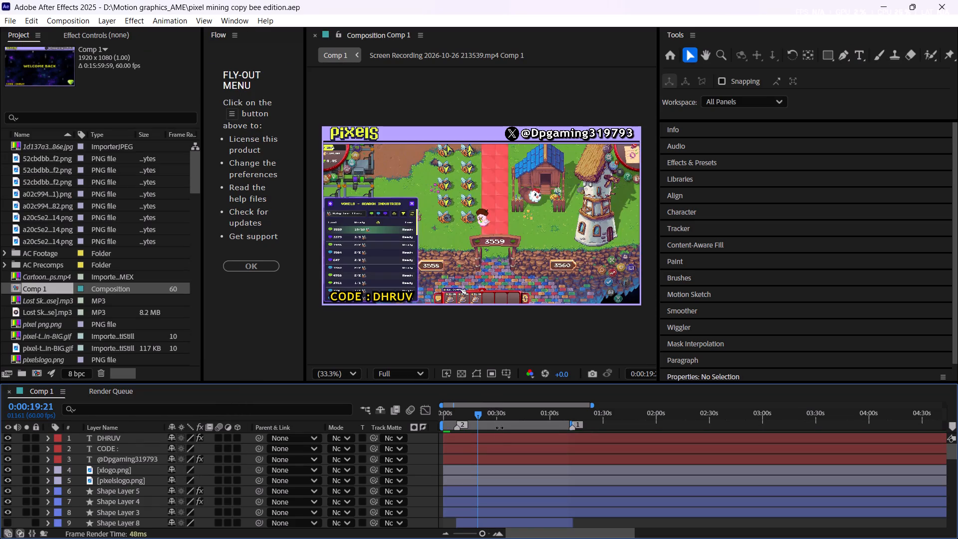
At 0:00:05:38, edit the intro caption's first line to read "TODAY I WILL SPEND 100 ENERGY ON TIER 2 BEE".
{"action": "left_click_drag", "start_coordinate": [481, 411], "coordinate": [445, 415]}
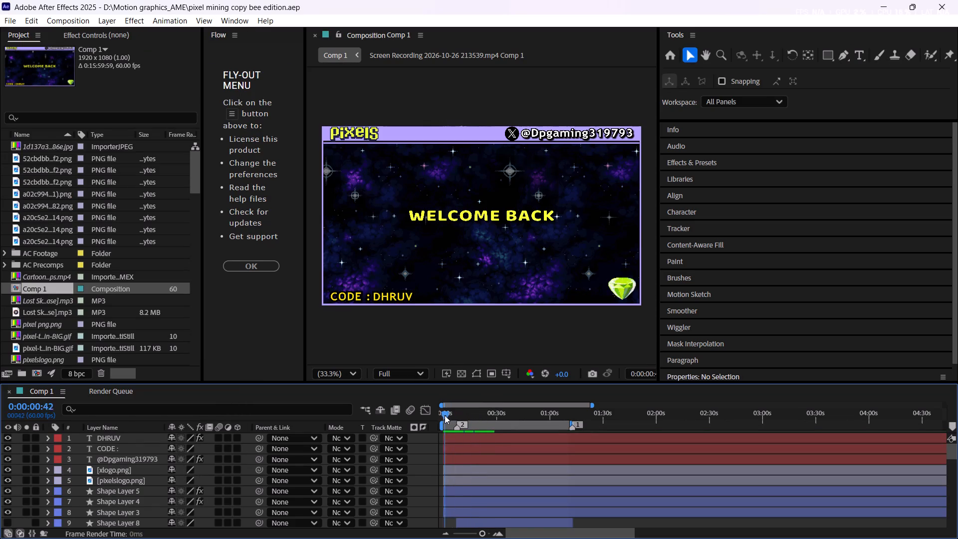
{"action": "left_click_drag", "start_coordinate": [445, 415], "coordinate": [461, 436]}
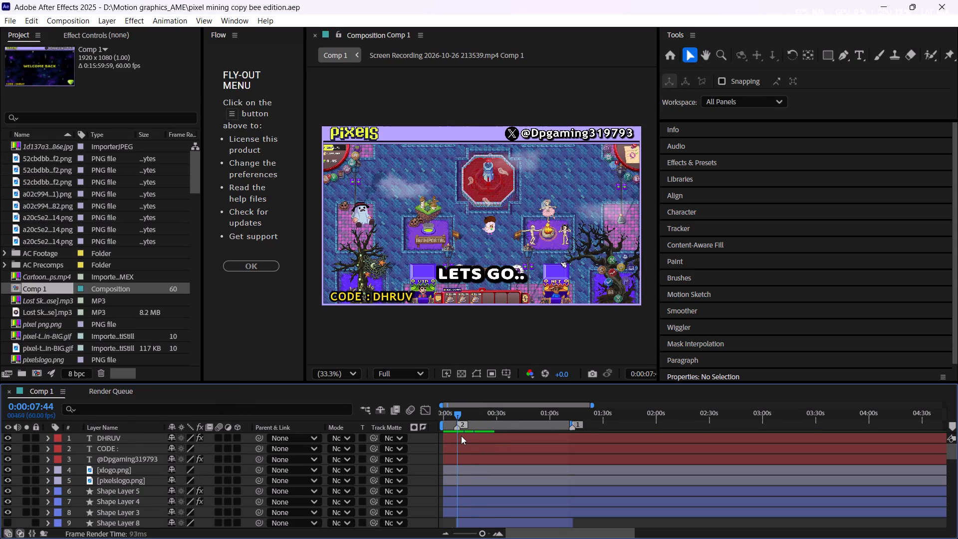
{"action": "left_click_drag", "start_coordinate": [461, 436], "coordinate": [457, 439]}
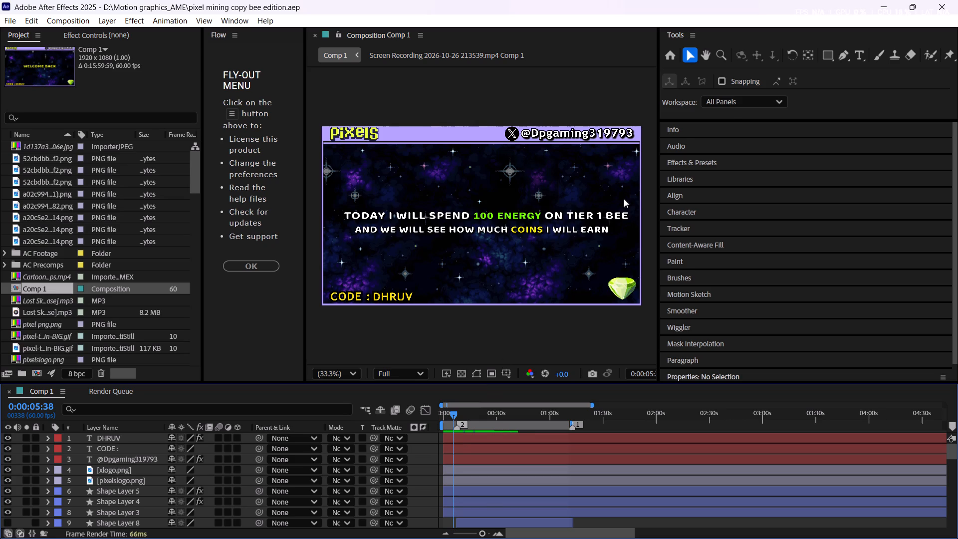
{"action": "left_click", "coordinate": [859, 55]}
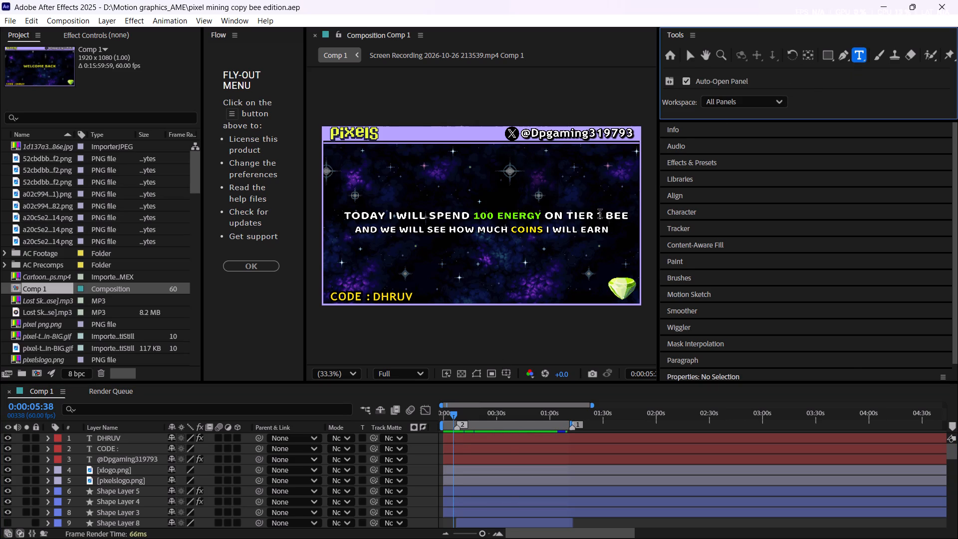
{"action": "left_click_drag", "start_coordinate": [600, 214], "coordinate": [625, 214]}
{"action": "left_click_drag", "start_coordinate": [600, 214], "coordinate": [610, 207]}
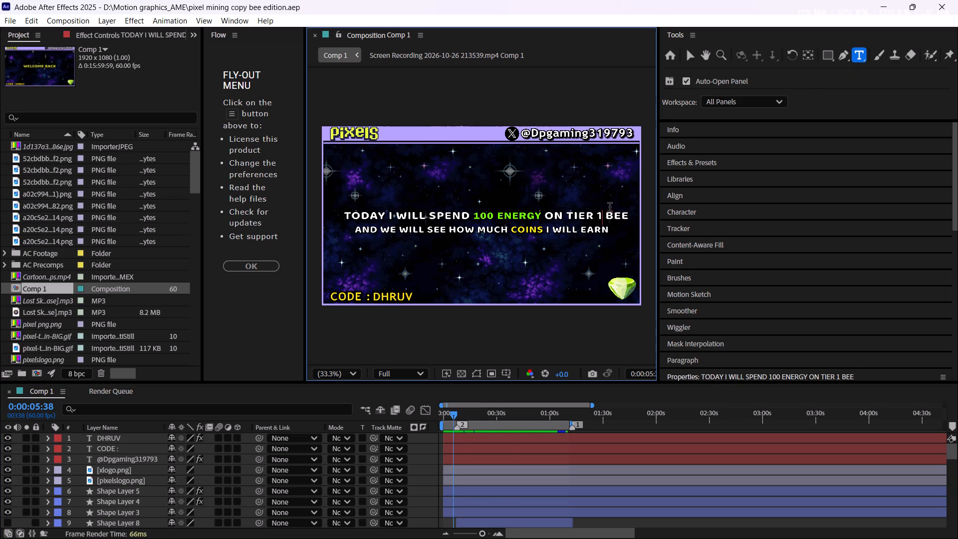
{"action": "left_click_drag", "start_coordinate": [610, 207], "coordinate": [611, 207]}
{"action": "left_click_drag", "start_coordinate": [596, 213], "coordinate": [607, 214]}
{"action": "left_click_drag", "start_coordinate": [607, 214], "coordinate": [629, 217]}
{"action": "left_click", "coordinate": [607, 215]}
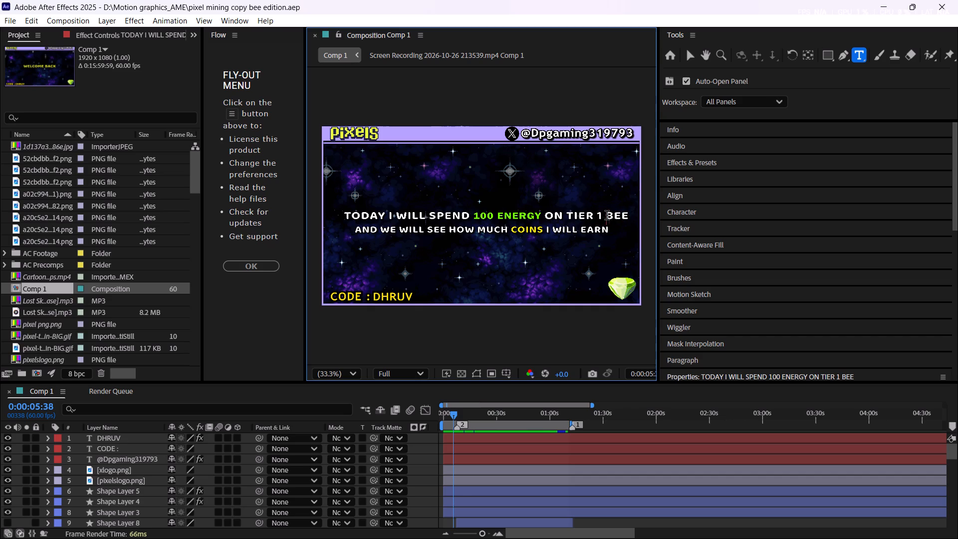
{"action": "left_click", "coordinate": [605, 214]}
{"action": "left_click", "coordinate": [601, 216]}
{"action": "key", "text": "BackSpace"}
{"action": "key", "text": "BackSpace"}
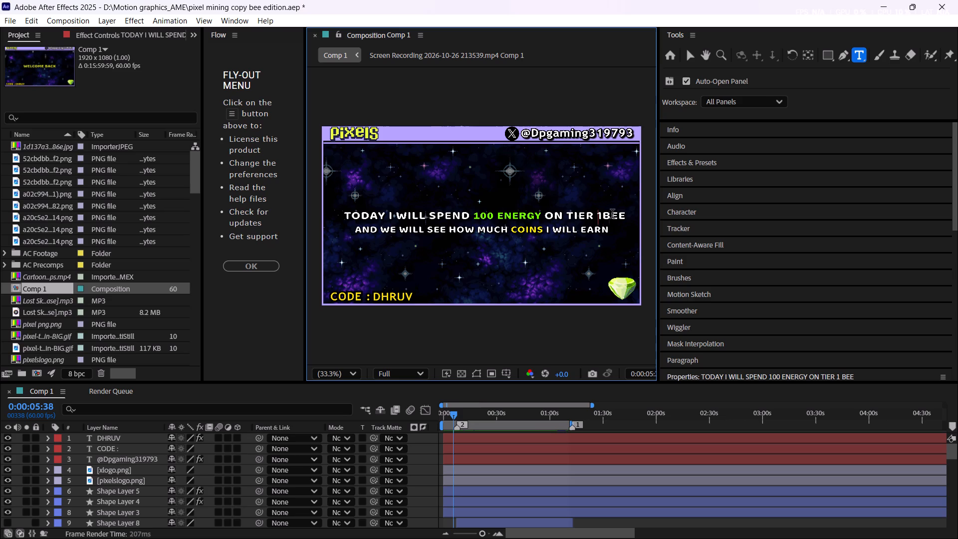
{"action": "type", "text": "2"}
{"action": "key", "text": "space"}
Review the opening of the Comp 1 timeline, from the WELCOME BACK and intro captions to the first gameplay clip under "LETS GO..".
{"action": "scroll", "coordinate": [473, 445], "scroll_direction": "down", "scroll_amount": 6}
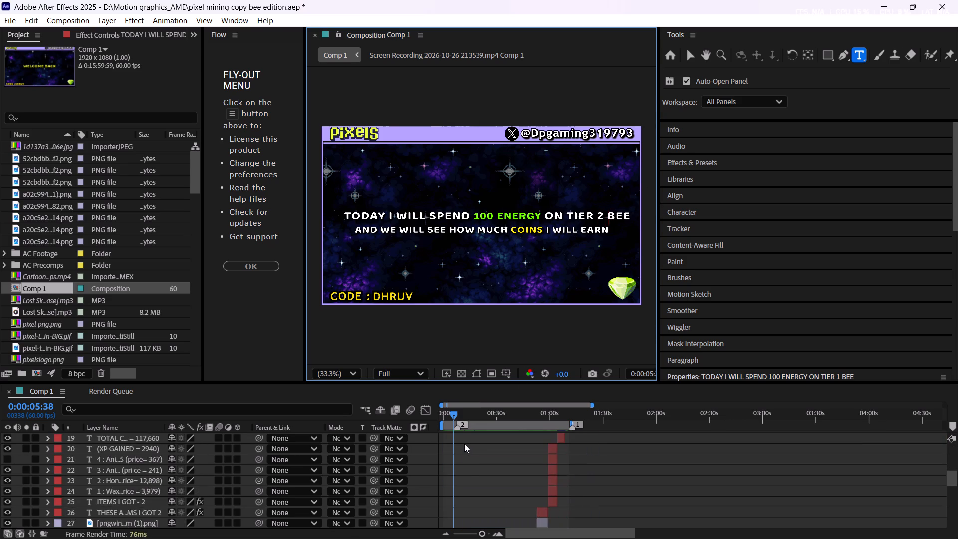
{"action": "scroll", "coordinate": [464, 448], "scroll_direction": "down", "scroll_amount": 6}
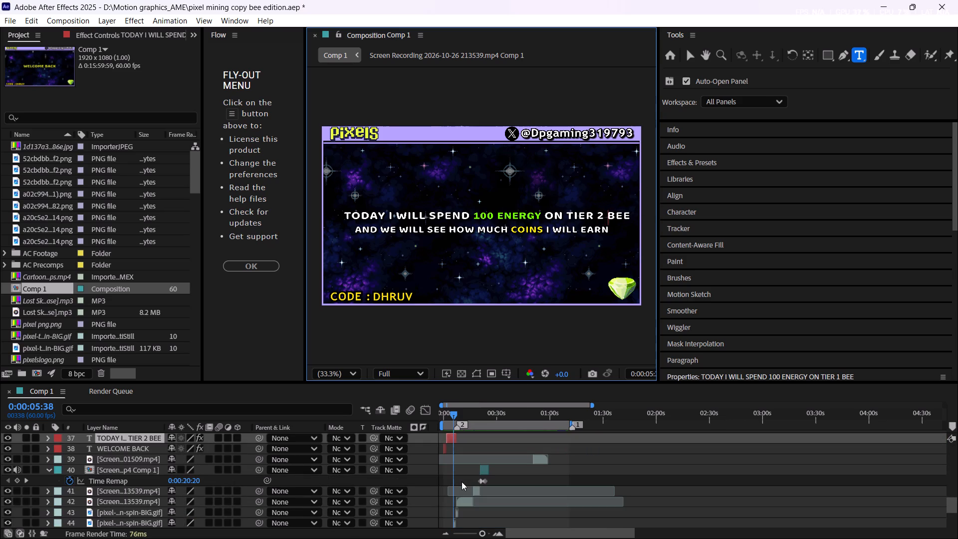
{"action": "scroll", "coordinate": [457, 490], "scroll_direction": "up", "scroll_amount": 3, "text": "alt"}
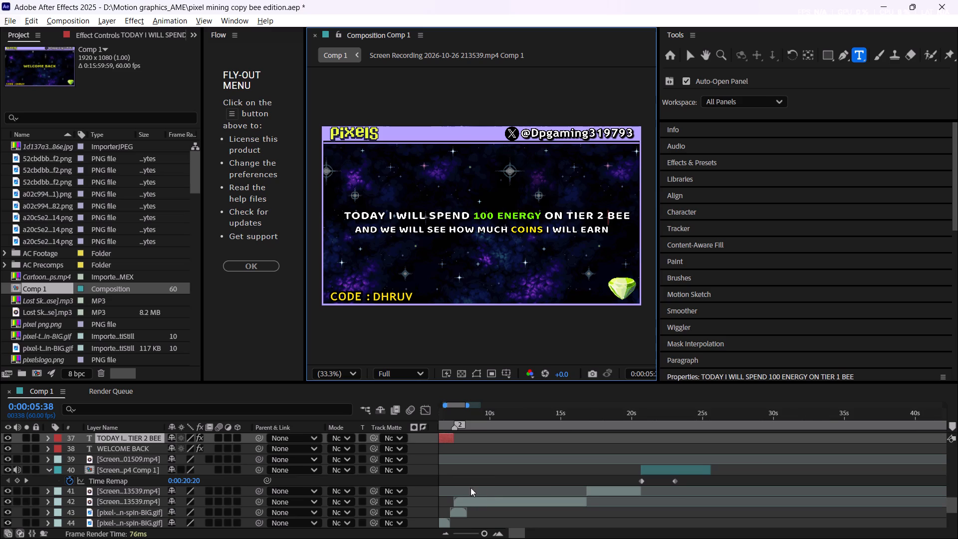
{"action": "scroll", "coordinate": [470, 477], "scroll_direction": "down", "scroll_amount": 1, "text": "alt"}
{"action": "scroll", "coordinate": [454, 489], "scroll_direction": "up", "scroll_amount": 4, "text": "alt"}
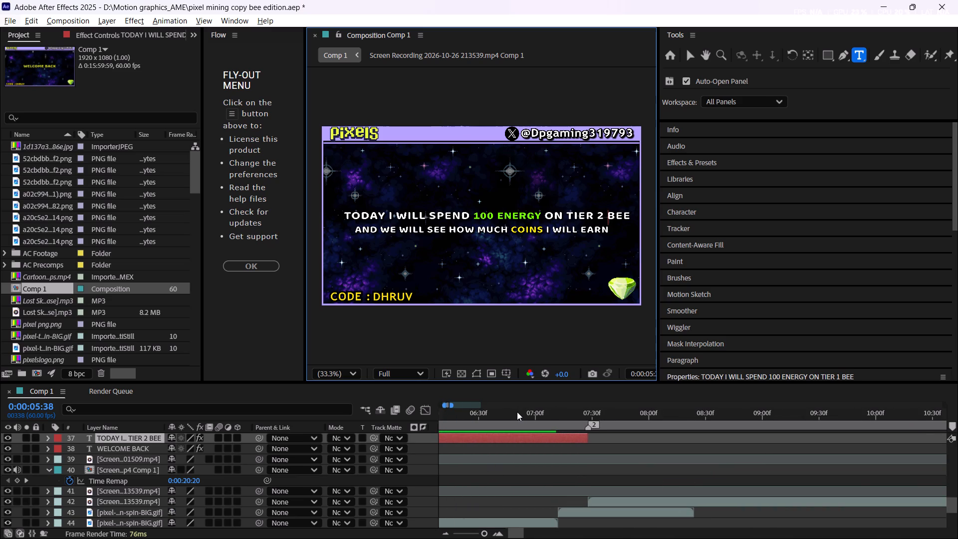
{"action": "left_click_drag", "start_coordinate": [515, 413], "coordinate": [485, 439]}
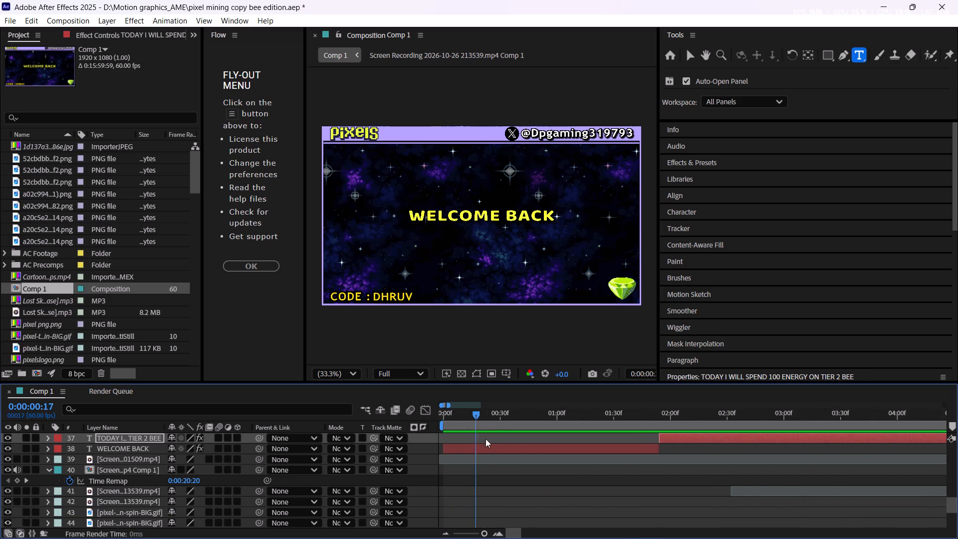
{"action": "left_click_drag", "start_coordinate": [485, 439], "coordinate": [572, 463]}
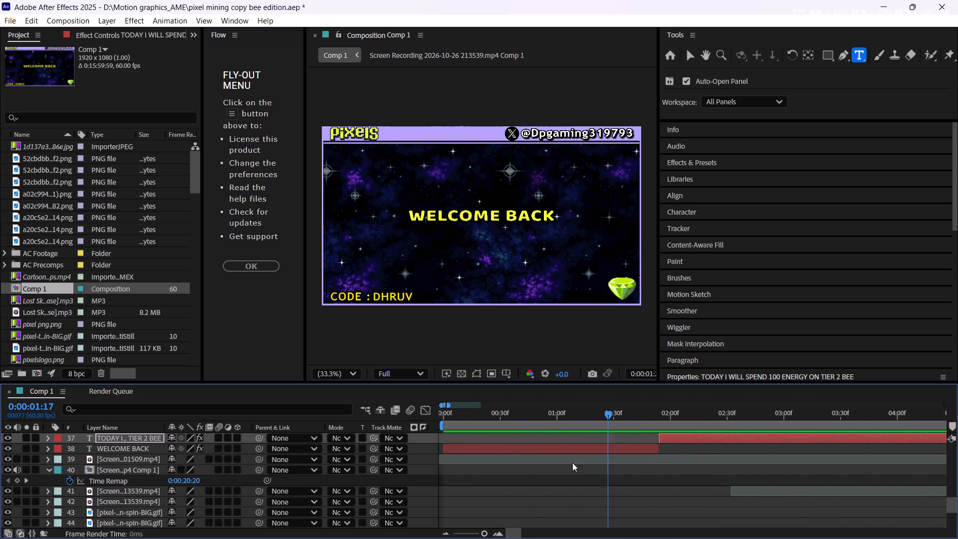
{"action": "left_click_drag", "start_coordinate": [572, 463], "coordinate": [536, 465]}
{"action": "scroll", "coordinate": [536, 465], "scroll_direction": "down", "scroll_amount": 5}
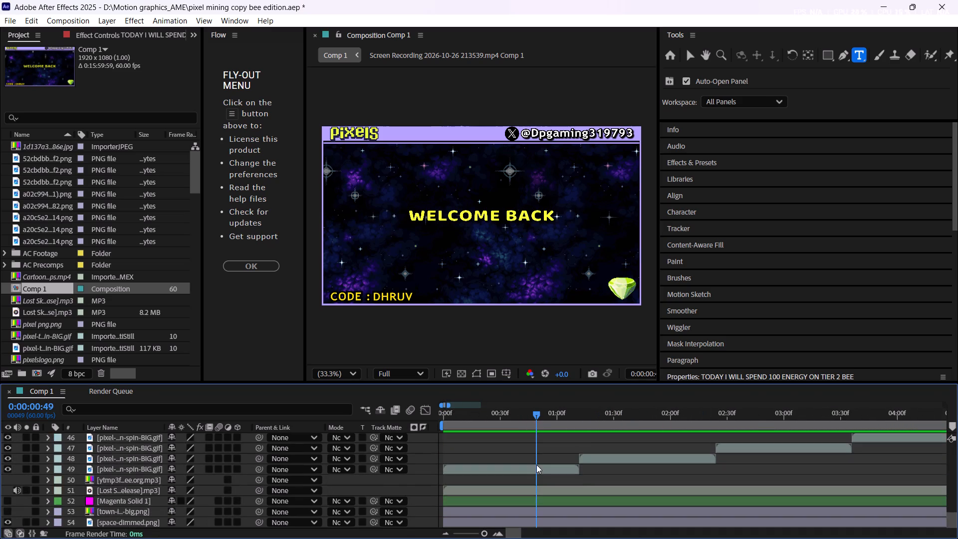
{"action": "scroll", "coordinate": [536, 465], "scroll_direction": "up", "scroll_amount": 4}
{"action": "scroll", "coordinate": [642, 460], "scroll_direction": "down", "scroll_amount": 4, "text": "alt"}
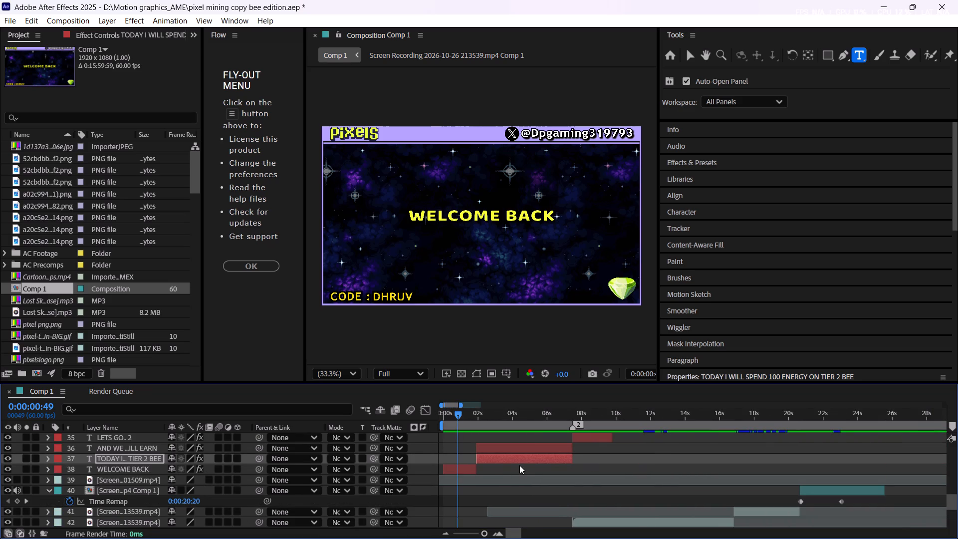
{"action": "scroll", "coordinate": [519, 465], "scroll_direction": "up", "scroll_amount": 4}
{"action": "scroll", "coordinate": [519, 467], "scroll_direction": "down", "scroll_amount": 5}
{"action": "left_click_drag", "start_coordinate": [592, 414], "coordinate": [597, 416]}
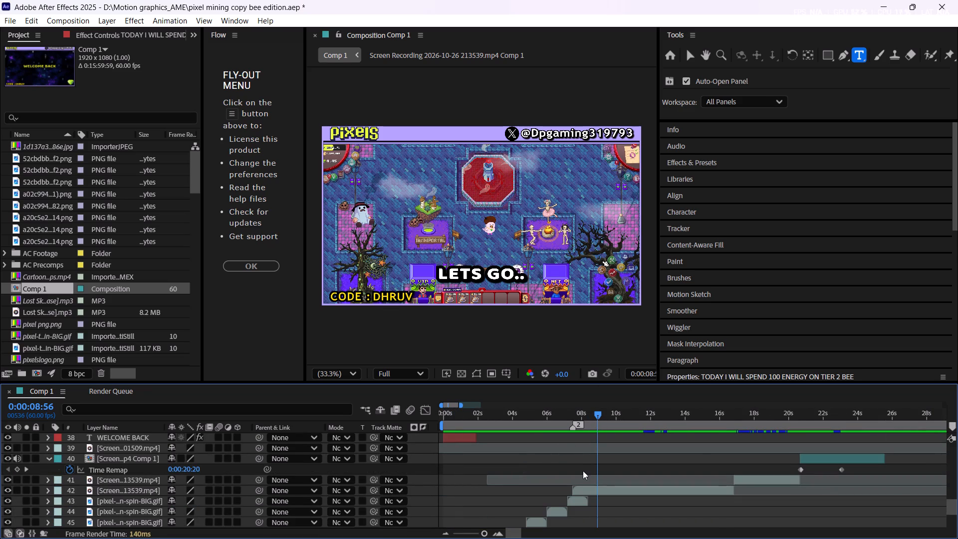
{"action": "scroll", "coordinate": [583, 472], "scroll_direction": "up", "scroll_amount": 4}
{"action": "scroll", "coordinate": [581, 469], "scroll_direction": "down", "scroll_amount": 5, "text": "alt"}
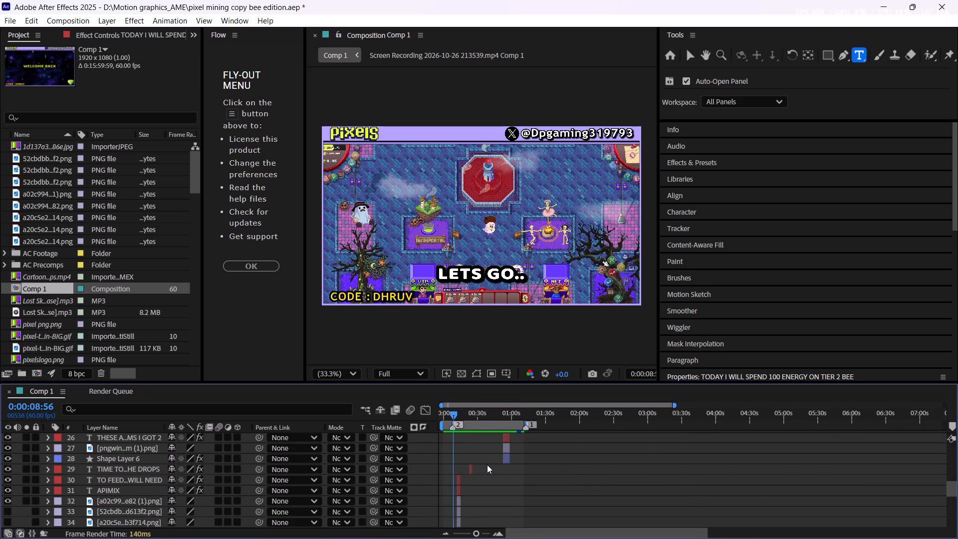
{"action": "scroll", "coordinate": [485, 464], "scroll_direction": "up", "scroll_amount": 8}
{"action": "scroll", "coordinate": [485, 464], "scroll_direction": "down", "scroll_amount": 8}
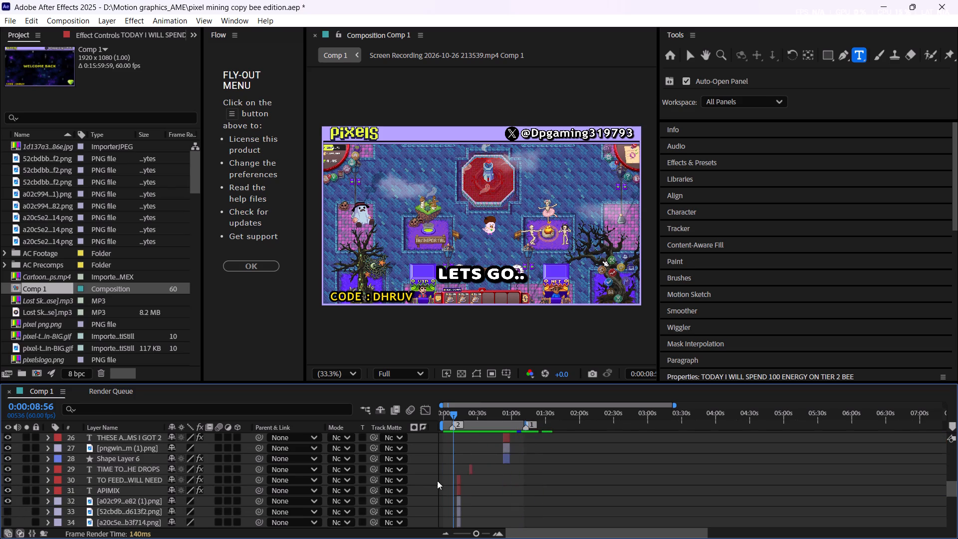
{"action": "scroll", "coordinate": [455, 492], "scroll_direction": "up", "scroll_amount": 5, "text": "alt"}
{"action": "scroll", "coordinate": [470, 474], "scroll_direction": "down", "scroll_amount": 5}
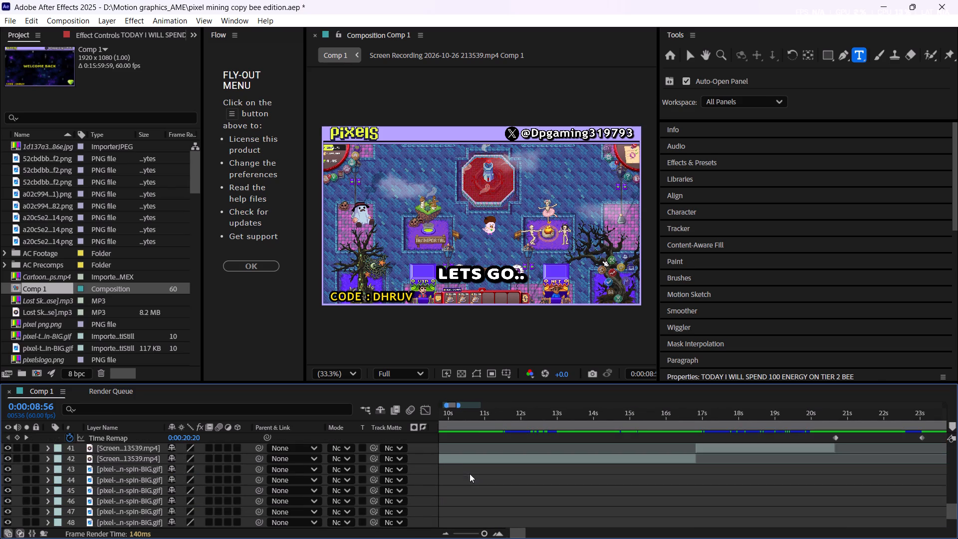
{"action": "scroll", "coordinate": [454, 463], "scroll_direction": "down", "scroll_amount": 4, "text": "alt"}
{"action": "scroll", "coordinate": [441, 457], "scroll_direction": "up", "scroll_amount": 4, "text": "alt"}
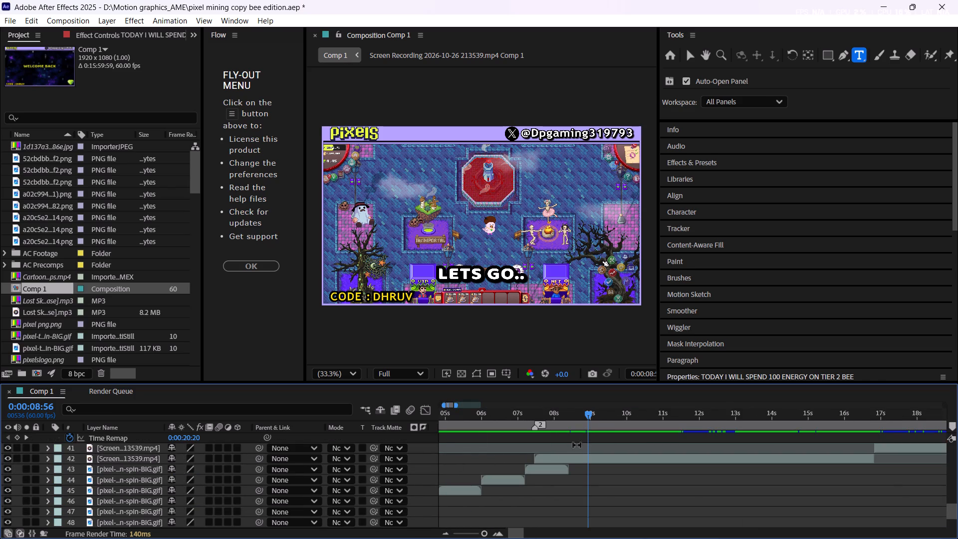
{"action": "left_click_drag", "start_coordinate": [578, 414], "coordinate": [527, 437]}
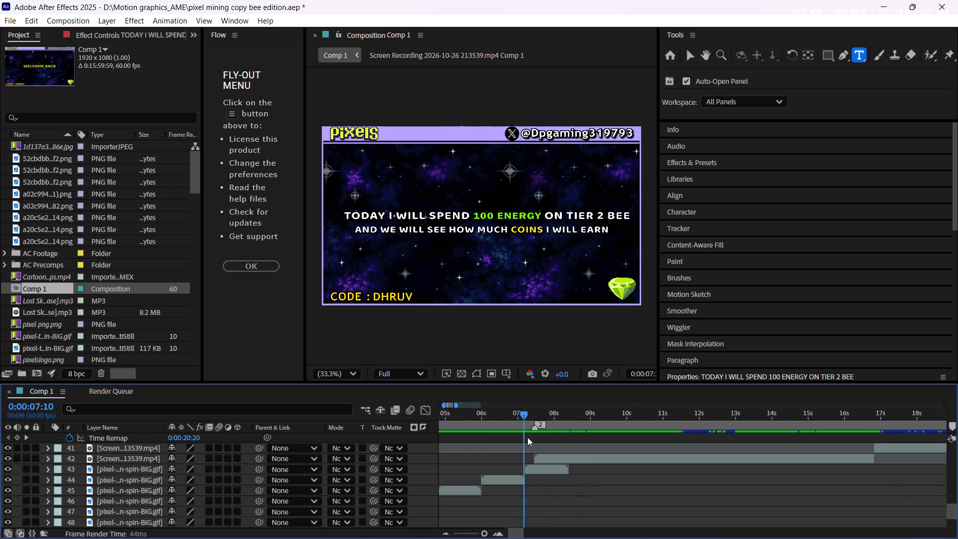
{"action": "left_click_drag", "start_coordinate": [527, 437], "coordinate": [547, 446]}
At the start of the first gameplay clip, 0:00:07:28, add "Screen Recording 2026-10-26 213731.mp4" from the Screen Recordings folder to Comp 1.
{"action": "left_click", "coordinate": [568, 464]}
{"action": "left_click", "coordinate": [573, 461]}
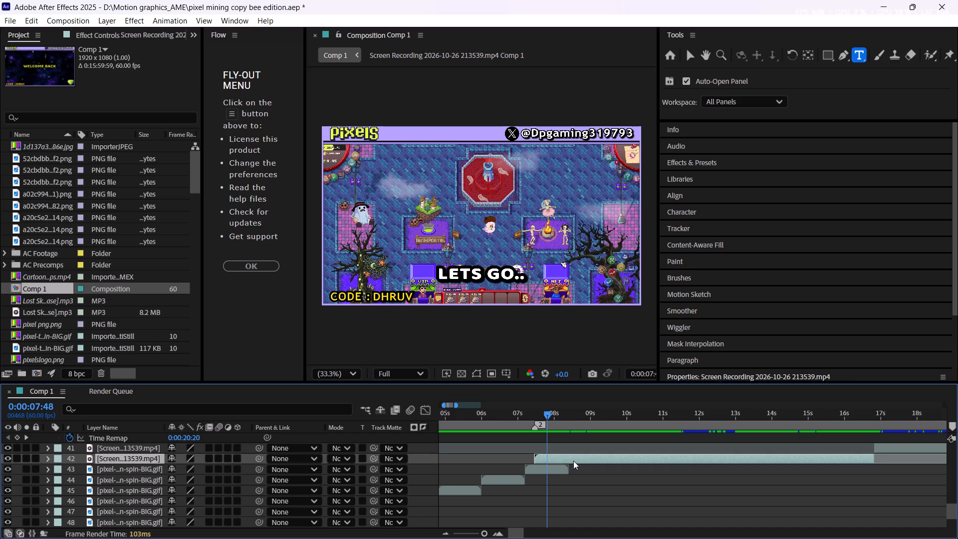
{"action": "key", "text": "i"}
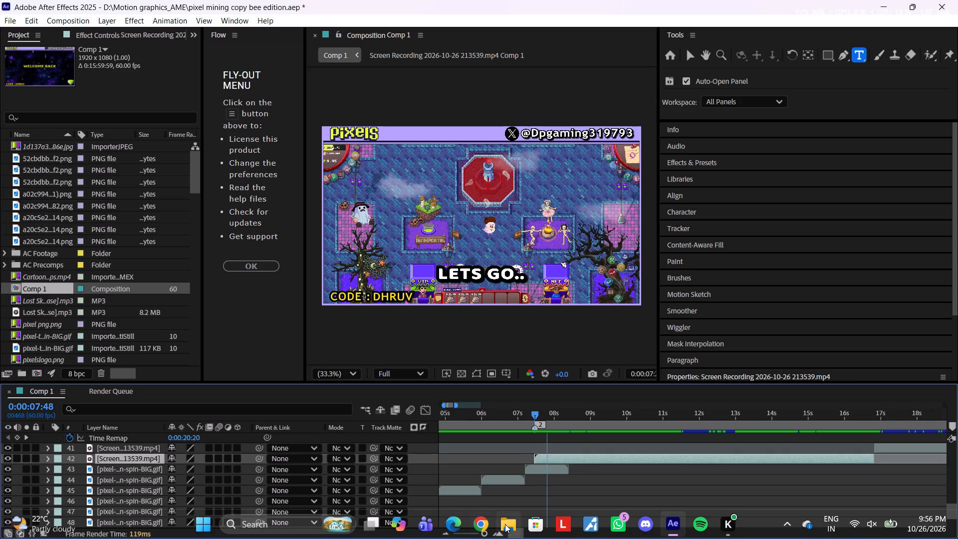
{"action": "left_click", "coordinate": [512, 525]}
{"action": "scroll", "coordinate": [391, 313], "scroll_direction": "down", "scroll_amount": 6}
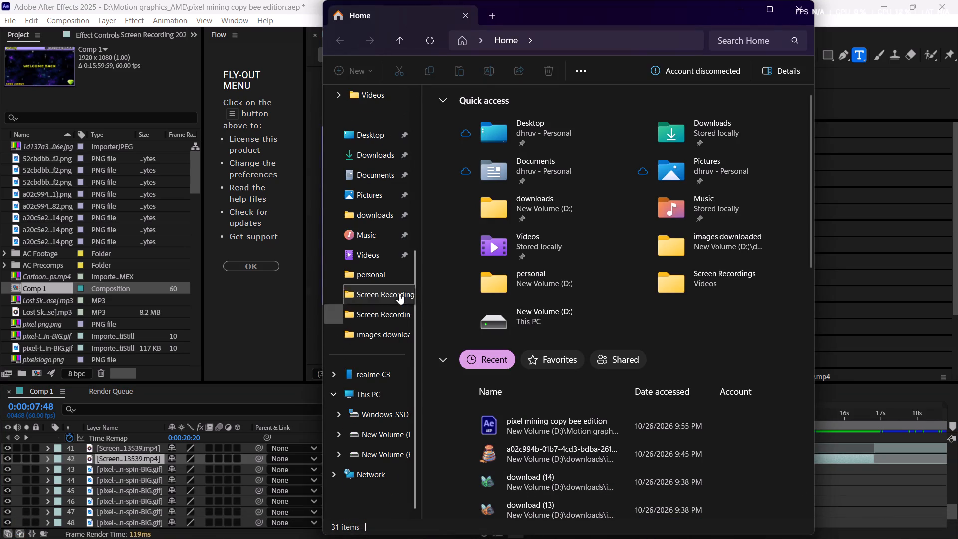
{"action": "left_click", "coordinate": [391, 251]}
{"action": "double_click", "coordinate": [771, 141]}
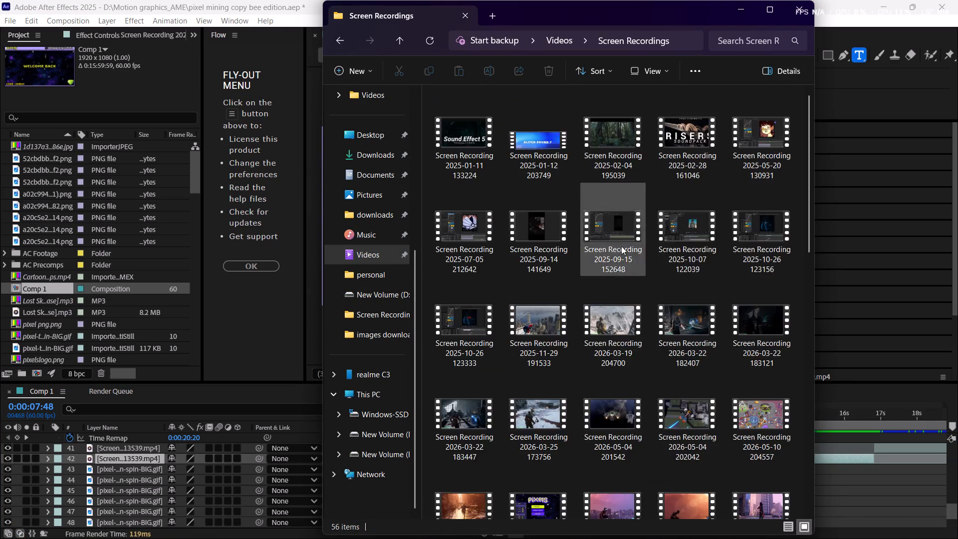
{"action": "scroll", "coordinate": [602, 269], "scroll_direction": "down", "scroll_amount": 8}
{"action": "left_click_drag", "start_coordinate": [467, 458], "coordinate": [217, 460]}
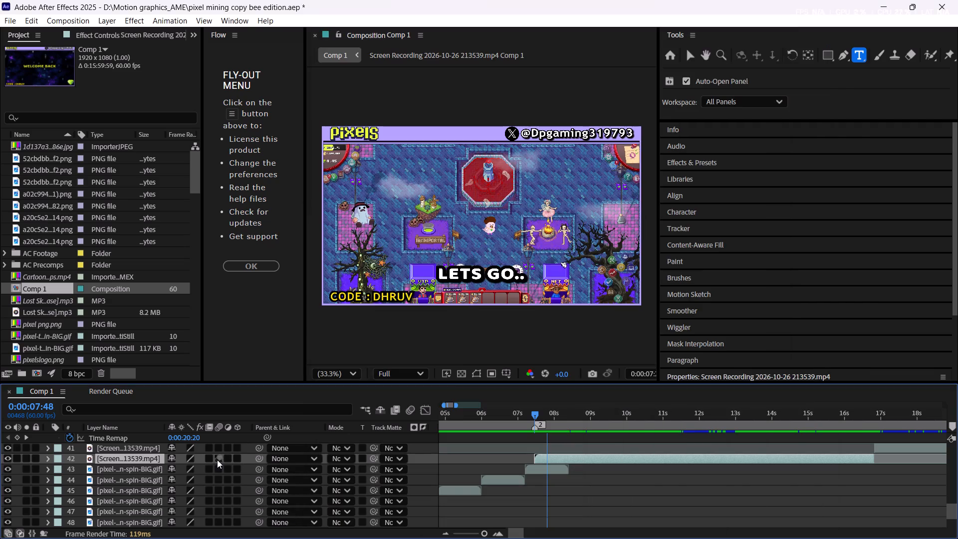
{"action": "scroll", "coordinate": [537, 448], "scroll_direction": "up", "scroll_amount": 2}
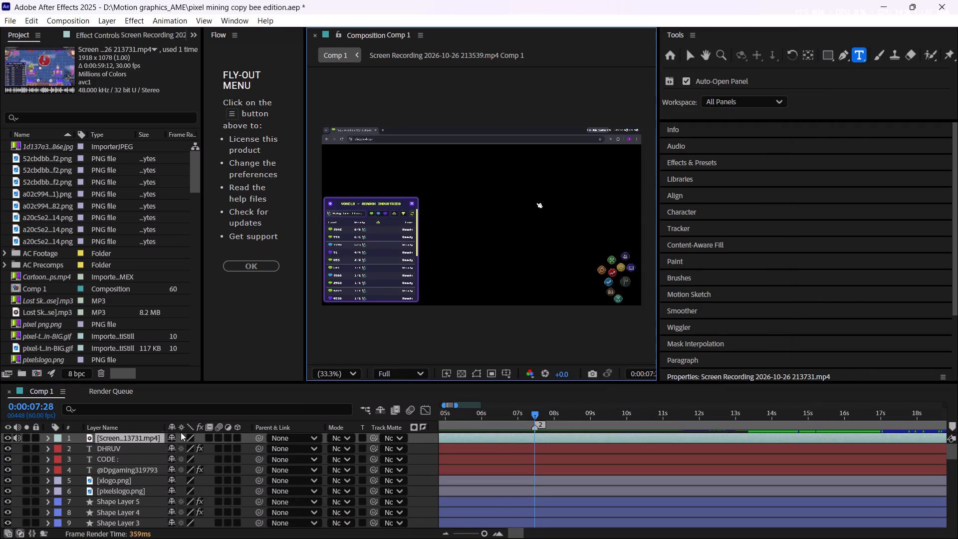
Mute the audio of the newly added 213731 recording layer.
{"action": "left_click", "coordinate": [18, 437]}
Move the 213731 recording down the layer stack to sit between the two 213539 recording layers, as layer 42.
{"action": "left_click_drag", "start_coordinate": [121, 439], "coordinate": [121, 466]}
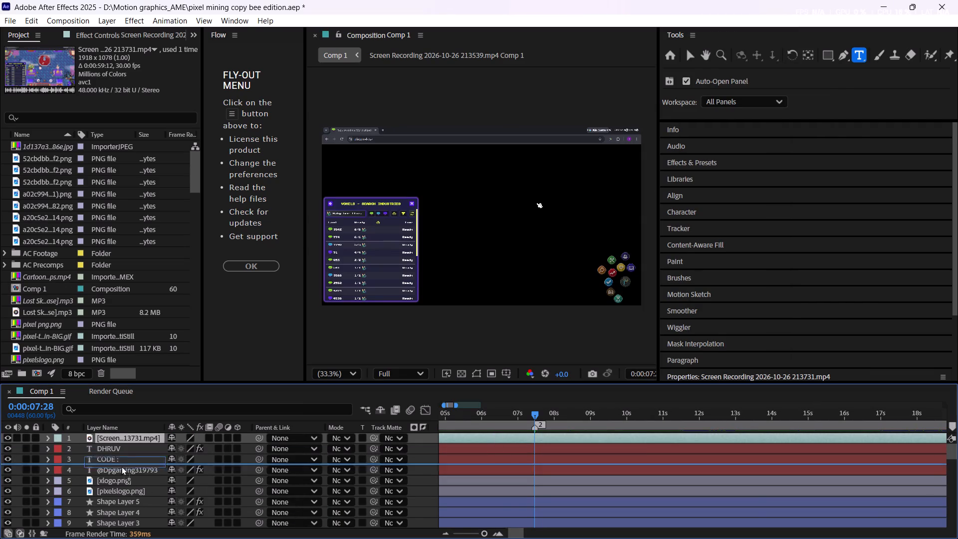
{"action": "left_click_drag", "start_coordinate": [121, 466], "coordinate": [123, 523]}
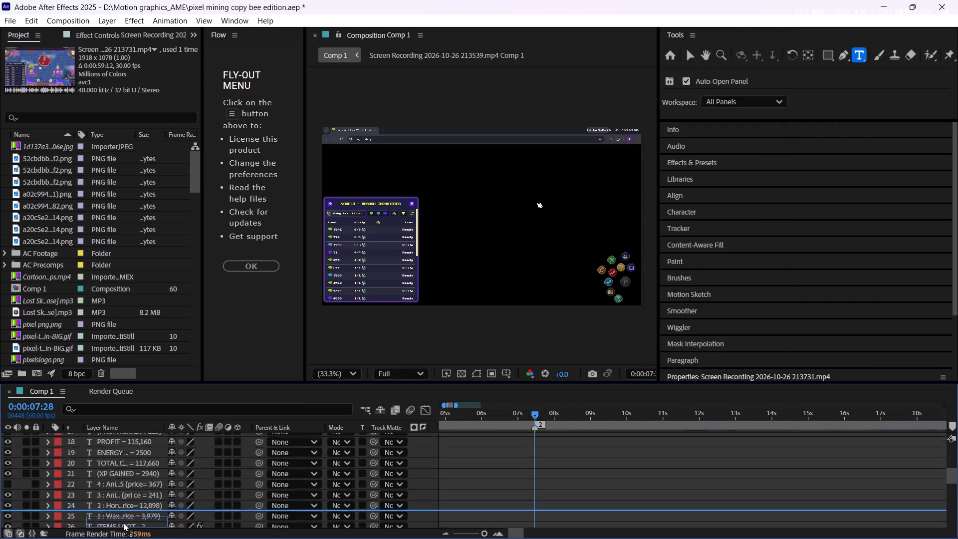
{"action": "left_click_drag", "start_coordinate": [123, 523], "coordinate": [155, 436]}
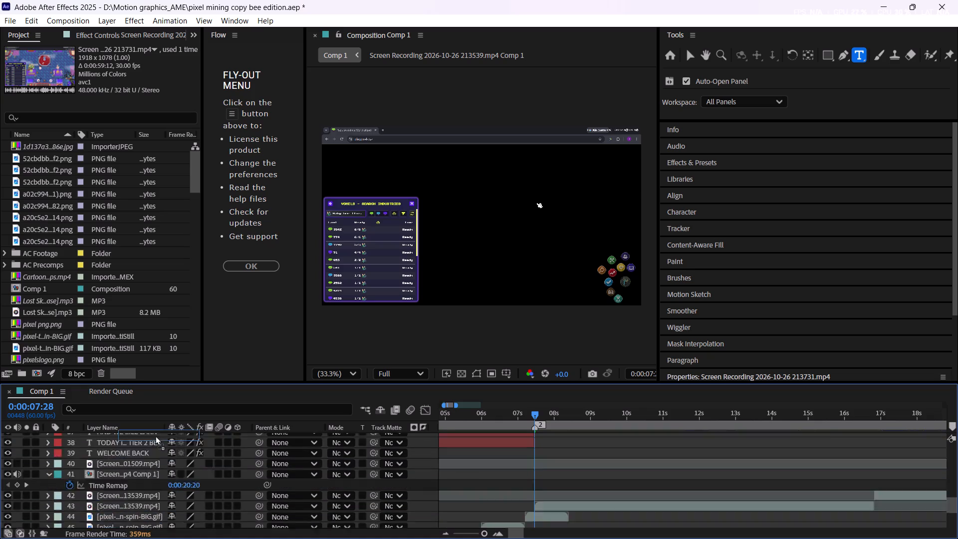
{"action": "left_click_drag", "start_coordinate": [155, 436], "coordinate": [158, 447]}
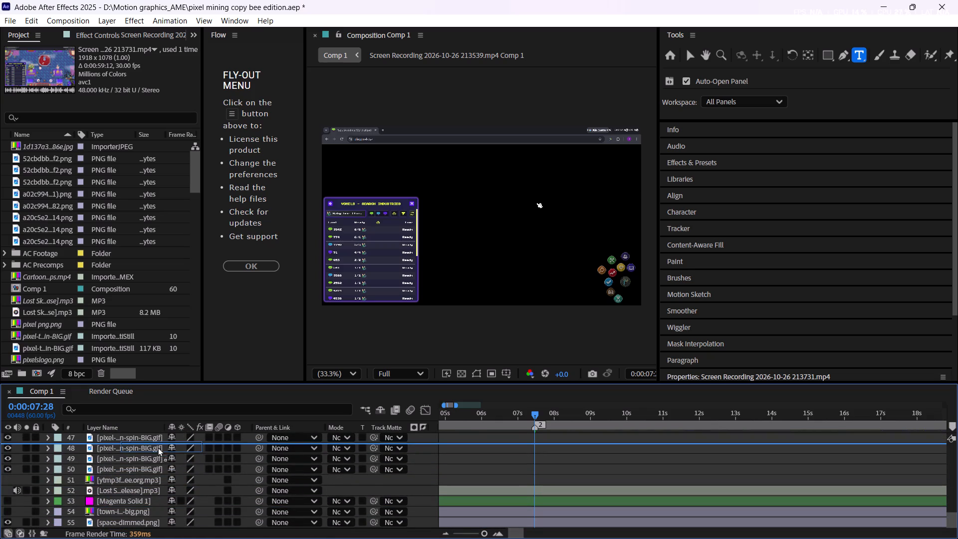
{"action": "left_click_drag", "start_coordinate": [158, 447], "coordinate": [156, 485]}
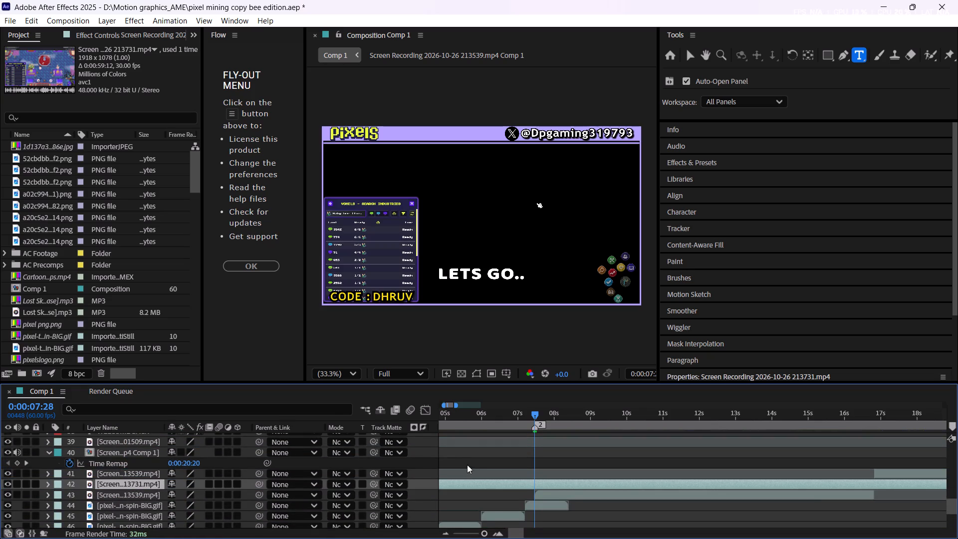
Shift the 213731 recording in time so that it starts at 0:00:07:28, level with the old gameplay clip below it.
{"action": "scroll", "coordinate": [487, 458], "scroll_direction": "down", "scroll_amount": 3, "text": "alt"}
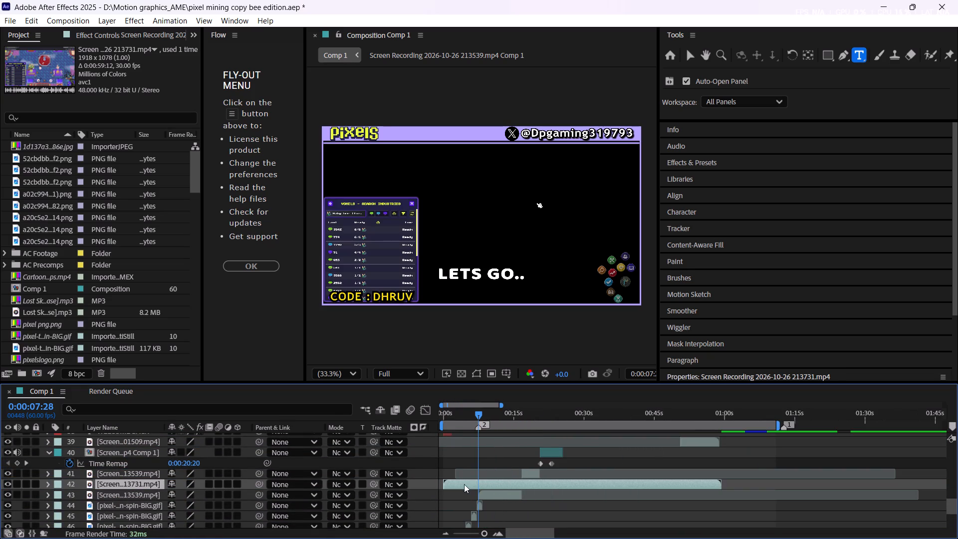
{"action": "left_click_drag", "start_coordinate": [464, 483], "coordinate": [500, 495]}
{"action": "scroll", "coordinate": [478, 484], "scroll_direction": "up", "scroll_amount": 2, "text": "alt"}
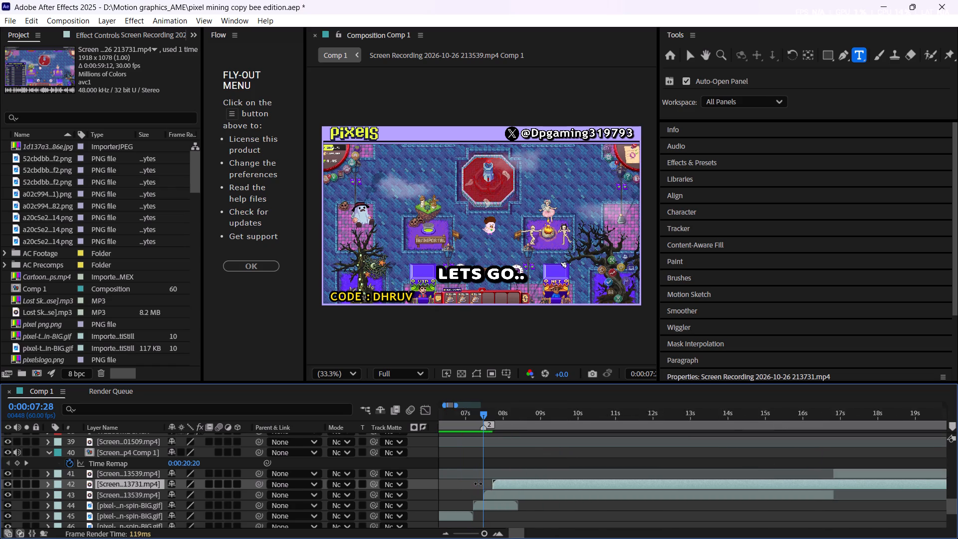
{"action": "scroll", "coordinate": [478, 484], "scroll_direction": "up", "scroll_amount": 2, "text": "alt"}
{"action": "left_click_drag", "start_coordinate": [531, 483], "coordinate": [518, 490]}
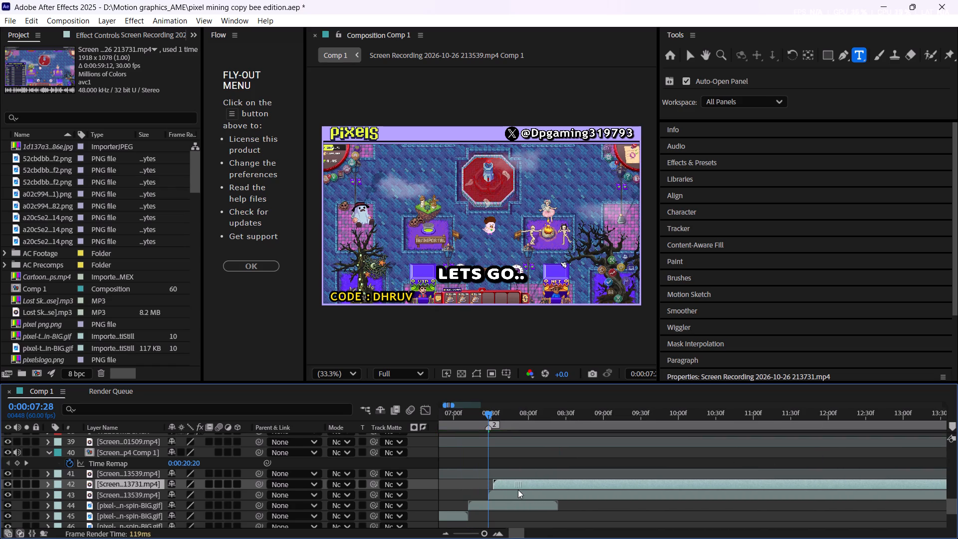
{"action": "left_click_drag", "start_coordinate": [518, 490], "coordinate": [517, 491]}
{"action": "scroll", "coordinate": [481, 485], "scroll_direction": "up", "scroll_amount": 4, "text": "alt"}
{"action": "left_click_drag", "start_coordinate": [688, 483], "coordinate": [654, 491]}
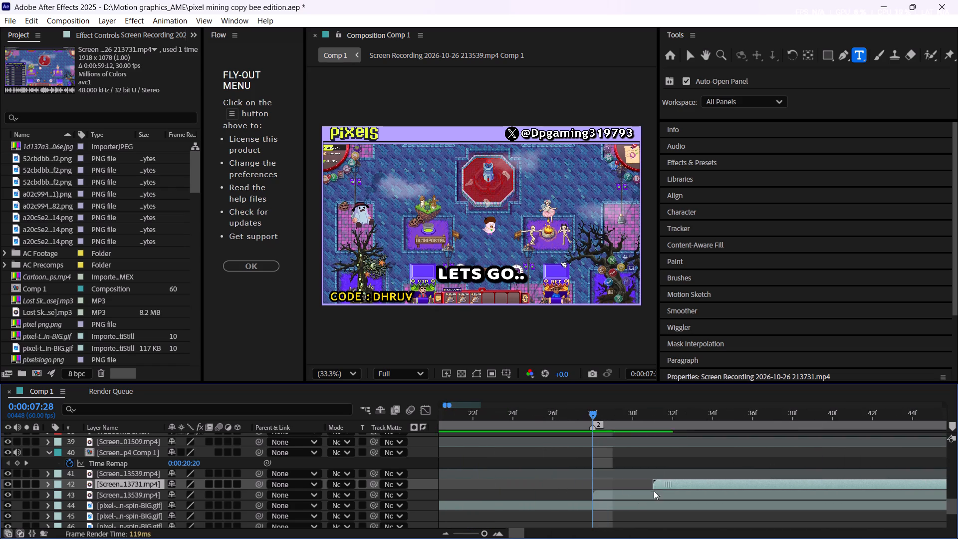
{"action": "left_click_drag", "start_coordinate": [654, 491], "coordinate": [606, 500]}
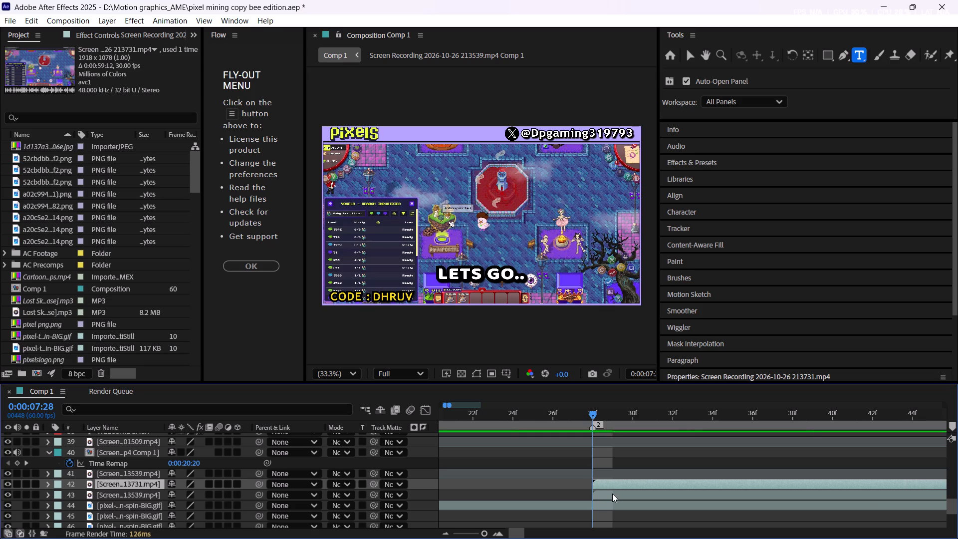
Delete the old 213539 gameplay clip directly beneath the 213731 recording.
{"action": "scroll", "coordinate": [592, 489], "scroll_direction": "down", "scroll_amount": 4, "text": "alt"}
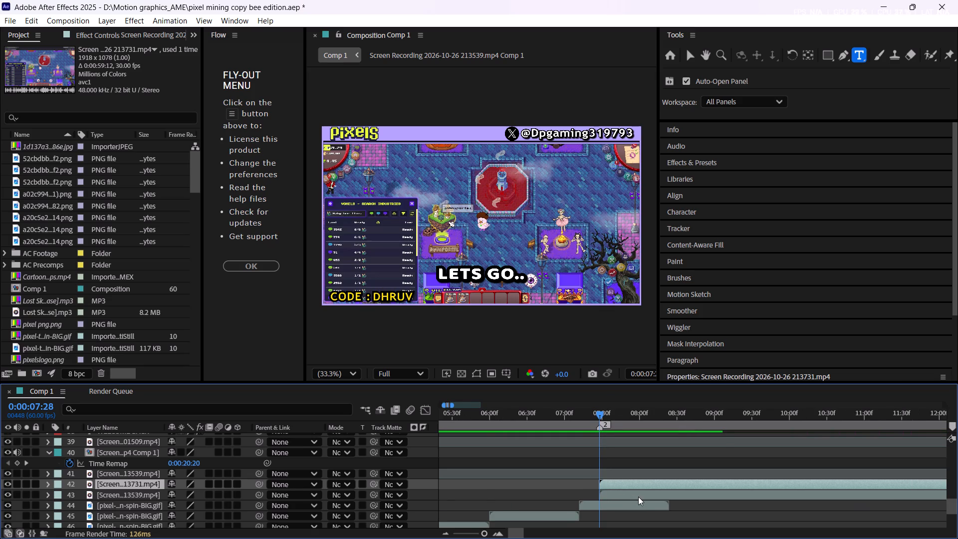
{"action": "left_click", "coordinate": [638, 497]}
{"action": "scroll", "coordinate": [638, 497], "scroll_direction": "down", "scroll_amount": 3, "text": "alt"}
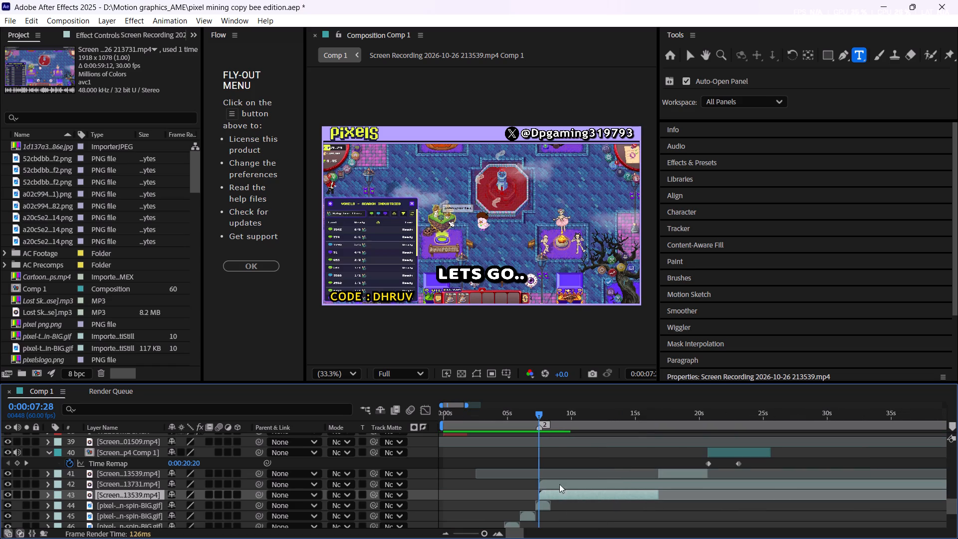
{"action": "key", "text": "BackSpace"}
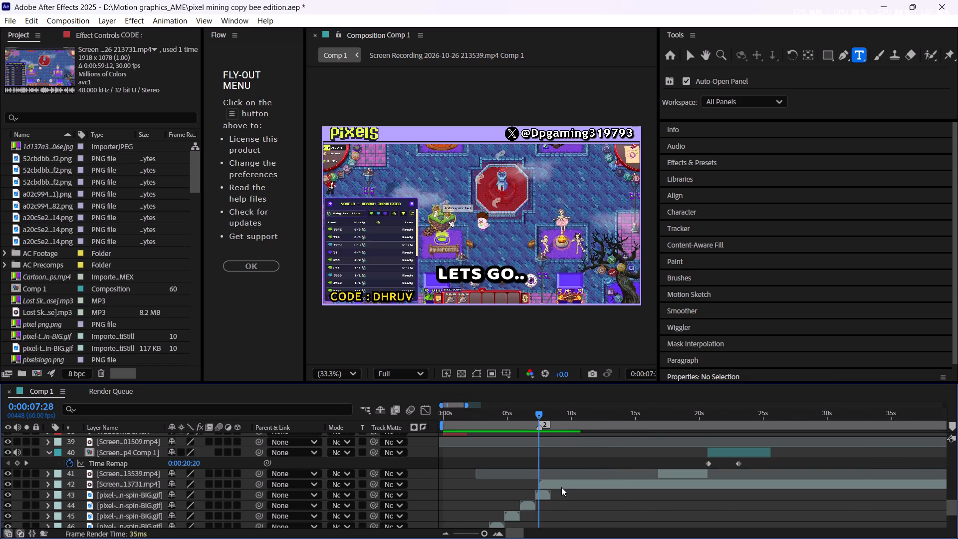
Scrub the composition from 0:00:07:28 to about 0:00:18:38 and back to check how the 213731 recording plays.
{"action": "left_click", "coordinate": [561, 487]}
{"action": "left_click_drag", "start_coordinate": [540, 416], "coordinate": [551, 416]}
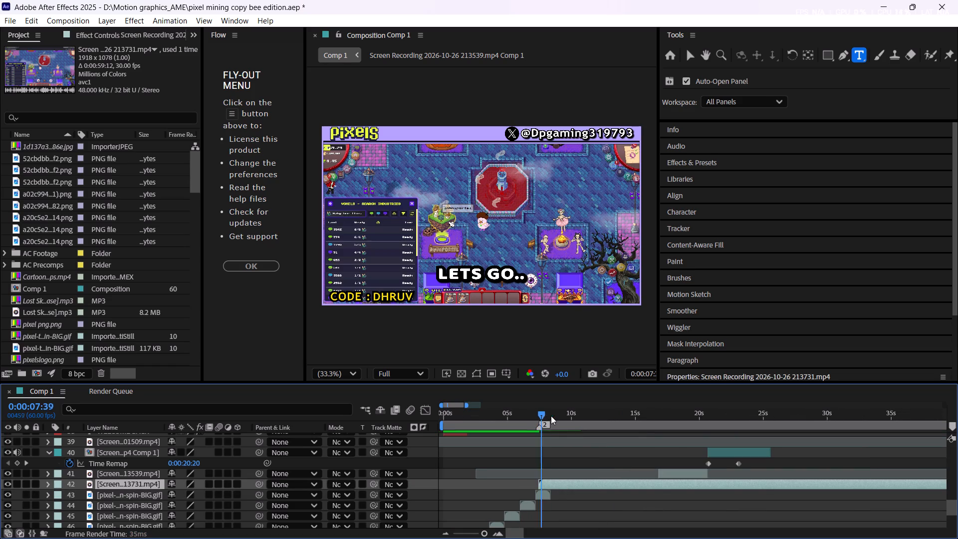
{"action": "left_click_drag", "start_coordinate": [551, 416], "coordinate": [580, 416]}
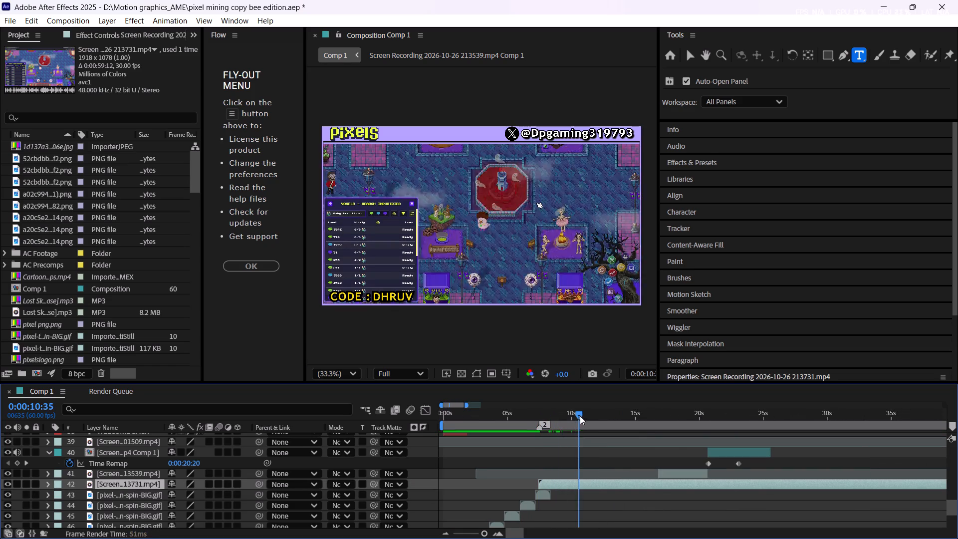
{"action": "left_click_drag", "start_coordinate": [580, 416], "coordinate": [620, 417]}
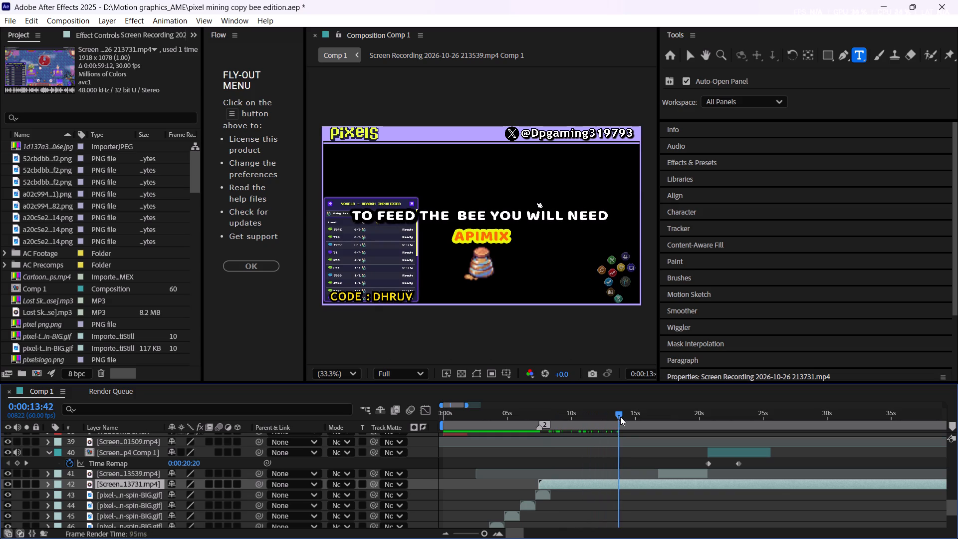
{"action": "left_click_drag", "start_coordinate": [620, 417], "coordinate": [683, 419]}
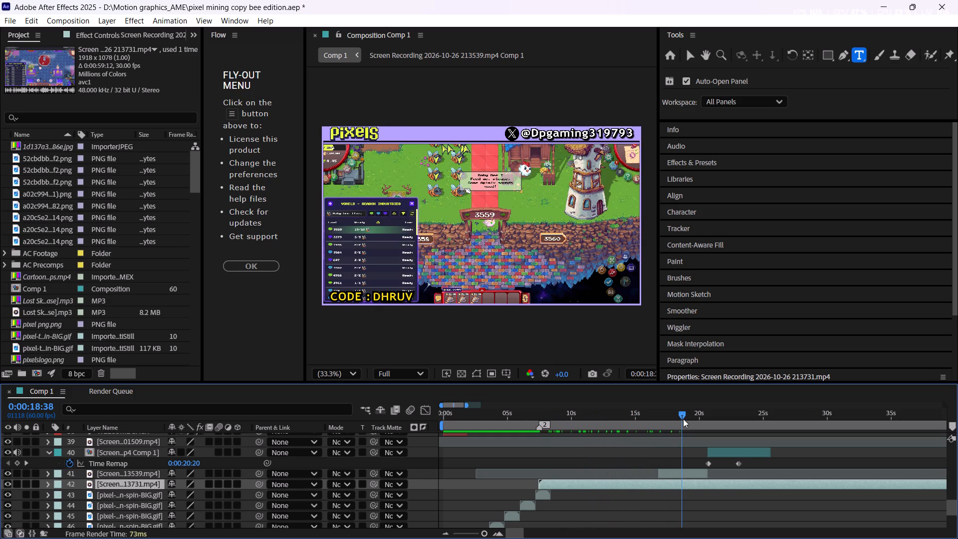
{"action": "left_click_drag", "start_coordinate": [683, 419], "coordinate": [618, 422]}
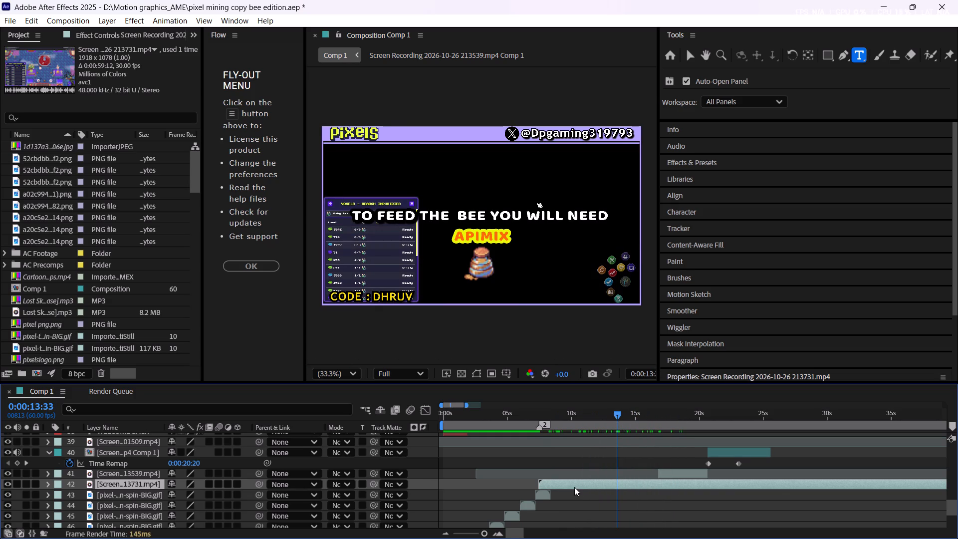
Undo the deletion of the old 213539 gameplay clip beneath the 213731 recording.
{"action": "key", "text": "ctrl+z"}
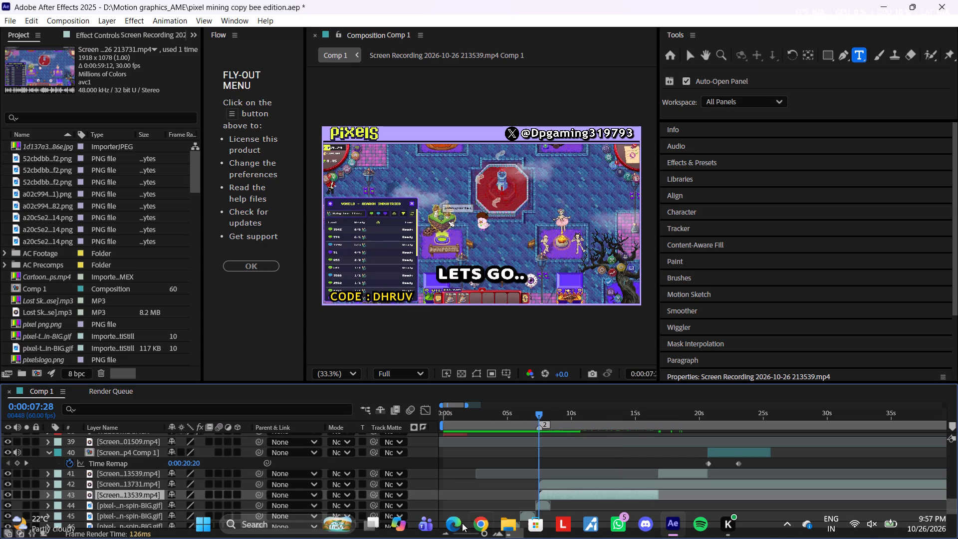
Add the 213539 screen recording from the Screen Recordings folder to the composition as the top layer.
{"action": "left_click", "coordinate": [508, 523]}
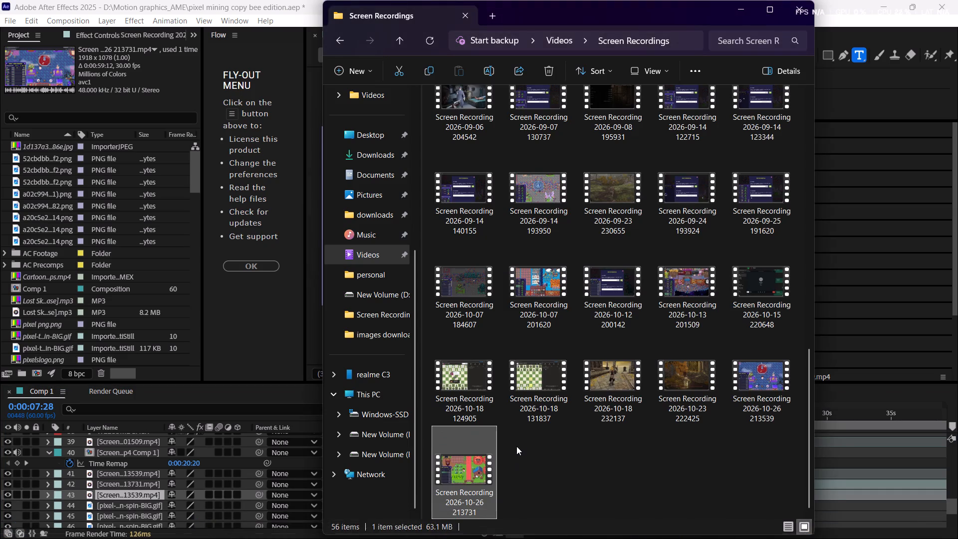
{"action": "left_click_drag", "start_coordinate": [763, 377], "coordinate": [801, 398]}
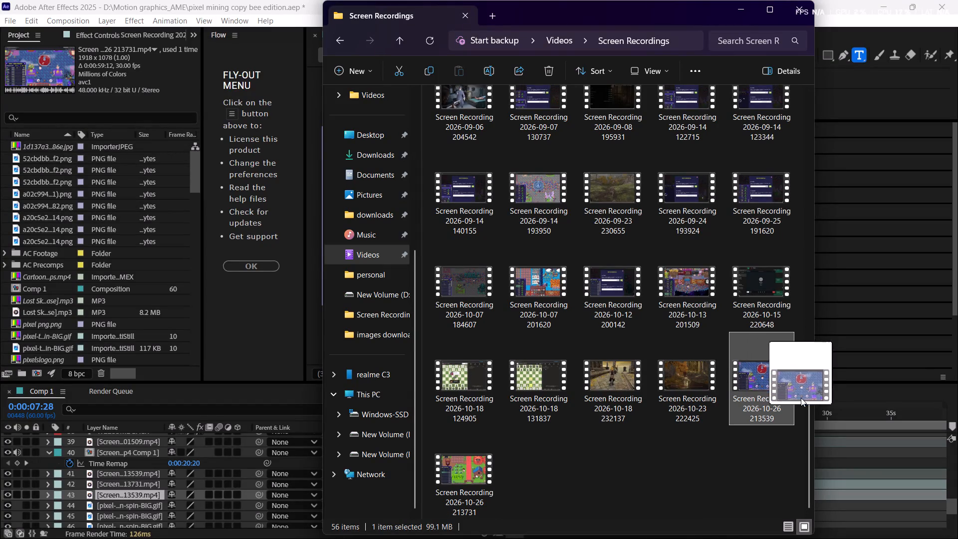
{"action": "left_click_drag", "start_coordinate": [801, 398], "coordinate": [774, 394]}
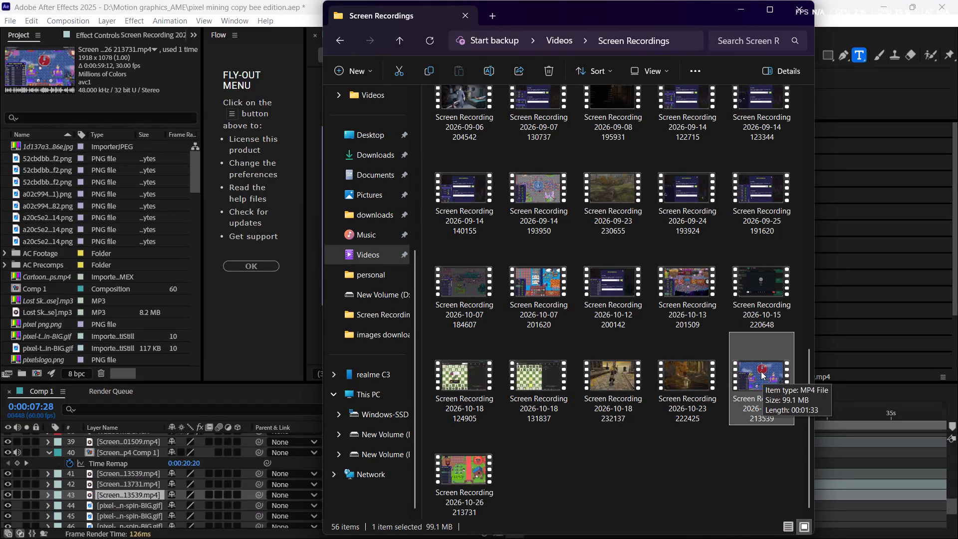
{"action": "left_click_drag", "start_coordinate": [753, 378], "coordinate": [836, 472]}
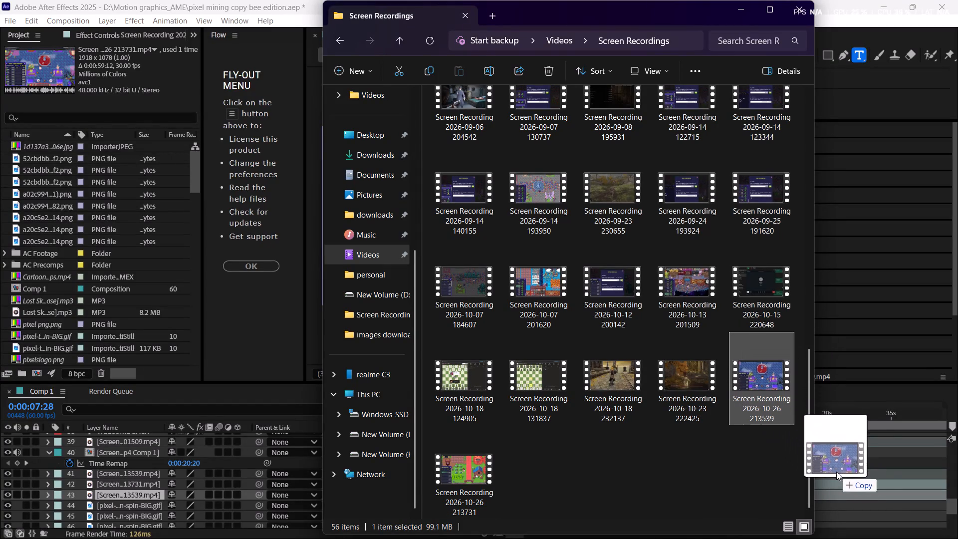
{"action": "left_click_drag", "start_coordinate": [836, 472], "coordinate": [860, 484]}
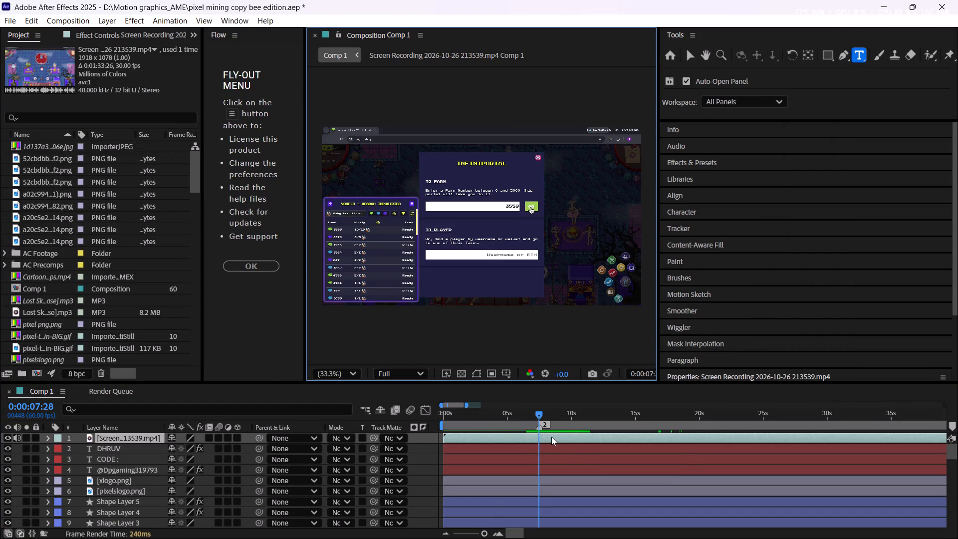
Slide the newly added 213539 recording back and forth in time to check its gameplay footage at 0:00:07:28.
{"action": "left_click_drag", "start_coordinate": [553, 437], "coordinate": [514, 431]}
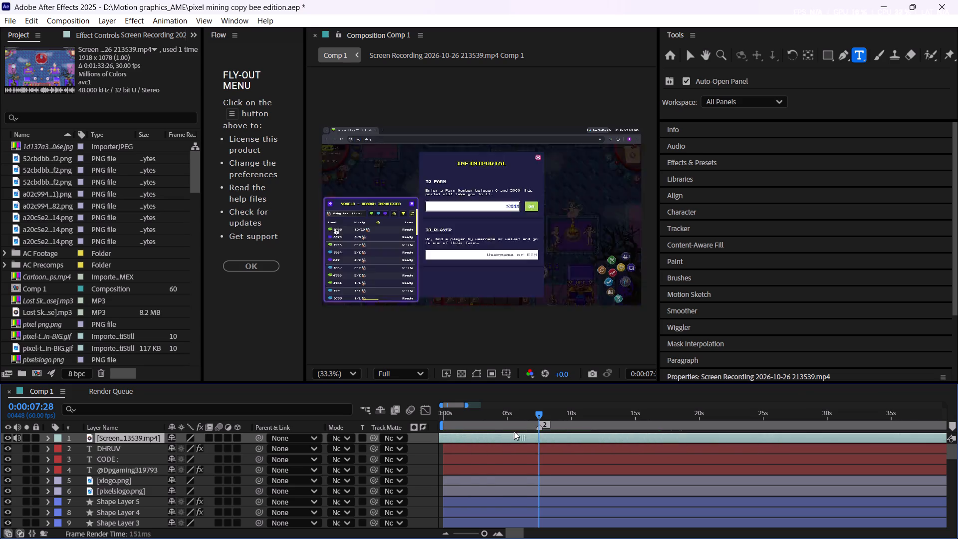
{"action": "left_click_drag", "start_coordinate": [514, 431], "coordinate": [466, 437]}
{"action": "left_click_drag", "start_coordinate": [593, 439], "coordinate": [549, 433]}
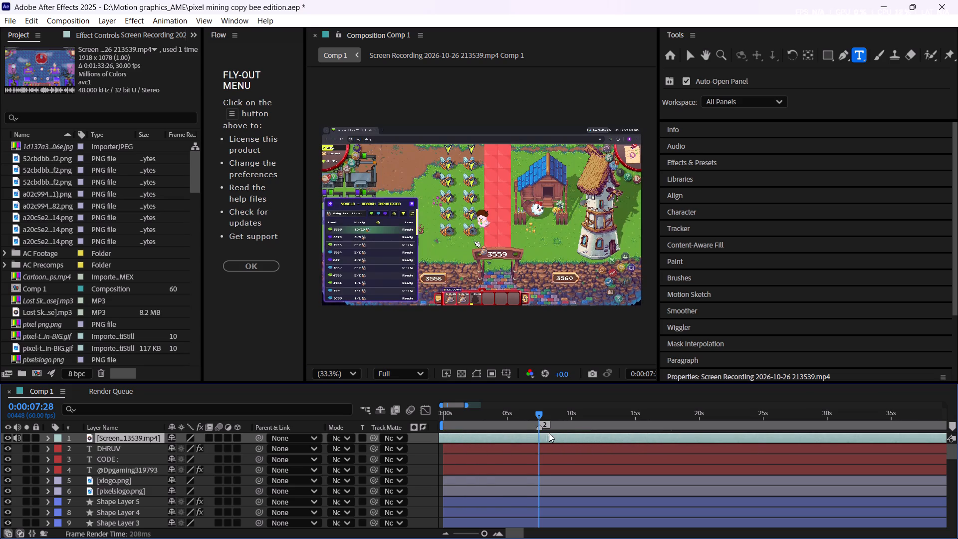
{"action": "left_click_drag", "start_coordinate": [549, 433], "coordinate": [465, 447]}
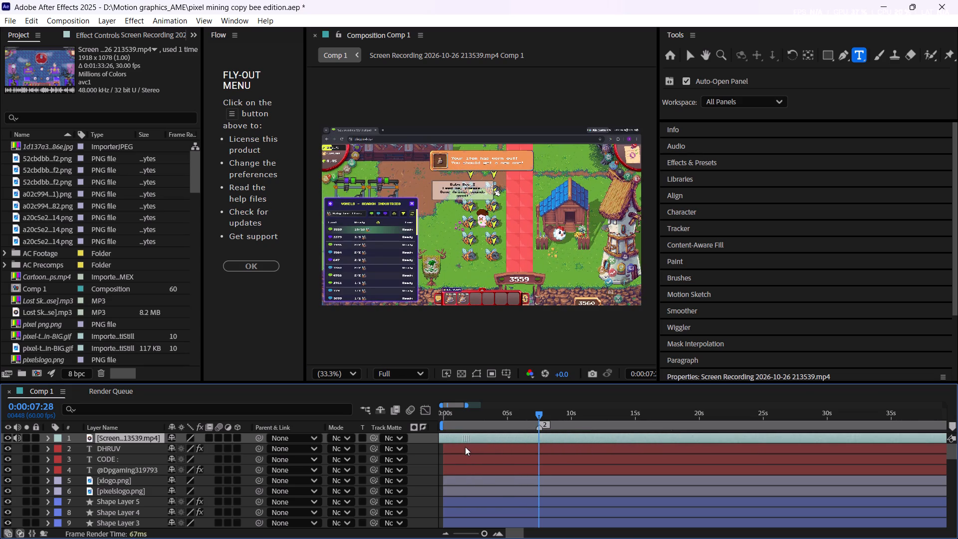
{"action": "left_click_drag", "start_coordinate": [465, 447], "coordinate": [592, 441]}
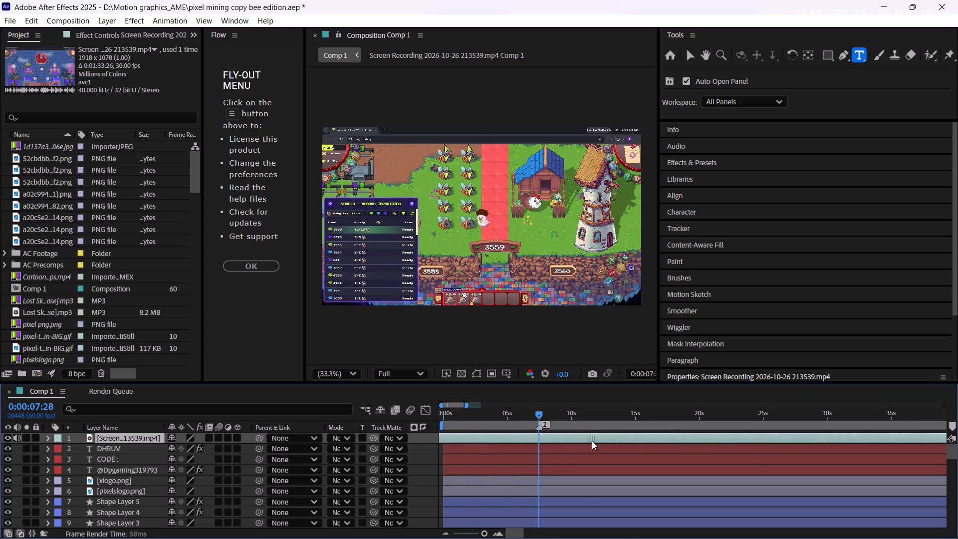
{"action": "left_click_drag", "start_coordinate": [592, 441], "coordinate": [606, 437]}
Add the 213731 screen recording from the Screen Recordings folder as the top layer and shift it to start at about 0:00:05:40.
{"action": "left_click", "coordinate": [503, 522]}
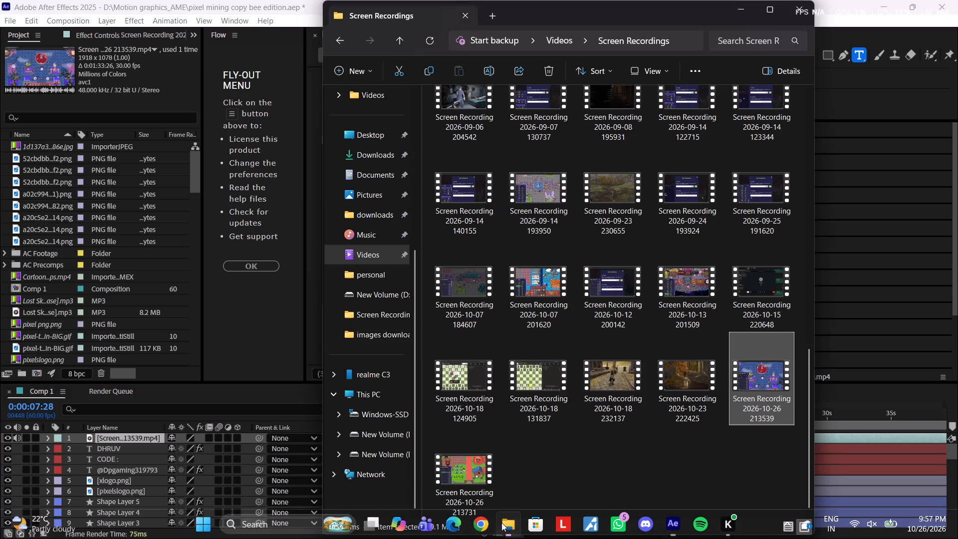
{"action": "left_click_drag", "start_coordinate": [477, 456], "coordinate": [866, 482]}
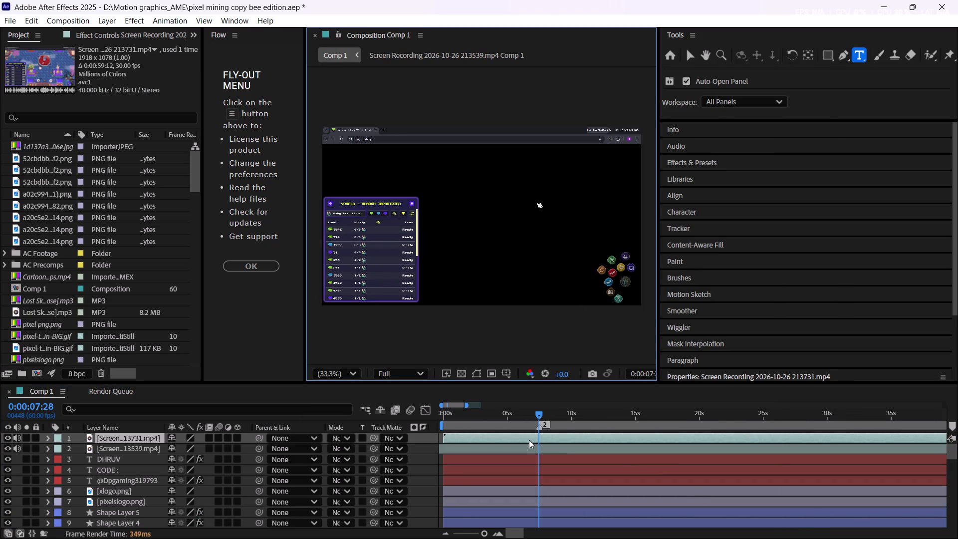
{"action": "left_click_drag", "start_coordinate": [529, 440], "coordinate": [440, 438]}
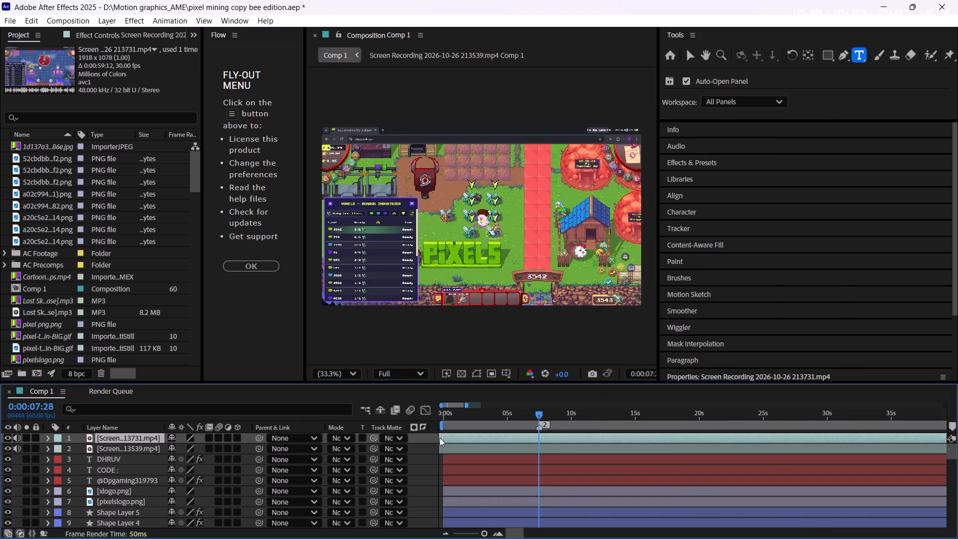
{"action": "left_click_drag", "start_coordinate": [440, 438], "coordinate": [526, 438]}
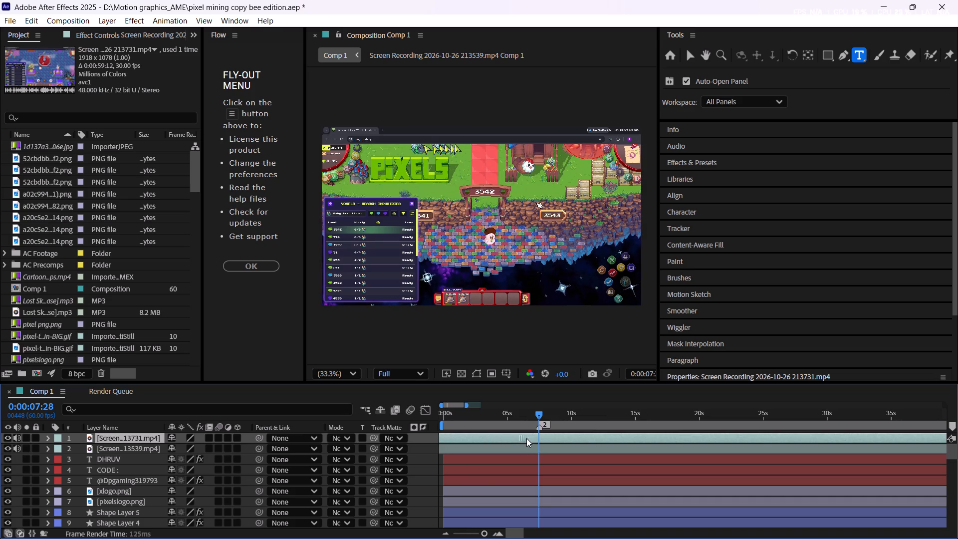
{"action": "left_click_drag", "start_coordinate": [526, 438], "coordinate": [601, 438]}
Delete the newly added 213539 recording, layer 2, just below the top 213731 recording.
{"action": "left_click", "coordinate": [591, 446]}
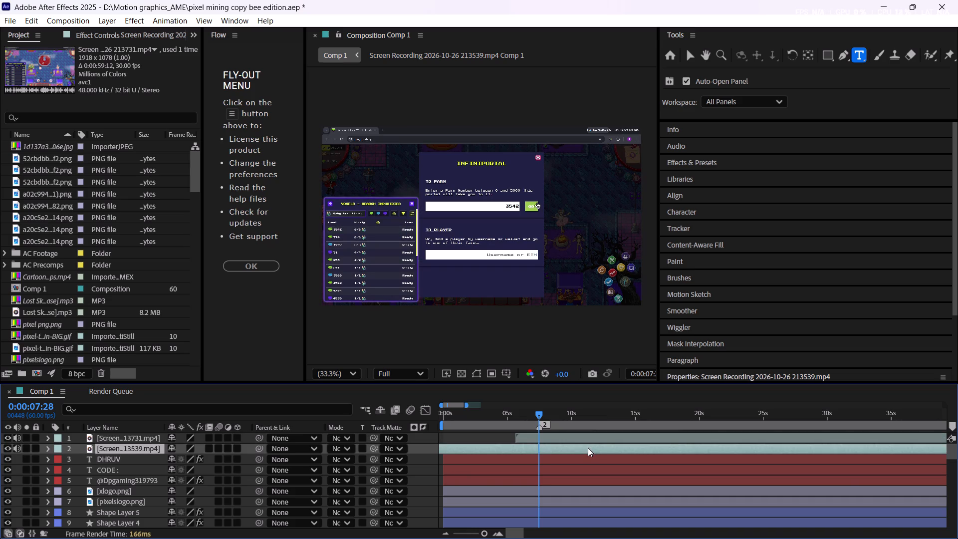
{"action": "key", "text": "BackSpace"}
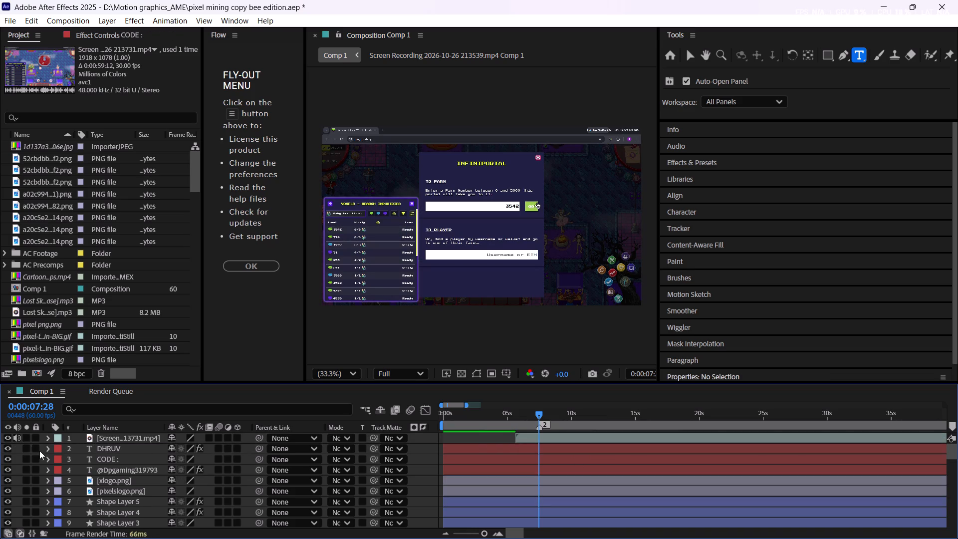
Mute the audio of the newly added 213731 recording layer.
{"action": "left_click", "coordinate": [21, 439]}
Move the new 213731 recording down the stack to layer 42, directly above the earlier 213731 recording.
{"action": "left_click_drag", "start_coordinate": [127, 440], "coordinate": [129, 468]}
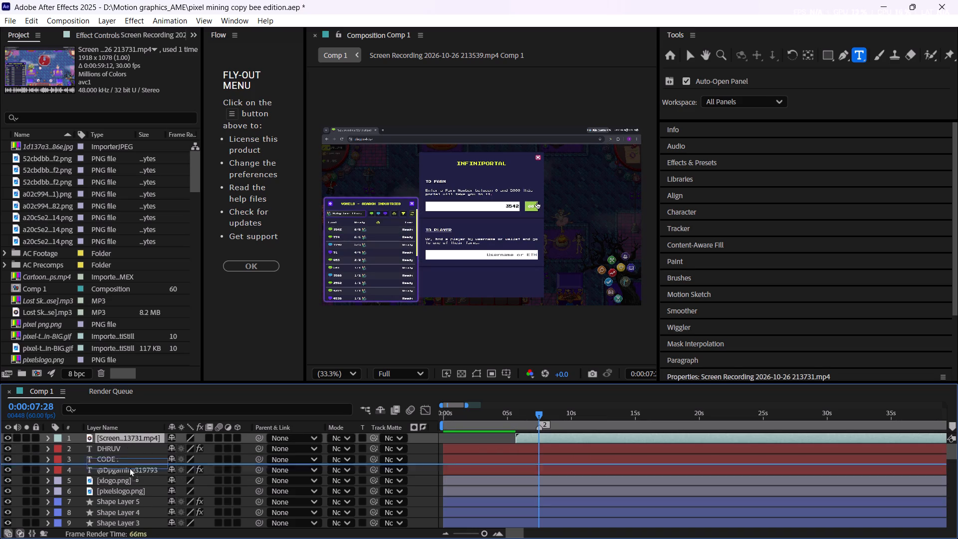
{"action": "left_click_drag", "start_coordinate": [129, 468], "coordinate": [130, 513]}
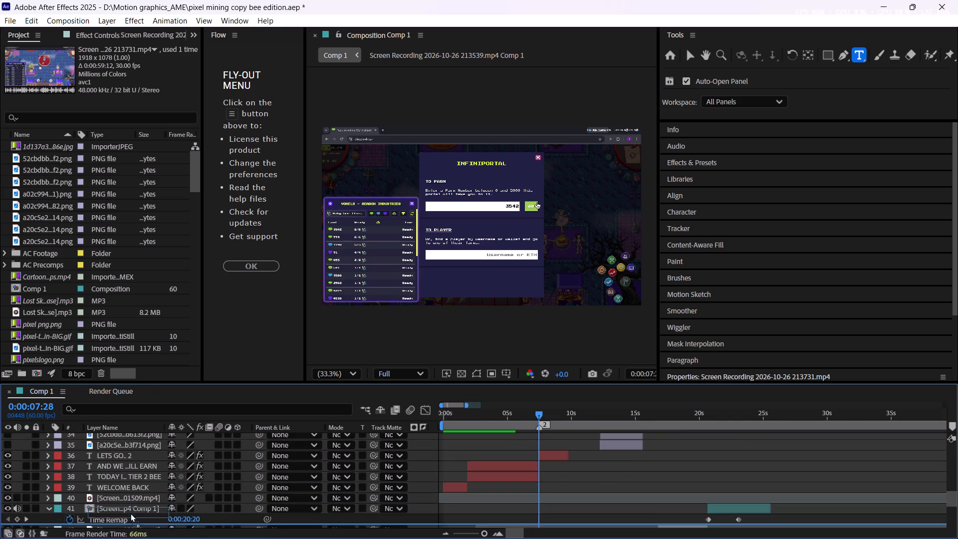
{"action": "left_click_drag", "start_coordinate": [130, 513], "coordinate": [148, 517]}
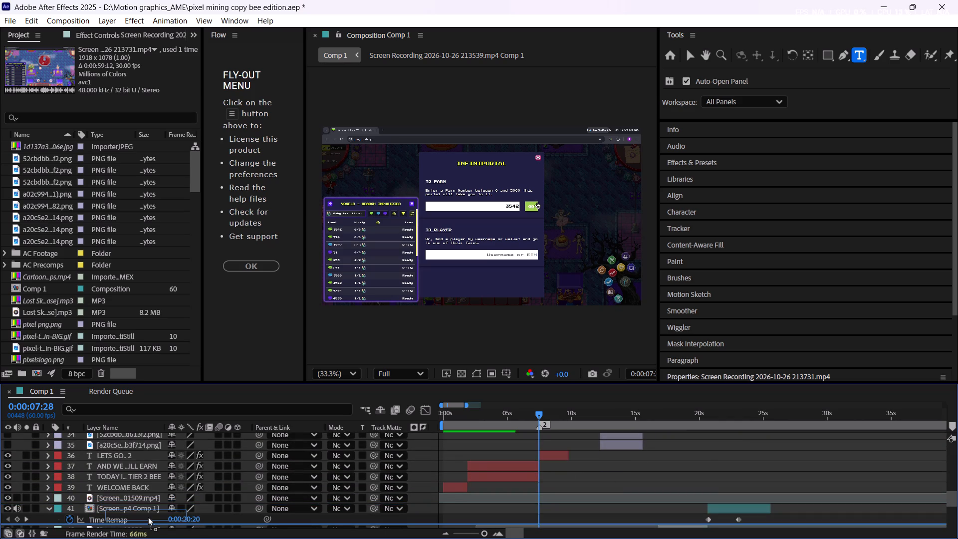
{"action": "left_click_drag", "start_coordinate": [148, 517], "coordinate": [169, 486]}
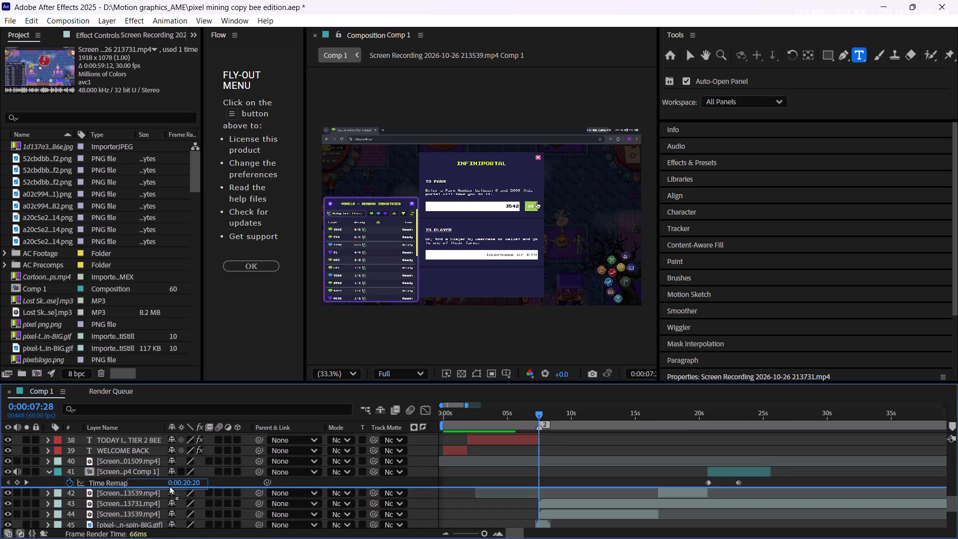
{"action": "left_click_drag", "start_coordinate": [169, 486], "coordinate": [169, 495]}
{"action": "scroll", "coordinate": [569, 458], "scroll_direction": "down", "scroll_amount": 1}
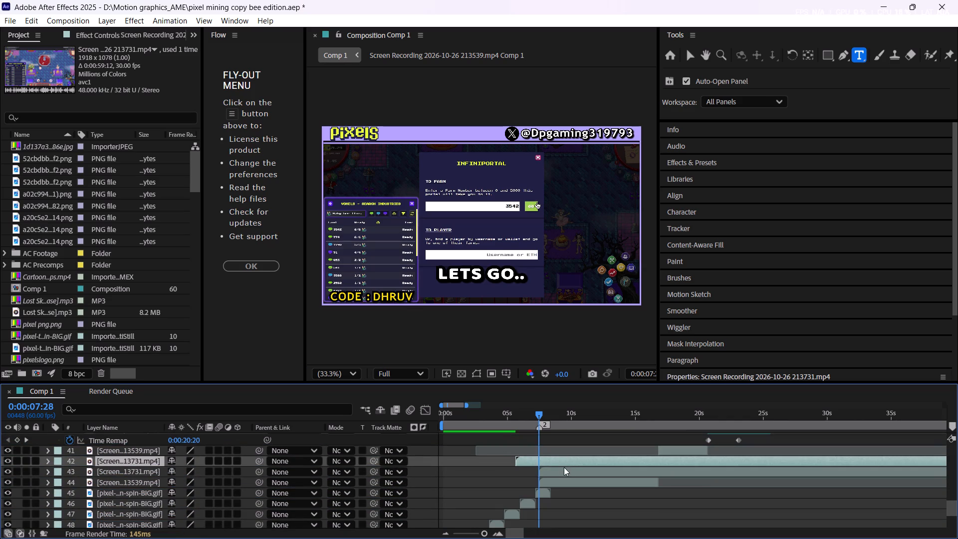
Delete the earlier 213731 recording, layer 43, directly beneath the new one.
{"action": "left_click", "coordinate": [563, 469]}
{"action": "key", "text": "BackSpace"}
Shift the new 213731 recording so it starts at 0:00:07:28, level with the old 213539 clip below it.
{"action": "left_click", "coordinate": [564, 472]}
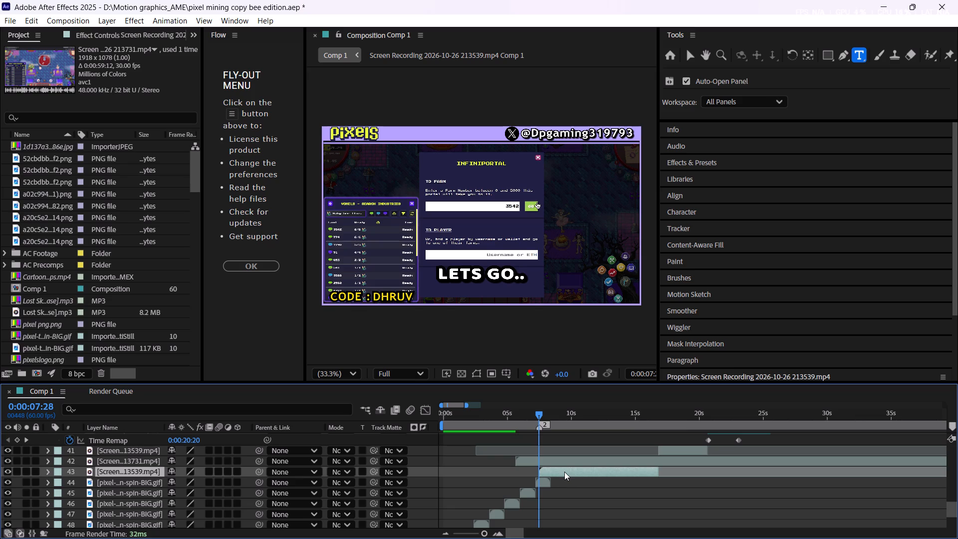
{"action": "key", "text": "i"}
{"action": "scroll", "coordinate": [530, 472], "scroll_direction": "up", "scroll_amount": 1, "text": "alt"}
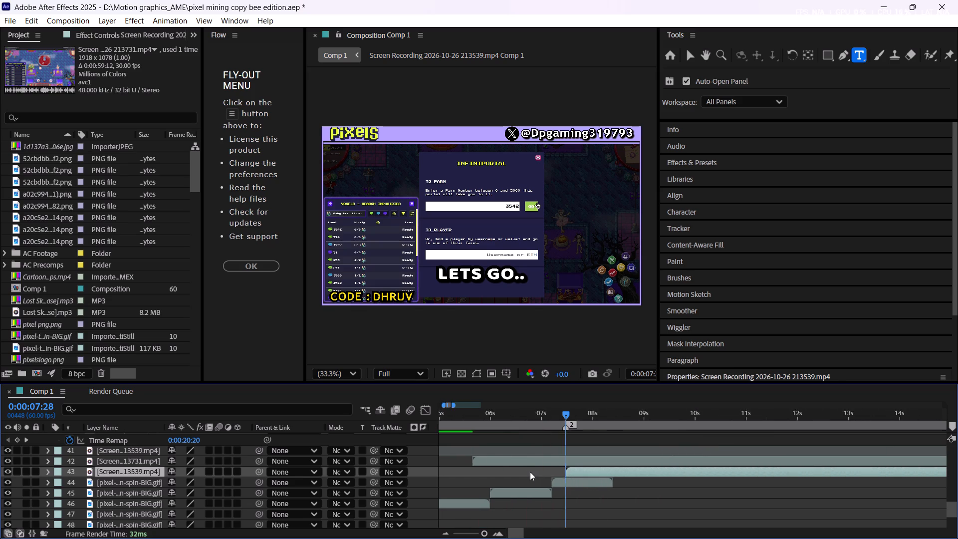
{"action": "scroll", "coordinate": [530, 472], "scroll_direction": "up", "scroll_amount": 3, "text": "alt"}
{"action": "left_click_drag", "start_coordinate": [547, 462], "coordinate": [802, 460]}
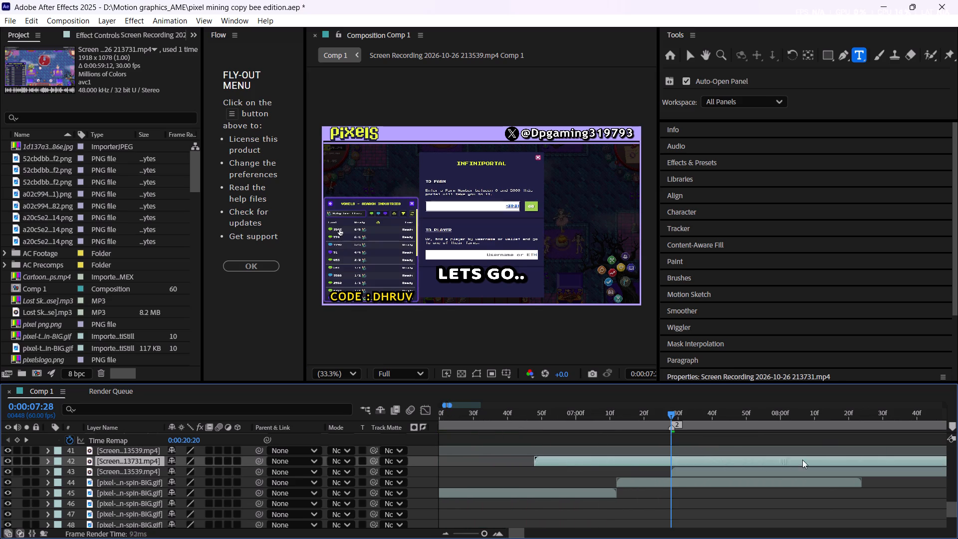
{"action": "left_click_drag", "start_coordinate": [802, 460], "coordinate": [851, 449]}
{"action": "left_click_drag", "start_coordinate": [636, 459], "coordinate": [710, 457]}
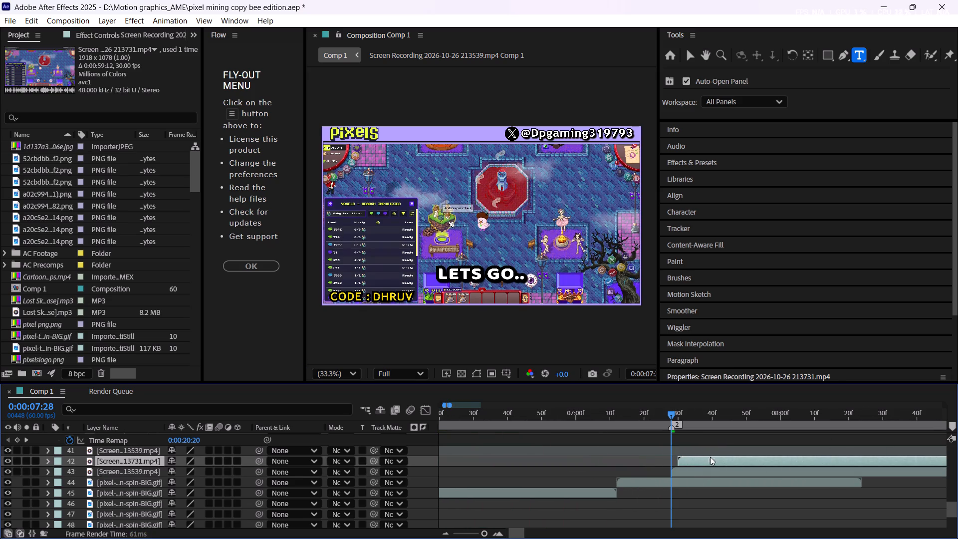
{"action": "left_click_drag", "start_coordinate": [710, 457], "coordinate": [706, 465]}
{"action": "scroll", "coordinate": [717, 464], "scroll_direction": "down", "scroll_amount": 1, "text": "alt"}
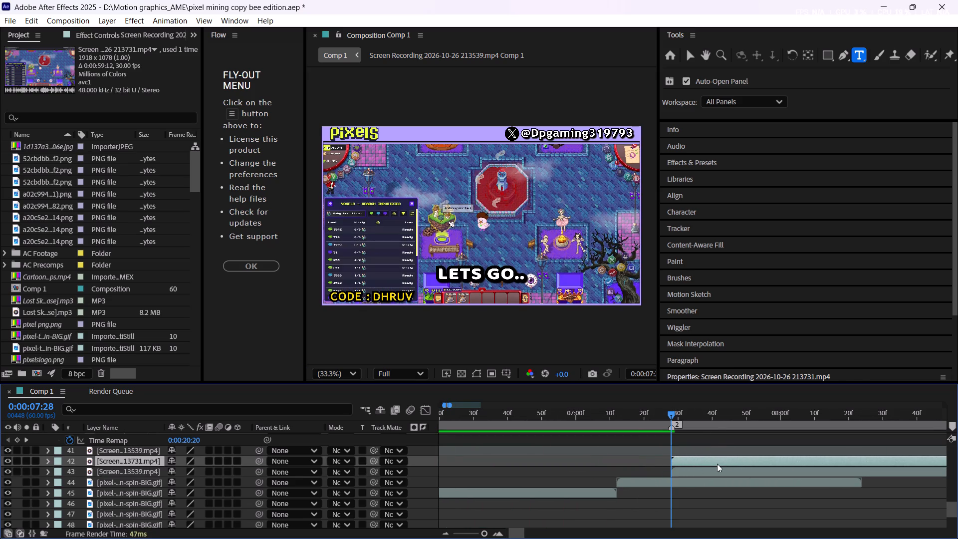
{"action": "scroll", "coordinate": [717, 464], "scroll_direction": "down", "scroll_amount": 1, "text": "alt"}
Delete the old 213539 gameplay clip, layer 43, directly beneath the 213731 recording.
{"action": "left_click", "coordinate": [729, 473]}
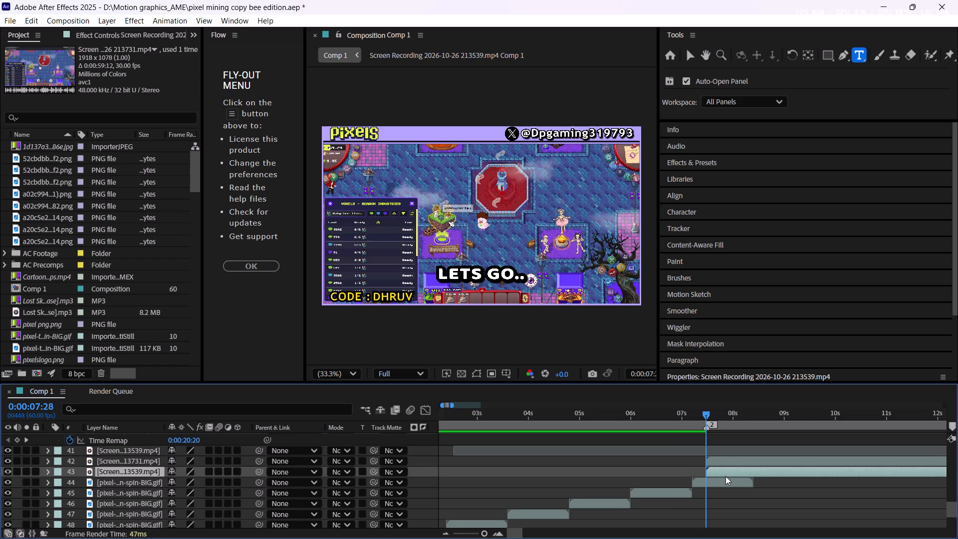
{"action": "key", "text": "BackSpace"}
Split the 213731 recording, layer 42, at 0:00:10:45, where its picture fades to black after the portal entry.
{"action": "left_click_drag", "start_coordinate": [709, 411], "coordinate": [786, 427]}
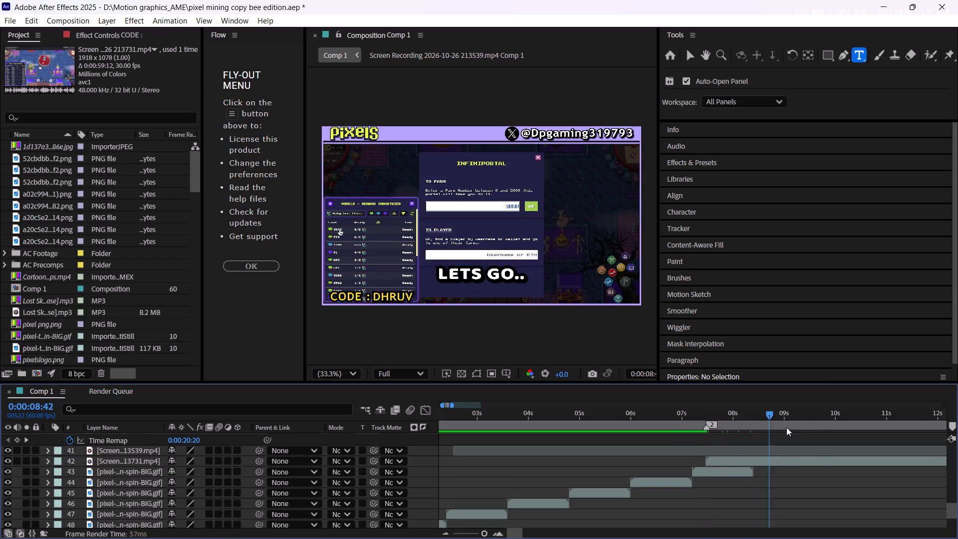
{"action": "left_click_drag", "start_coordinate": [786, 427], "coordinate": [805, 440]}
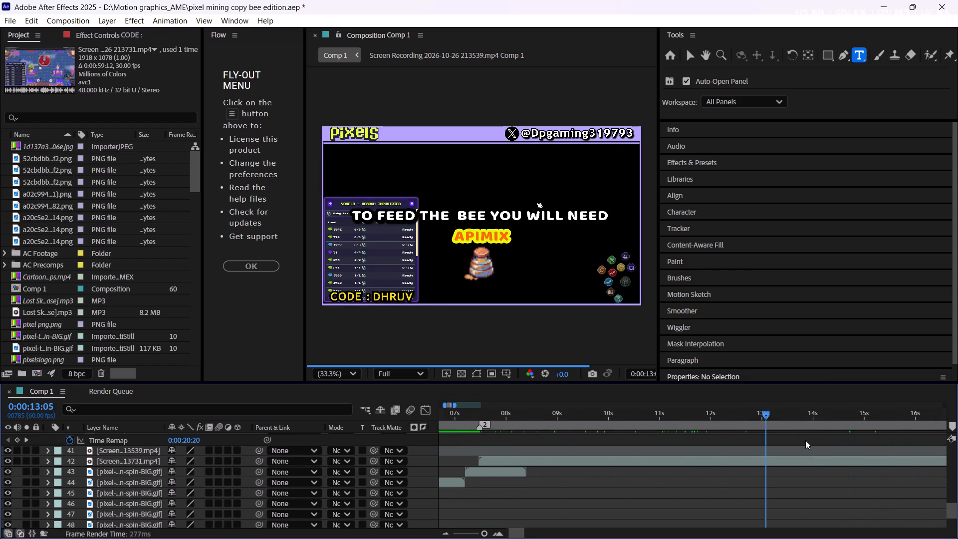
{"action": "left_click_drag", "start_coordinate": [805, 440], "coordinate": [443, 457]}
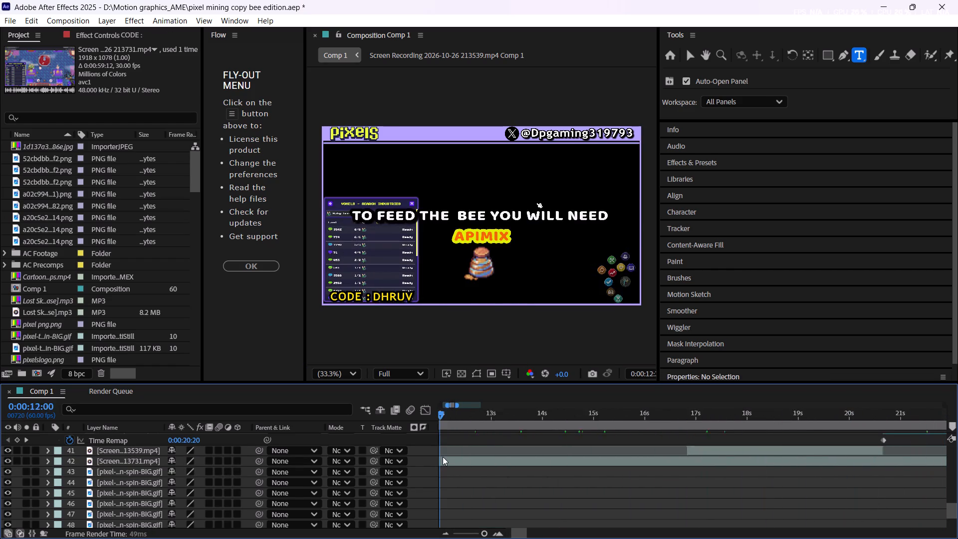
{"action": "left_click_drag", "start_coordinate": [443, 457], "coordinate": [602, 458]}
{"action": "scroll", "coordinate": [539, 465], "scroll_direction": "down", "scroll_amount": 5, "text": "alt"}
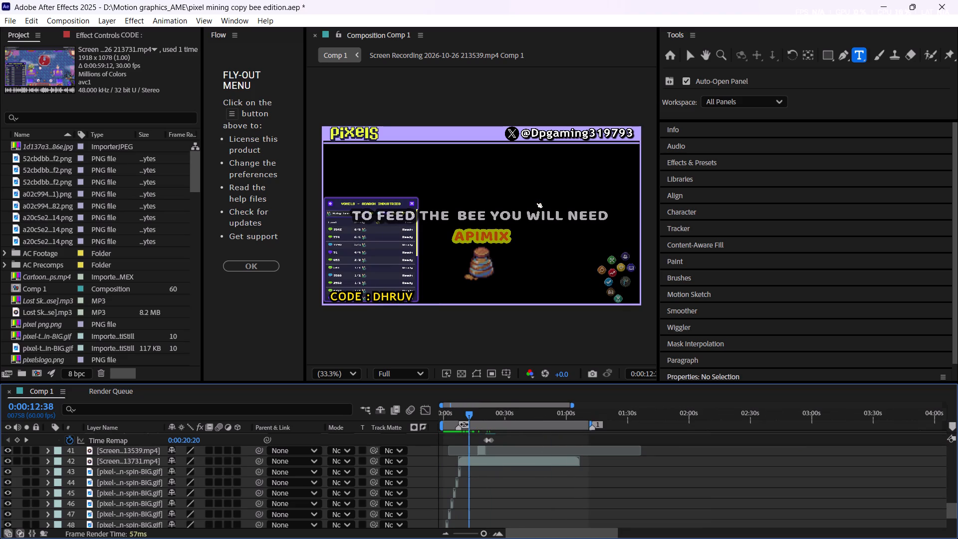
{"action": "scroll", "coordinate": [466, 451], "scroll_direction": "up", "scroll_amount": 4, "text": "alt"}
{"action": "scroll", "coordinate": [473, 450], "scroll_direction": "down", "scroll_amount": 2, "text": "alt"}
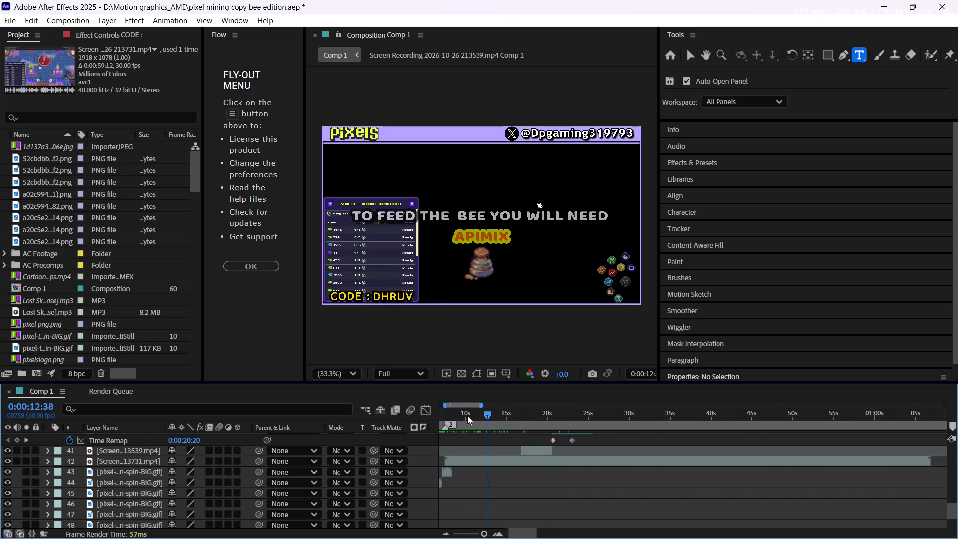
{"action": "left_click_drag", "start_coordinate": [468, 416], "coordinate": [517, 455]}
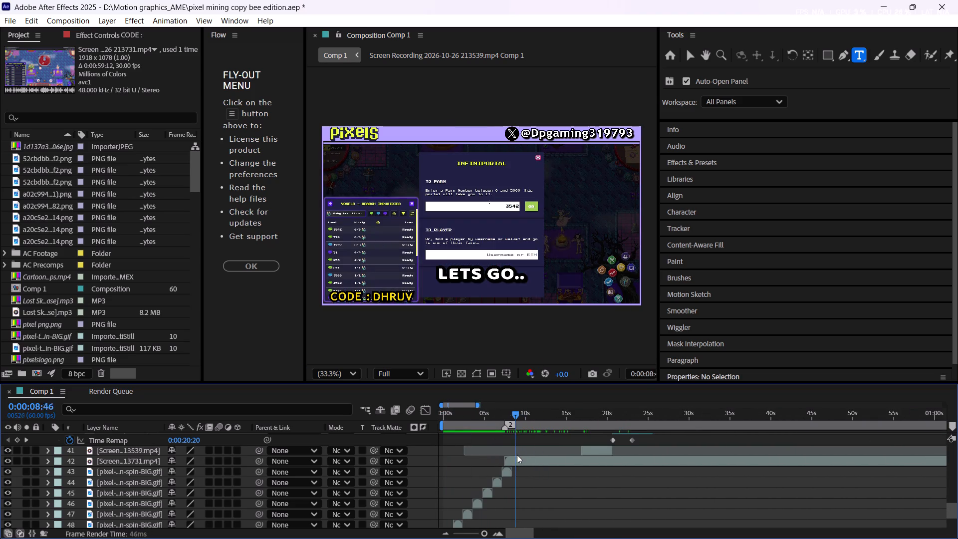
{"action": "left_click_drag", "start_coordinate": [517, 455], "coordinate": [531, 456]}
{"action": "left_click", "coordinate": [530, 461]}
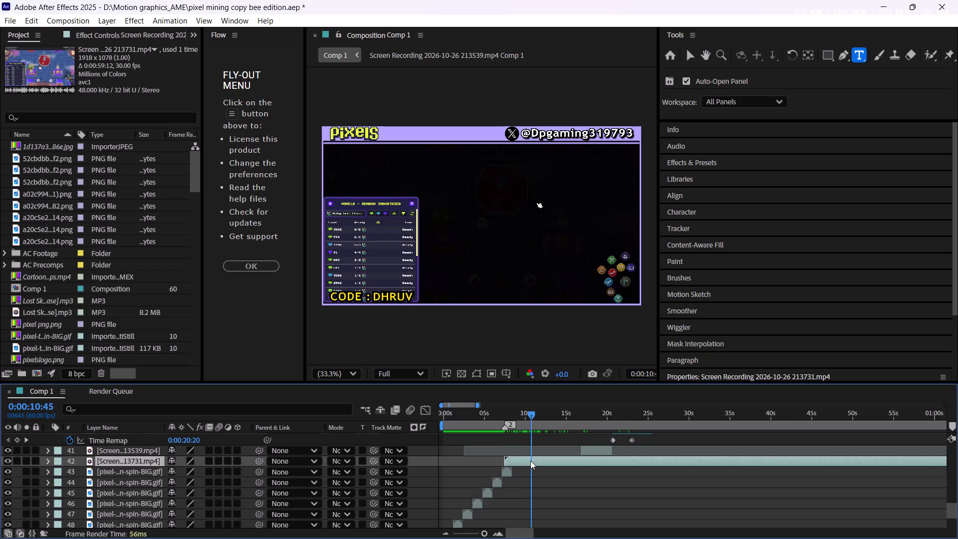
{"action": "key", "text": "ctrl+shift+d"}
Slide the second 213731 segment, layer 42, earlier so that farm 3542 is just about to load at 0:00:10:45.
{"action": "scroll", "coordinate": [530, 461], "scroll_direction": "up", "scroll_amount": 1}
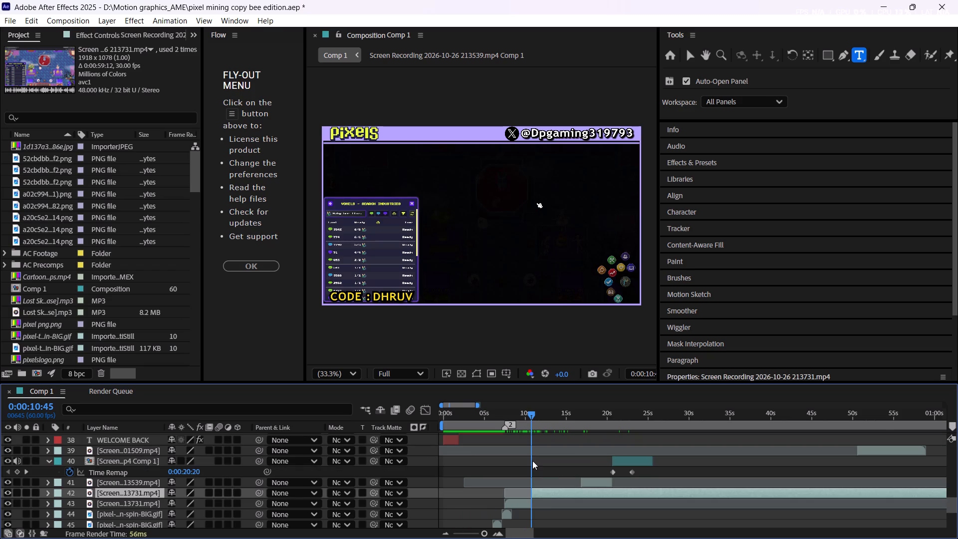
{"action": "scroll", "coordinate": [530, 493], "scroll_direction": "up", "scroll_amount": 2, "text": "alt"}
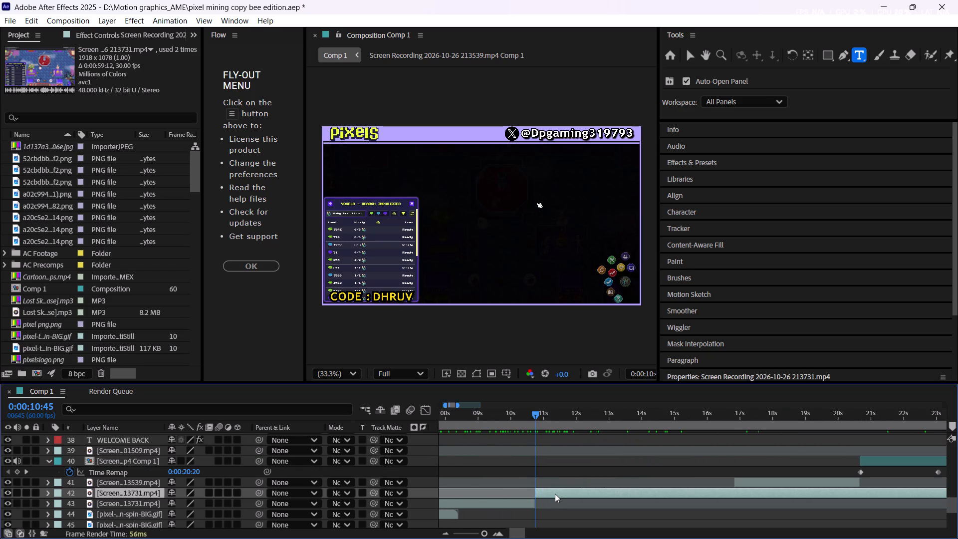
{"action": "left_click_drag", "start_coordinate": [555, 494], "coordinate": [498, 488]}
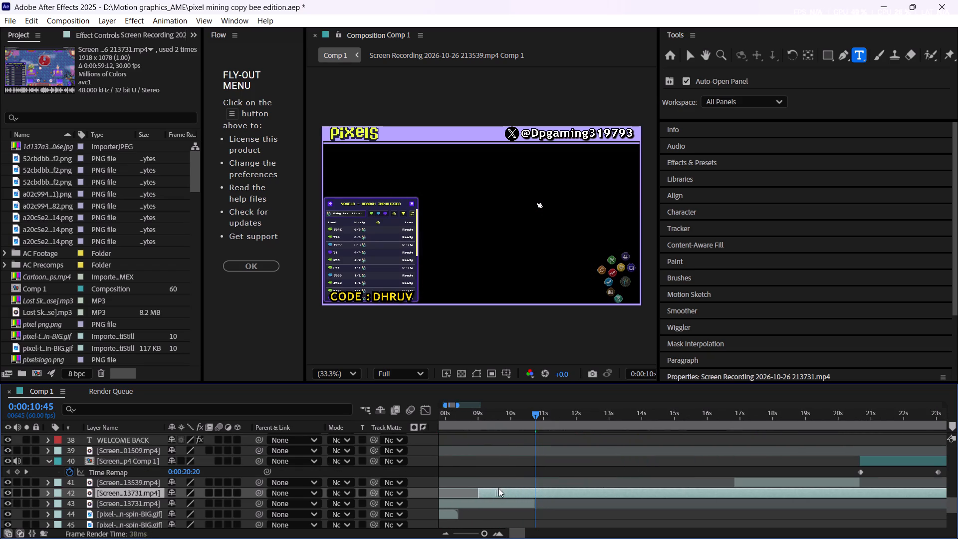
{"action": "left_click_drag", "start_coordinate": [498, 488], "coordinate": [473, 488]}
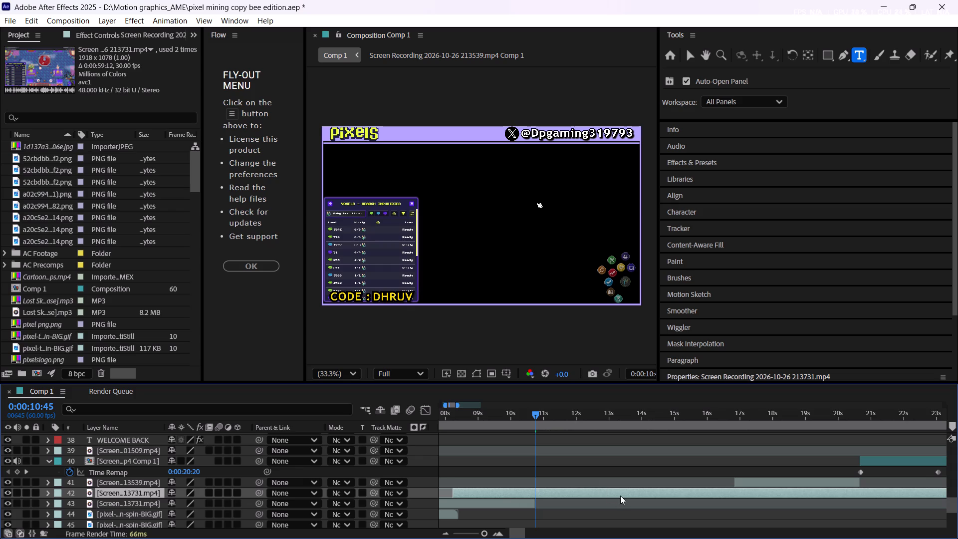
{"action": "left_click_drag", "start_coordinate": [620, 496], "coordinate": [529, 490]}
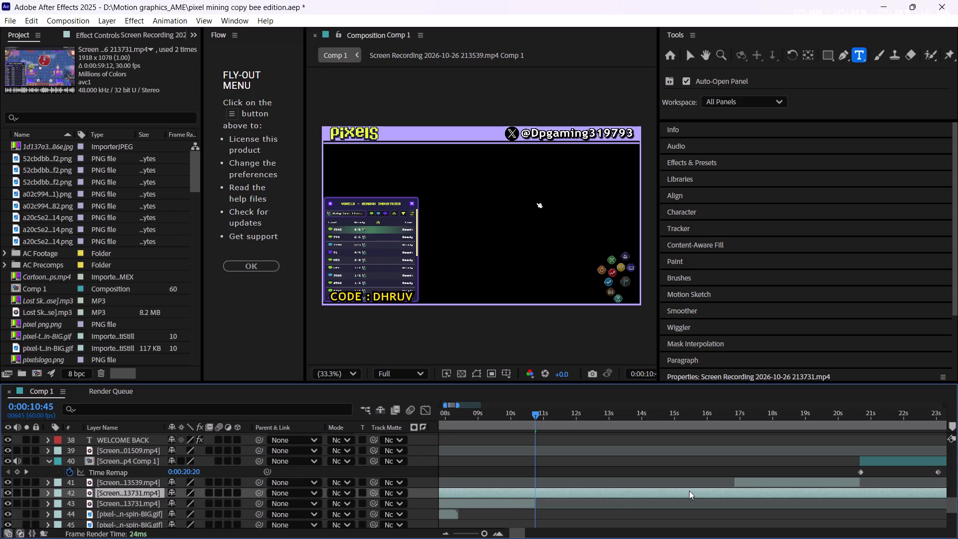
{"action": "left_click_drag", "start_coordinate": [691, 492], "coordinate": [658, 492]}
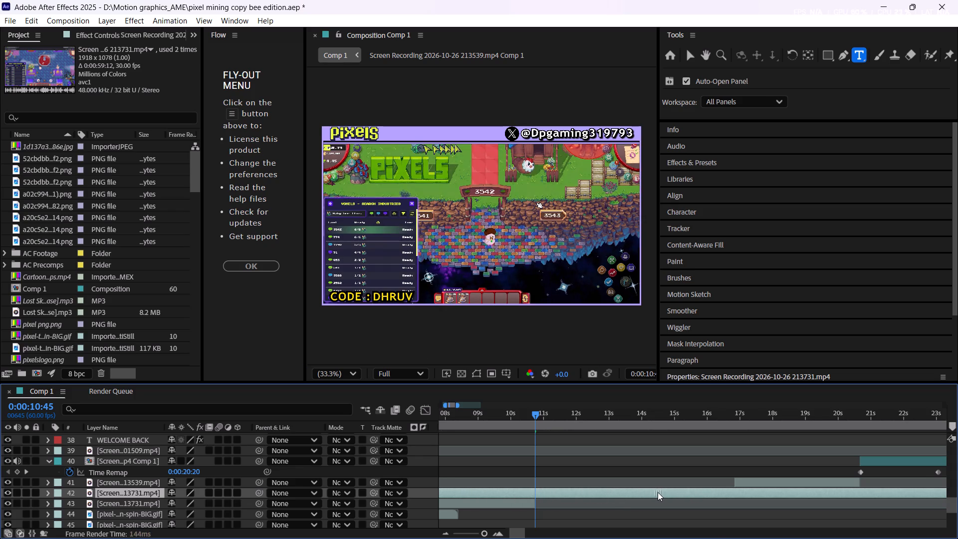
{"action": "left_click_drag", "start_coordinate": [658, 492], "coordinate": [681, 492]}
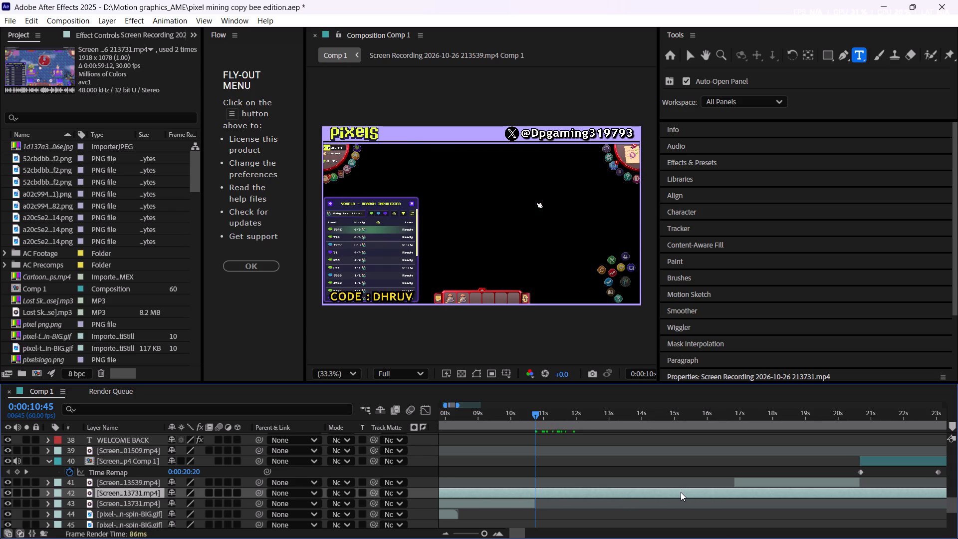
Split the shifted 213731 segment at 0:00:10:45 and delete its surplus part before the cut, layer 43.
{"action": "key", "text": "ctrl+shift+d"}
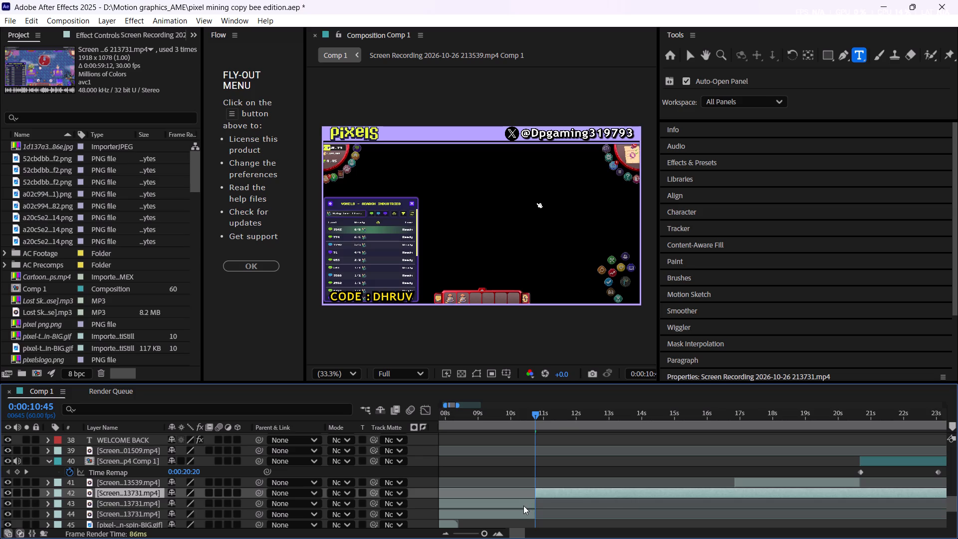
{"action": "left_click", "coordinate": [524, 505]}
{"action": "key", "text": "BackSpace"}
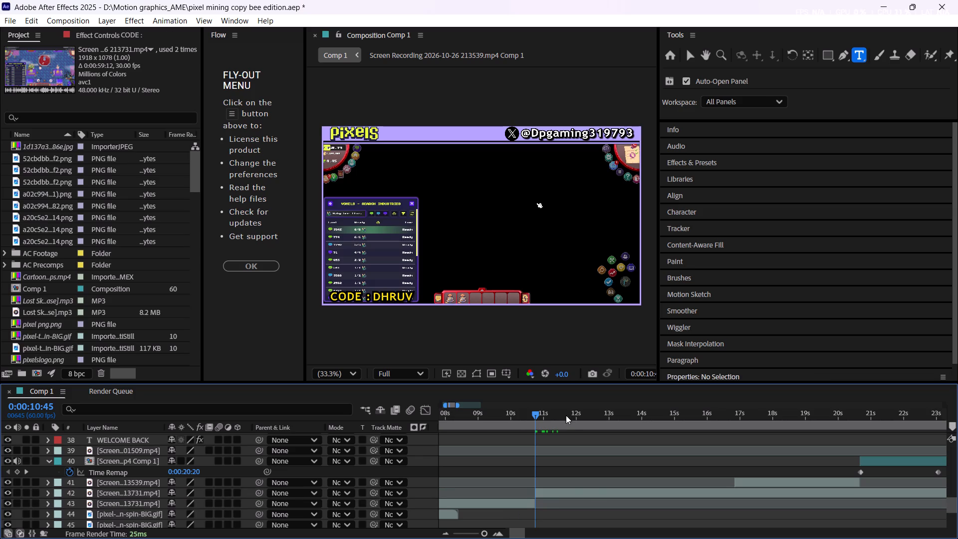
Bring the current time to 0:00:16:07 and delete the old 213539 gameplay clip, layer 41.
{"action": "left_click_drag", "start_coordinate": [535, 417], "coordinate": [581, 426]}
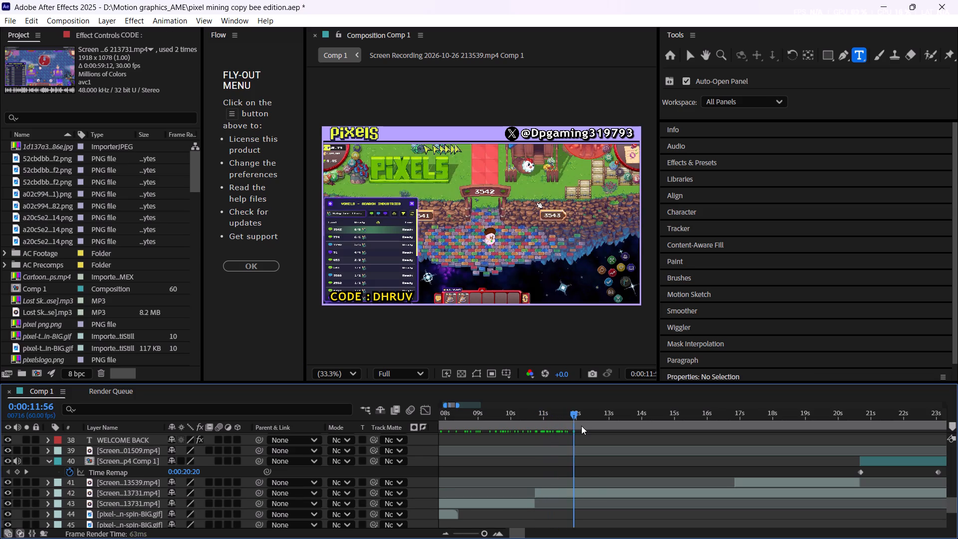
{"action": "left_click_drag", "start_coordinate": [581, 426], "coordinate": [657, 446]}
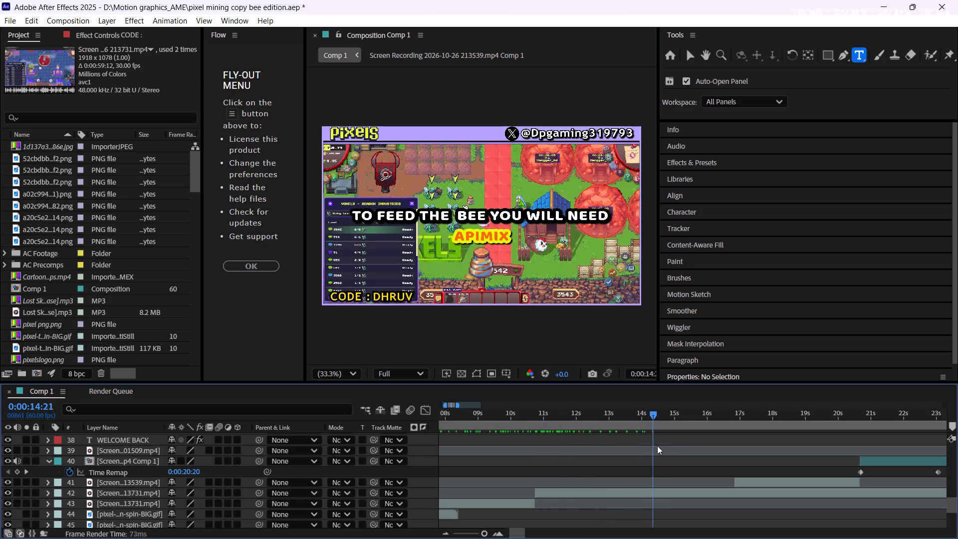
{"action": "left_click_drag", "start_coordinate": [657, 446], "coordinate": [701, 452]}
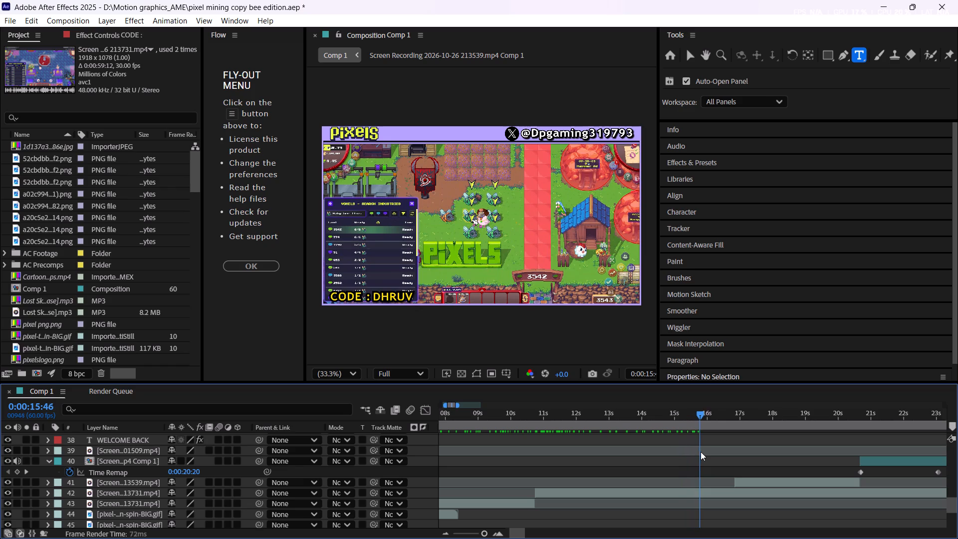
{"action": "left_click_drag", "start_coordinate": [701, 452], "coordinate": [711, 456]}
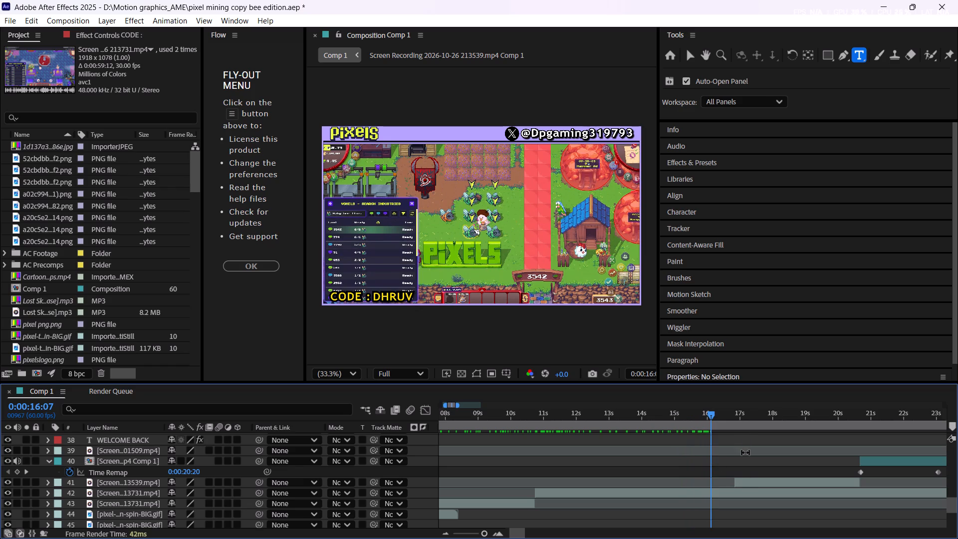
{"action": "left_click", "coordinate": [750, 478]}
{"action": "key", "text": "BackSpace"}
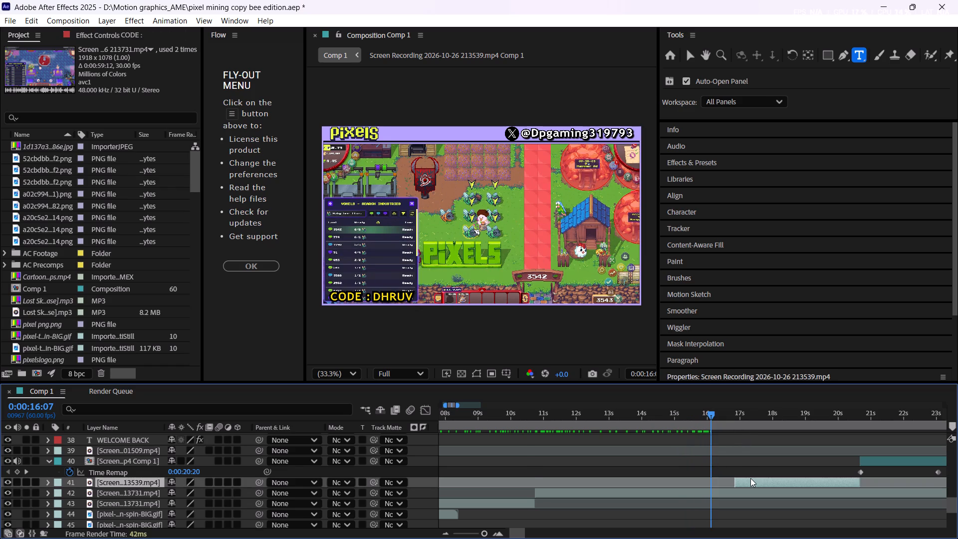
Split the 213731 recording, layer 41, at 0:00:16:07.
{"action": "left_click", "coordinate": [705, 480]}
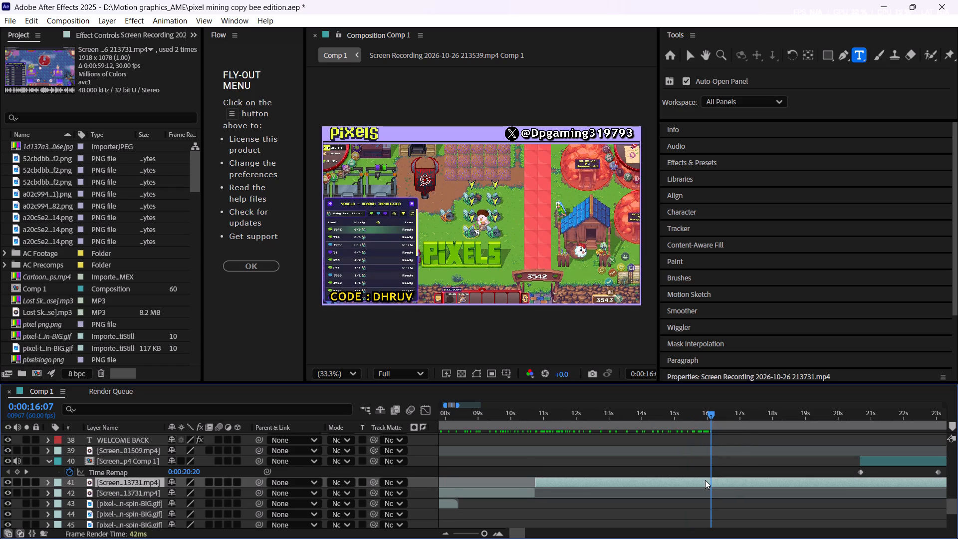
{"action": "key", "text": "ctrl+shift+d"}
Delete the old time-remapped 213539 pre-composition, layer 40, that begins after 0:00:20.
{"action": "scroll", "coordinate": [705, 480], "scroll_direction": "down", "scroll_amount": 2, "text": "alt"}
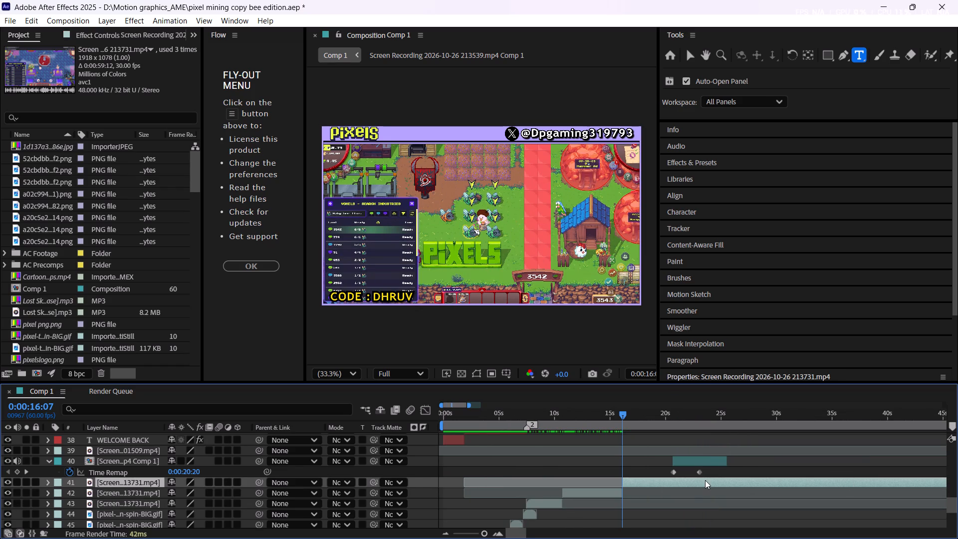
{"action": "left_click", "coordinate": [706, 463]}
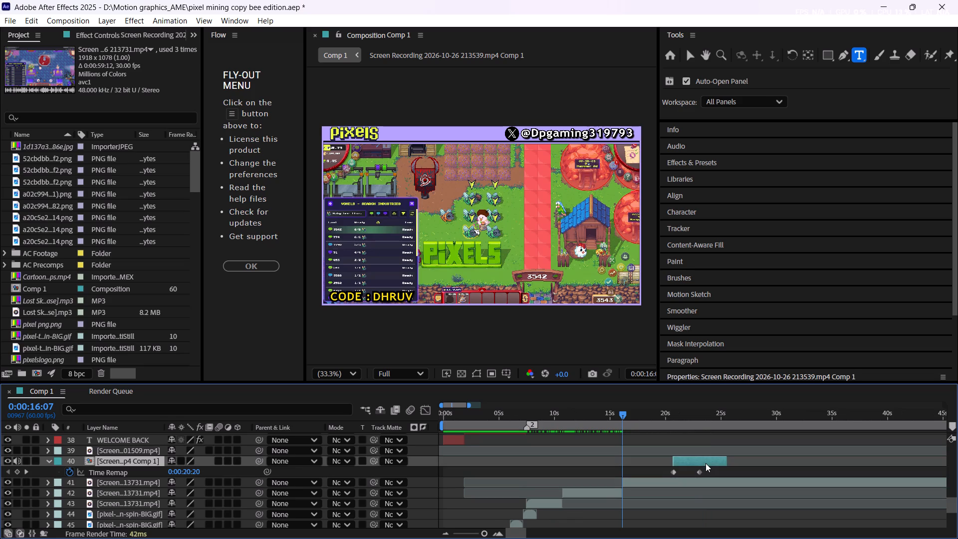
{"action": "key", "text": "BackSpace"}
Pre-compose the 213731 segment that starts at 0:00:16:07, layer 40, as "Screen Recording 2026-10-26 213731.mp4 Comp 1".
{"action": "left_click", "coordinate": [632, 459]}
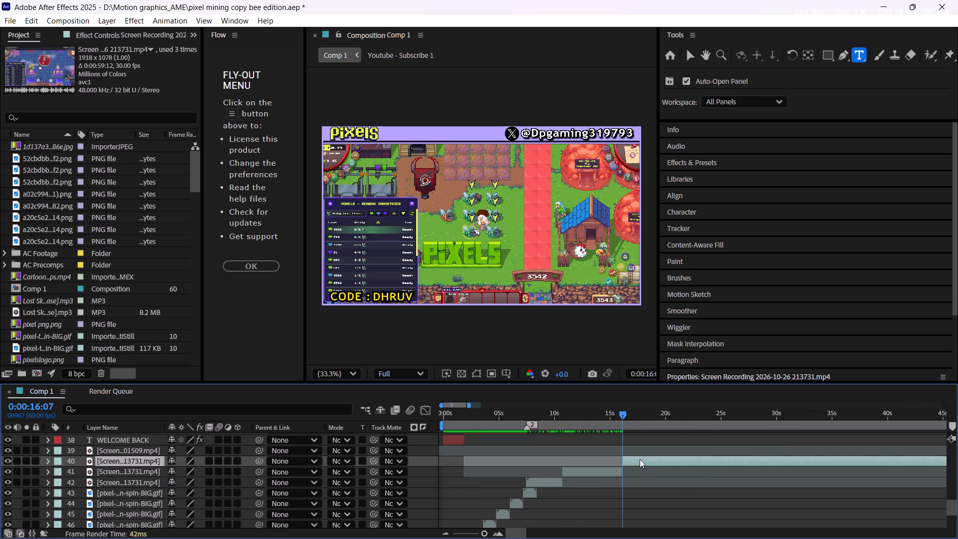
{"action": "right_click", "coordinate": [640, 459]}
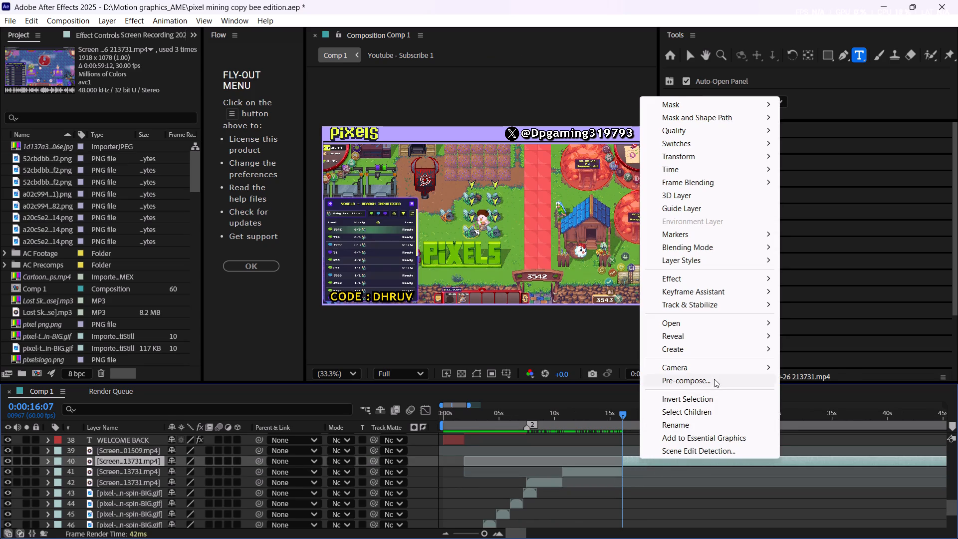
{"action": "left_click", "coordinate": [714, 379]}
{"action": "left_click", "coordinate": [429, 281]}
{"action": "left_click", "coordinate": [543, 361]}
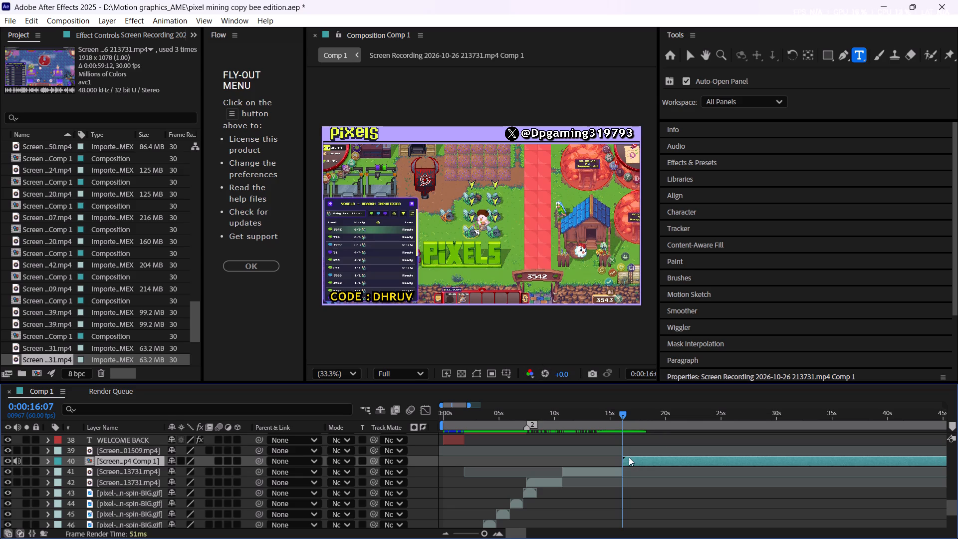
Examine the footage and caption timing from the start of the 213731 pre-composition to the 01509 clip near 0:00:50.
{"action": "left_click_drag", "start_coordinate": [625, 410], "coordinate": [656, 416]}
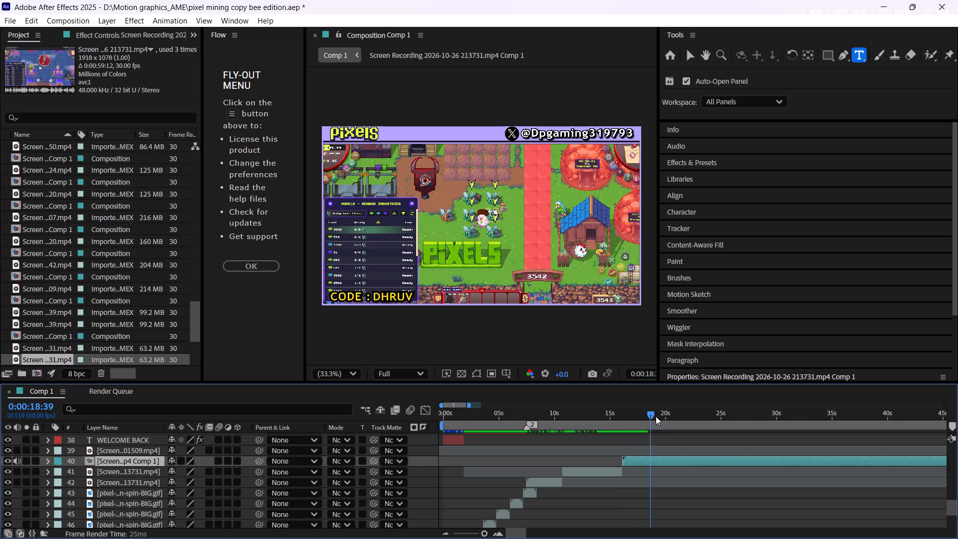
{"action": "left_click_drag", "start_coordinate": [656, 416], "coordinate": [624, 445]}
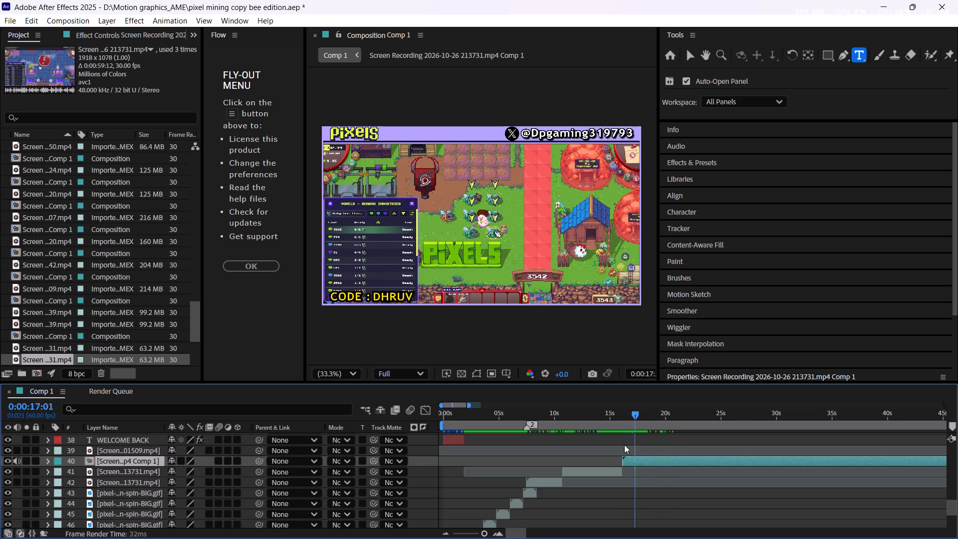
{"action": "left_click_drag", "start_coordinate": [624, 445], "coordinate": [721, 456]}
{"action": "scroll", "coordinate": [697, 456], "scroll_direction": "down", "scroll_amount": 1, "text": "alt"}
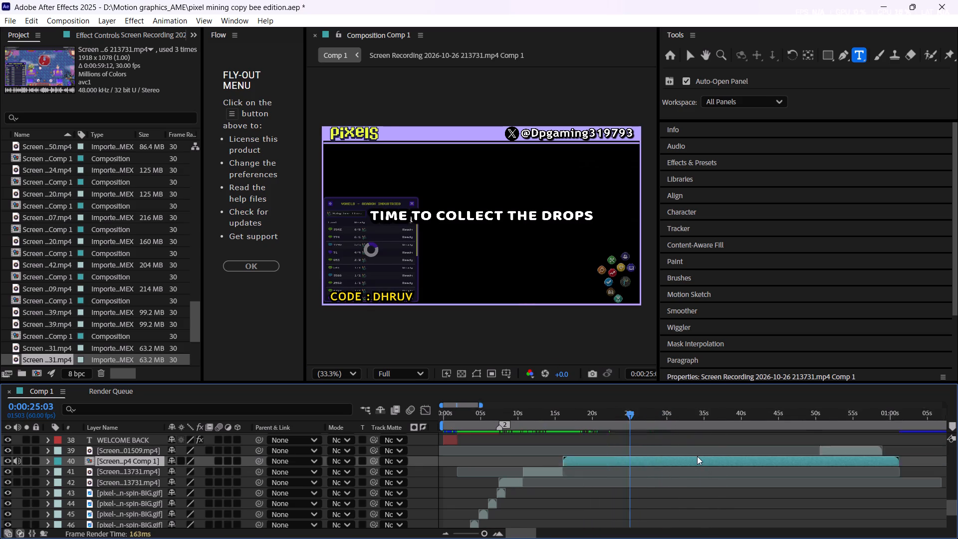
{"action": "scroll", "coordinate": [697, 456], "scroll_direction": "down", "scroll_amount": 1, "text": "alt"}
{"action": "left_click_drag", "start_coordinate": [692, 414], "coordinate": [697, 416]}
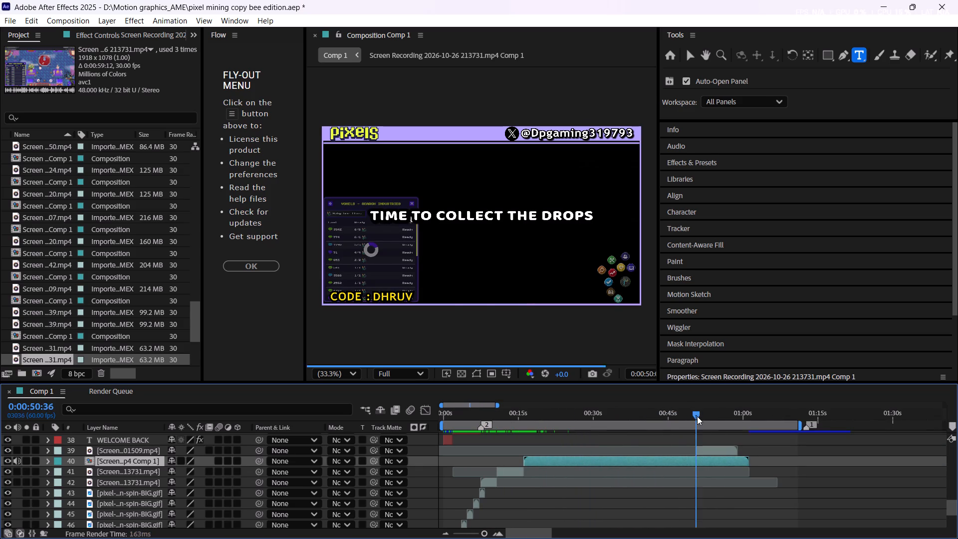
{"action": "left_click_drag", "start_coordinate": [697, 416], "coordinate": [584, 446]}
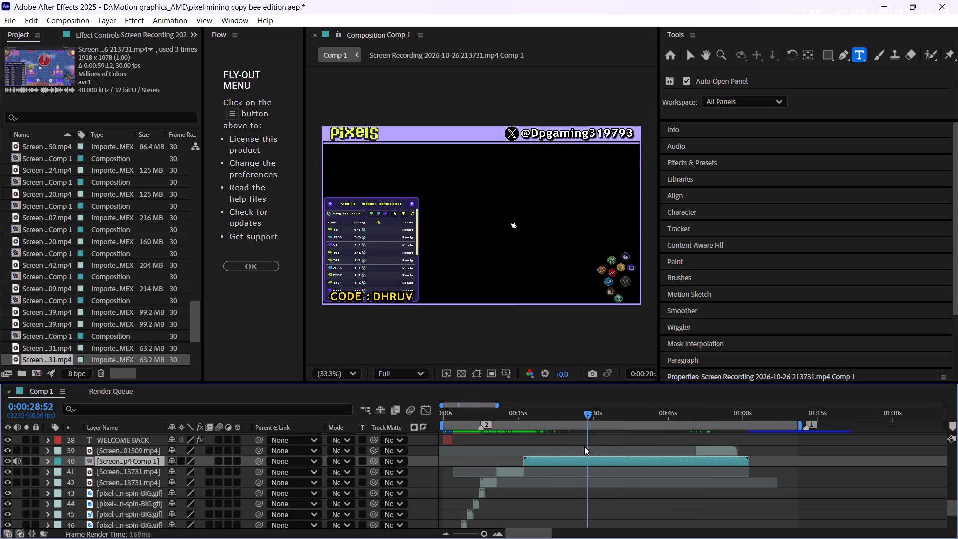
{"action": "left_click_drag", "start_coordinate": [584, 446], "coordinate": [537, 451]}
Enable time remapping on the 213731 pre-composition, layer 40, and pull its end keyframe back to about 0:00:24.
{"action": "left_click", "coordinate": [550, 462]}
{"action": "right_click", "coordinate": [550, 462]}
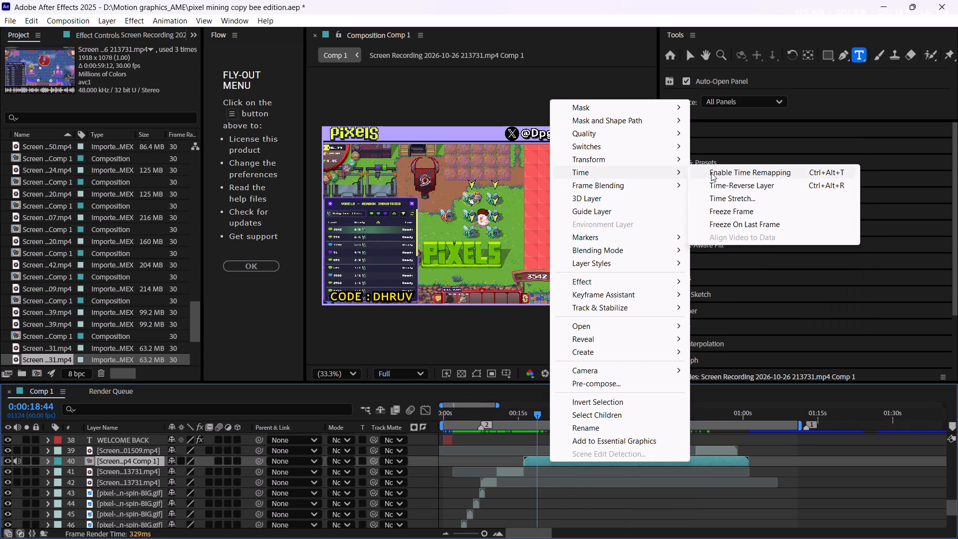
{"action": "left_click", "coordinate": [711, 173]}
{"action": "left_click_drag", "start_coordinate": [750, 472], "coordinate": [660, 472]}
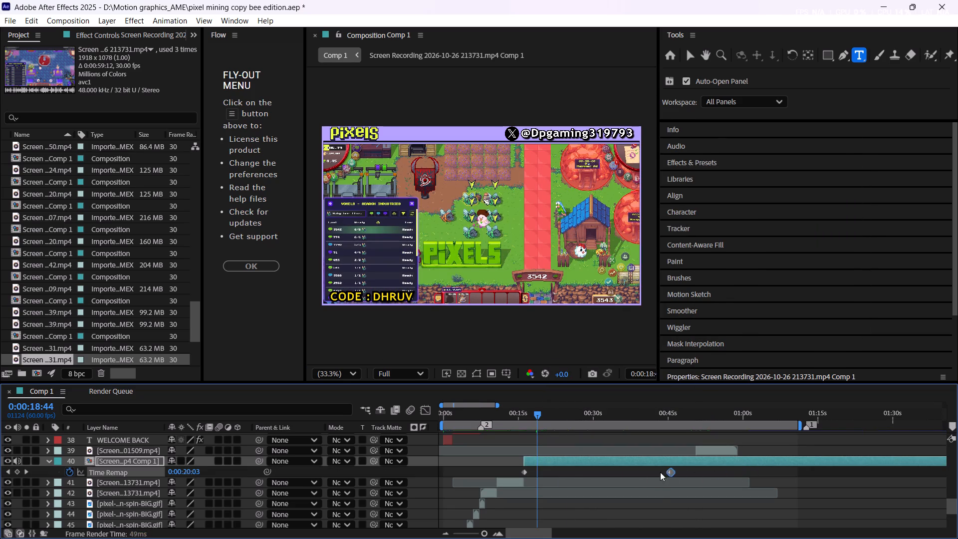
{"action": "left_click_drag", "start_coordinate": [660, 472], "coordinate": [562, 488]}
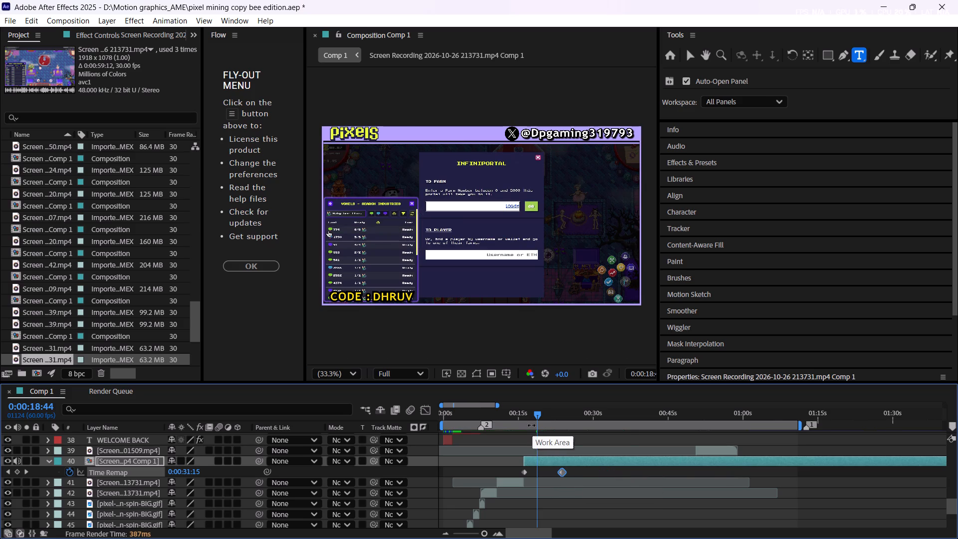
Play back the time-remapped 213731 section from 0:00:14:15 and check which caption layers sit around 0:00:20.
{"action": "left_click", "coordinate": [514, 409]}
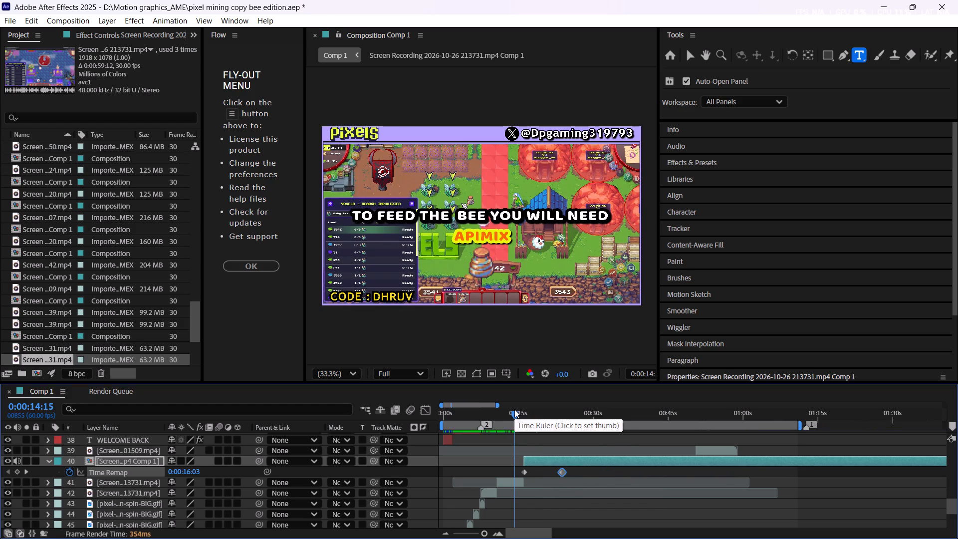
{"action": "key", "text": "space"}
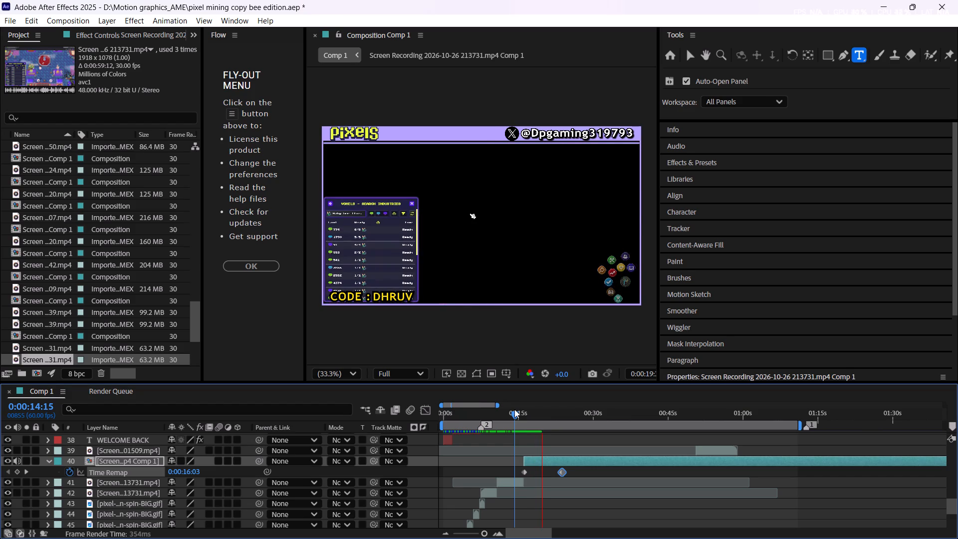
{"action": "key", "text": "space"}
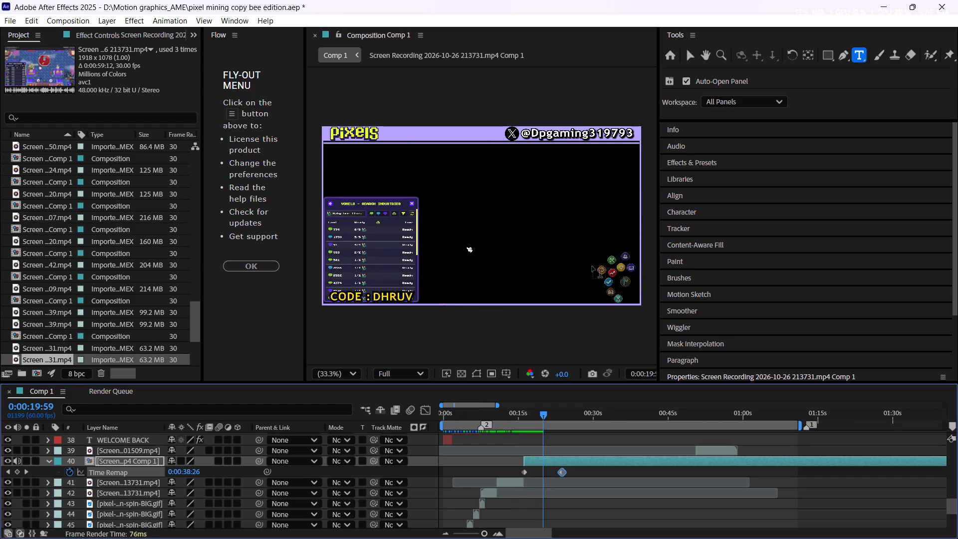
{"action": "scroll", "coordinate": [554, 466], "scroll_direction": "up", "scroll_amount": 4}
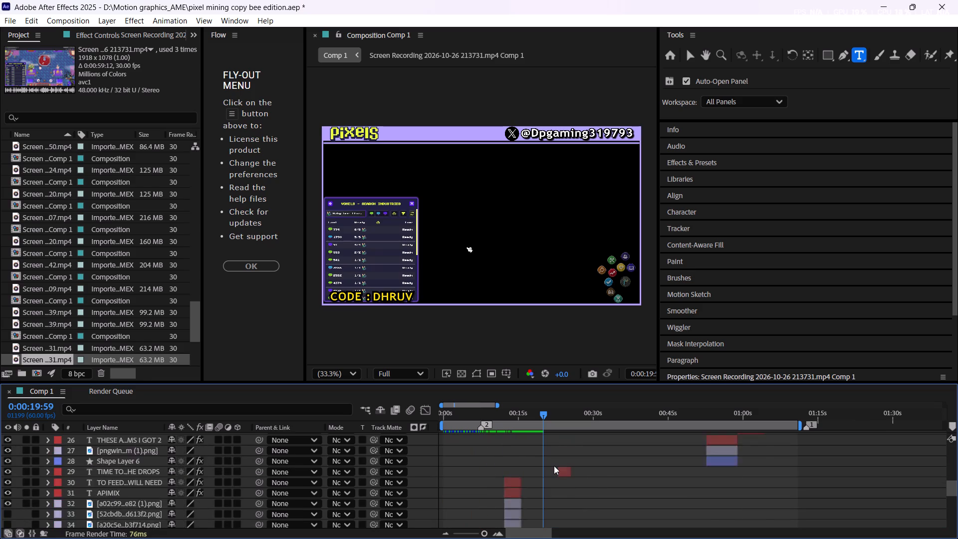
{"action": "scroll", "coordinate": [554, 466], "scroll_direction": "up", "scroll_amount": 4}
{"action": "scroll", "coordinate": [554, 466], "scroll_direction": "down", "scroll_amount": 7}
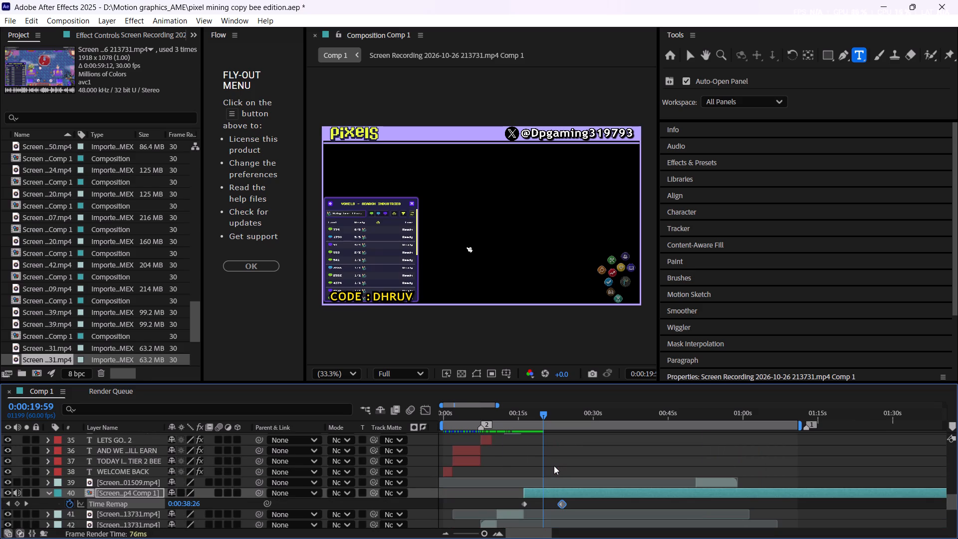
Undo the end keyframe move, the time remapping and the pre-composing of the 213731 segment on layer 40.
{"action": "key", "text": "ctrl+z"}
{"action": "key", "text": "ctrl+z"}
{"action": "key", "text": "ctrl+z"}
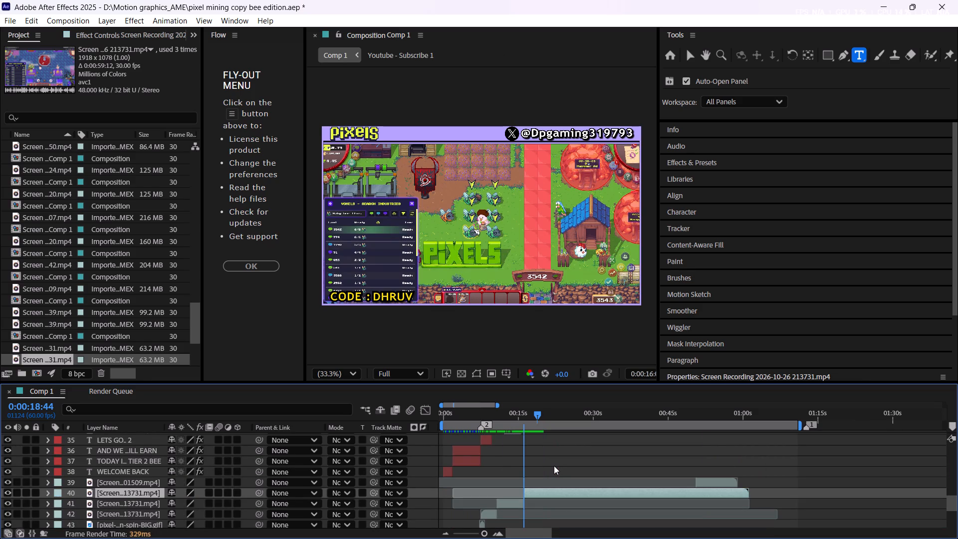
Pre-compose the 213731 segment on layer 40 again, moving all attributes into "Screen Recording 2026-10-26 213731.mp4 Comp 1".
{"action": "scroll", "coordinate": [547, 463], "scroll_direction": "down", "scroll_amount": 2}
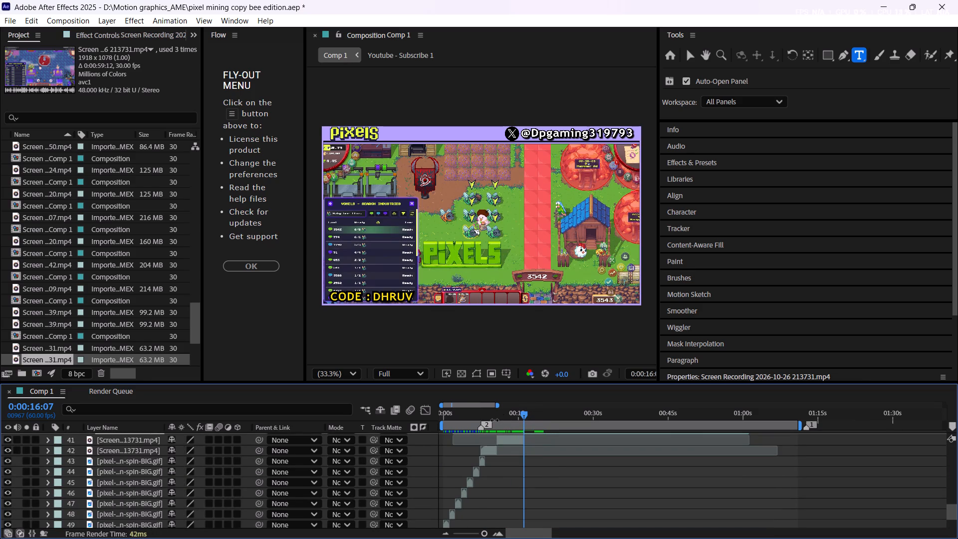
{"action": "left_click_drag", "start_coordinate": [498, 415], "coordinate": [502, 421]}
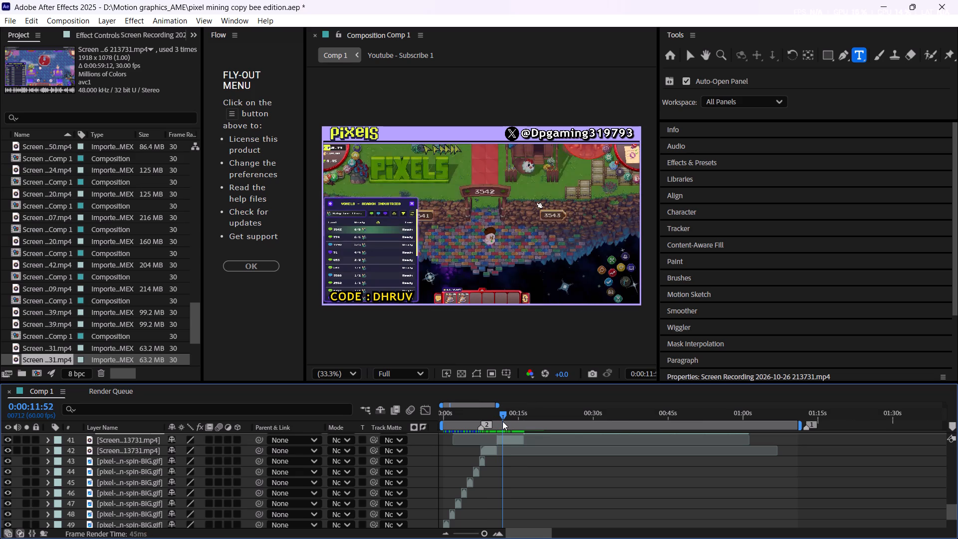
{"action": "left_click_drag", "start_coordinate": [502, 421], "coordinate": [513, 428]}
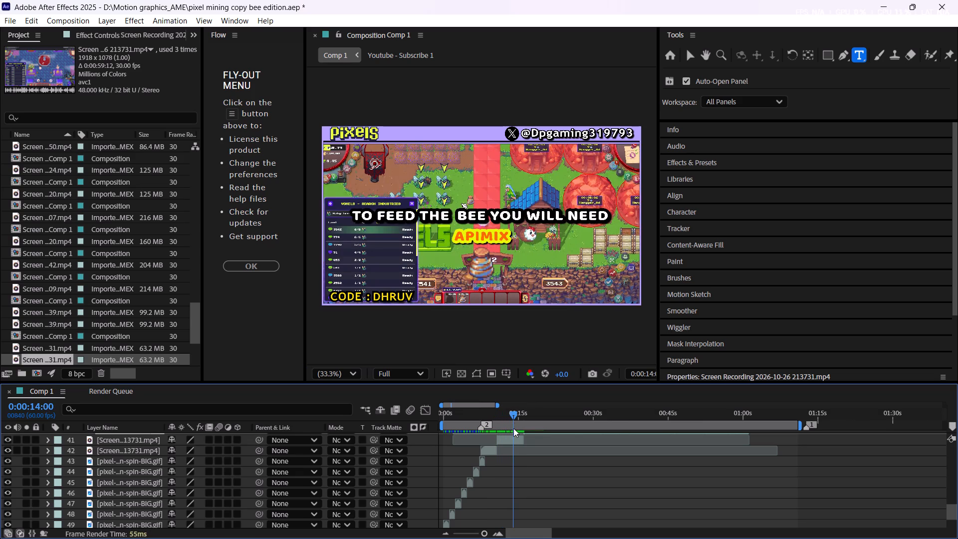
{"action": "left_click_drag", "start_coordinate": [513, 428], "coordinate": [543, 443]}
{"action": "scroll", "coordinate": [535, 444], "scroll_direction": "up", "scroll_amount": 1}
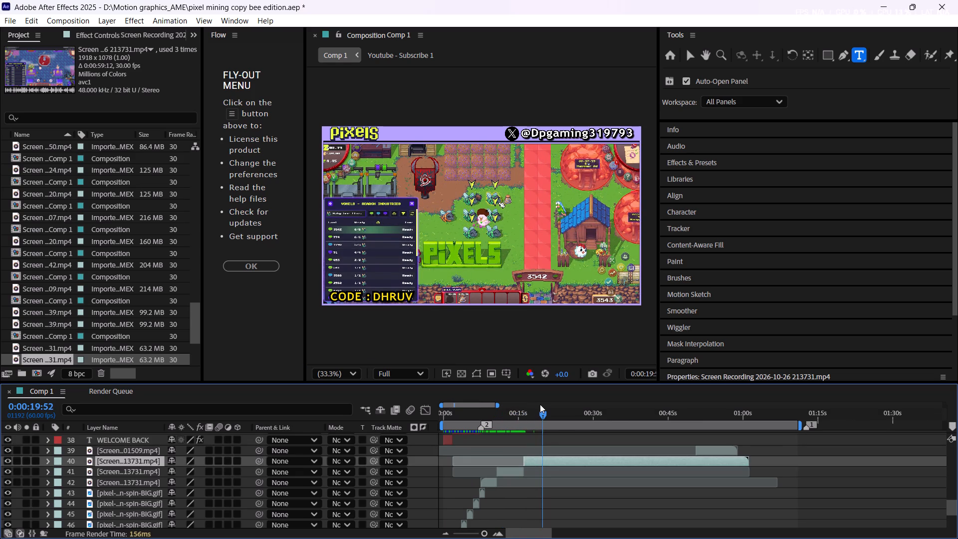
{"action": "left_click_drag", "start_coordinate": [537, 410], "coordinate": [524, 437]}
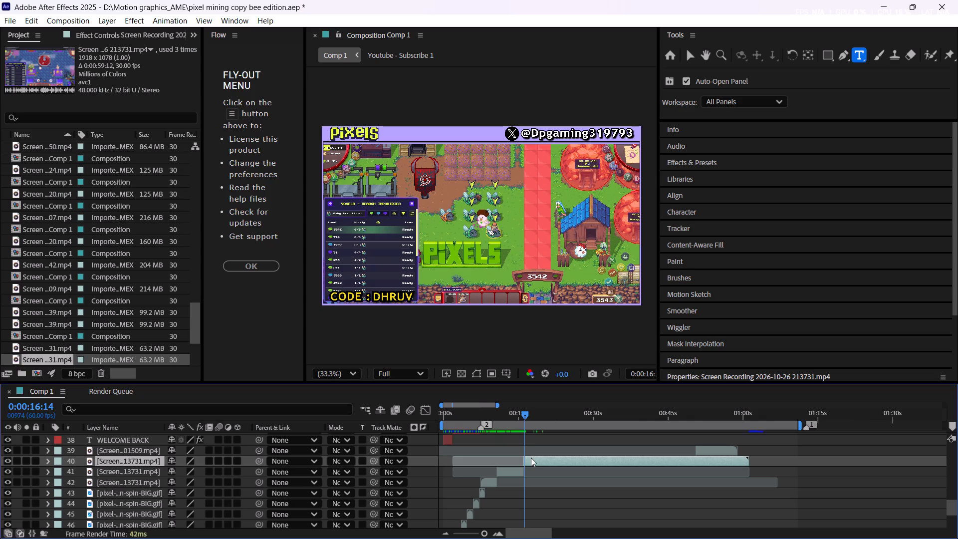
{"action": "left_click", "coordinate": [531, 458]}
{"action": "right_click", "coordinate": [531, 458]}
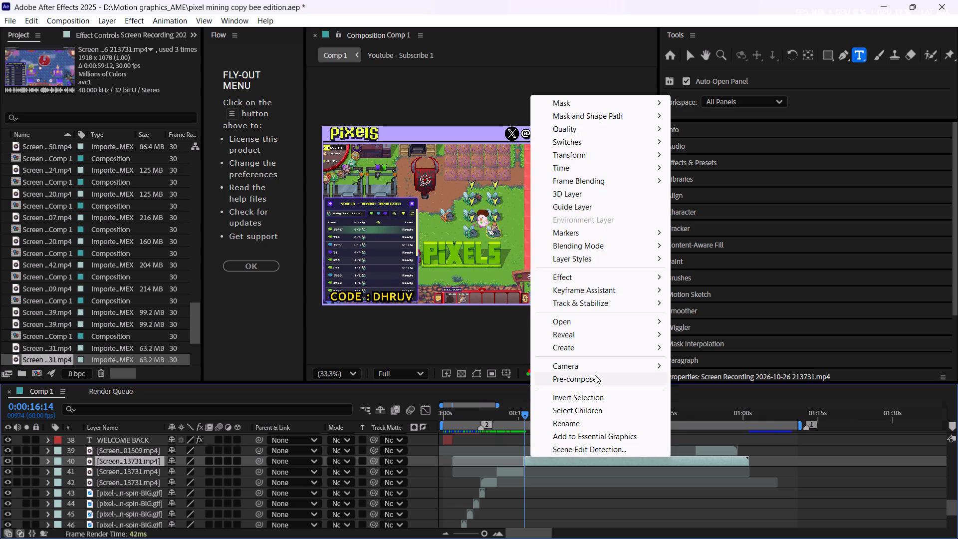
{"action": "left_click", "coordinate": [595, 375]}
{"action": "left_click", "coordinate": [425, 276]}
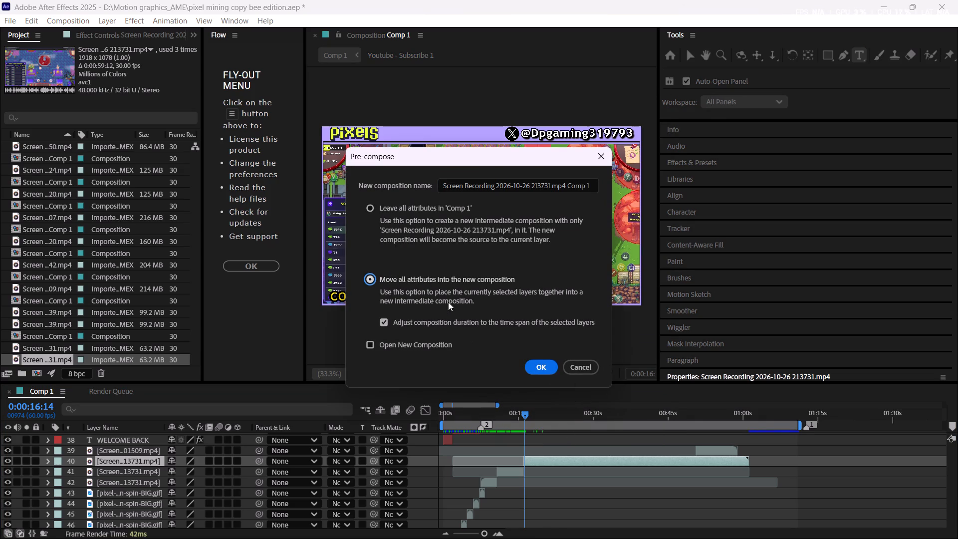
{"action": "left_click", "coordinate": [551, 364]}
Enable time remapping on the 213731 pre-composition, layer 40, and pull its end keyframe back to about 0:00:25.
{"action": "right_click", "coordinate": [537, 458]}
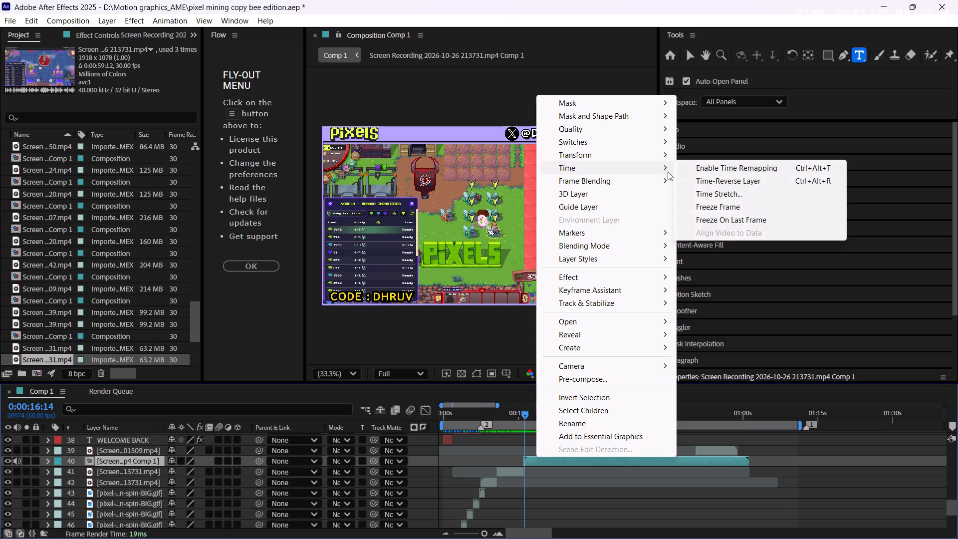
{"action": "left_click", "coordinate": [703, 171]}
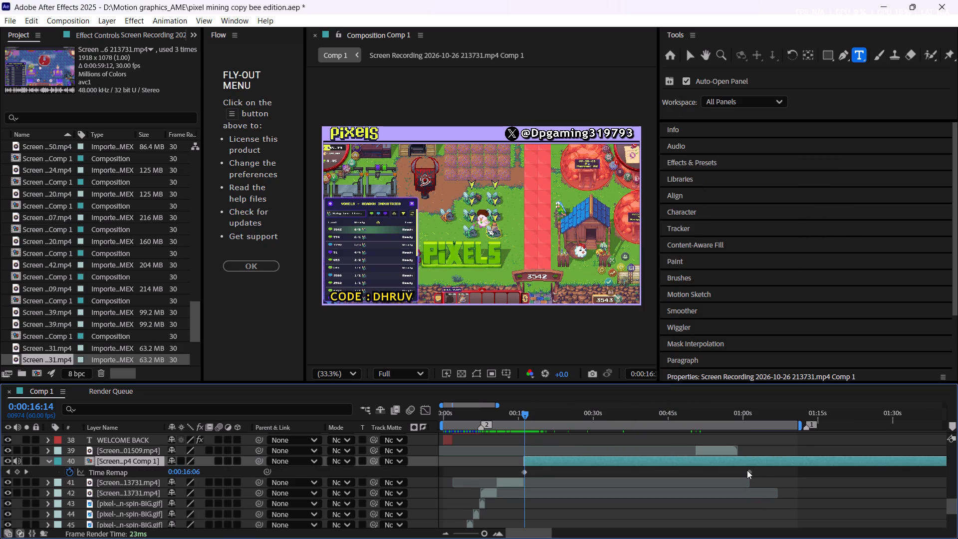
{"action": "left_click_drag", "start_coordinate": [747, 470], "coordinate": [568, 475]}
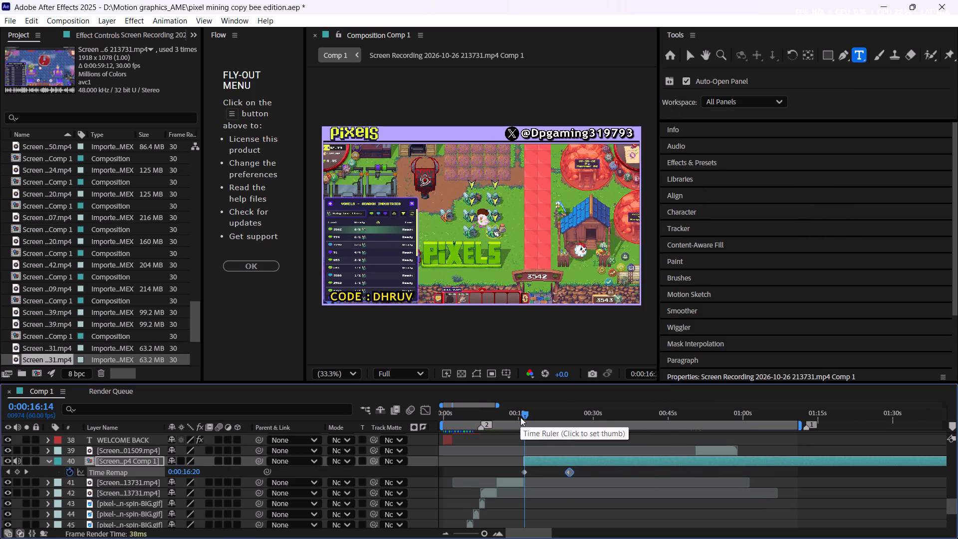
Preview the remapped section from 0:00:14:15 and pull its end Time Remap keyframe further back to about 0:00:22.
{"action": "left_click", "coordinate": [514, 416]}
{"action": "key", "text": "space"}
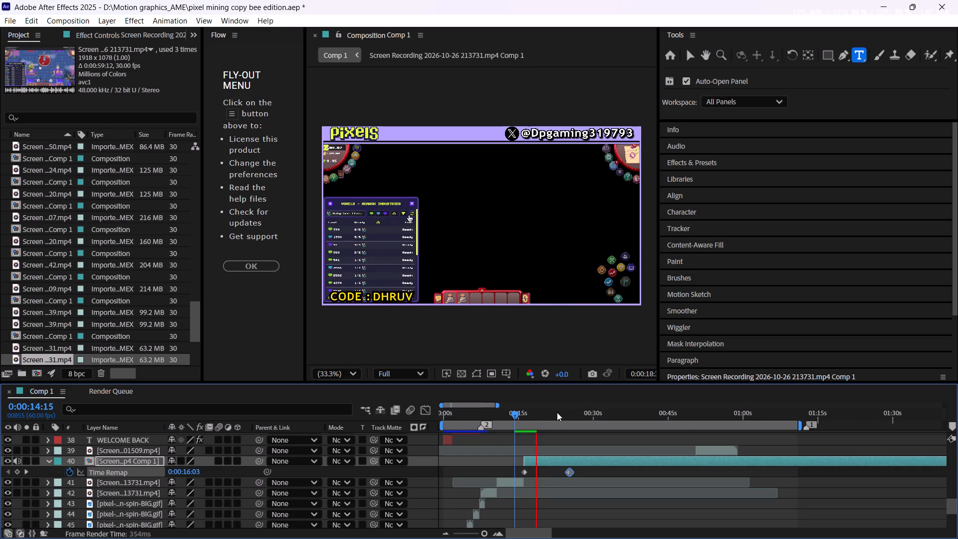
{"action": "key", "text": "space"}
{"action": "left_click_drag", "start_coordinate": [567, 473], "coordinate": [552, 488]}
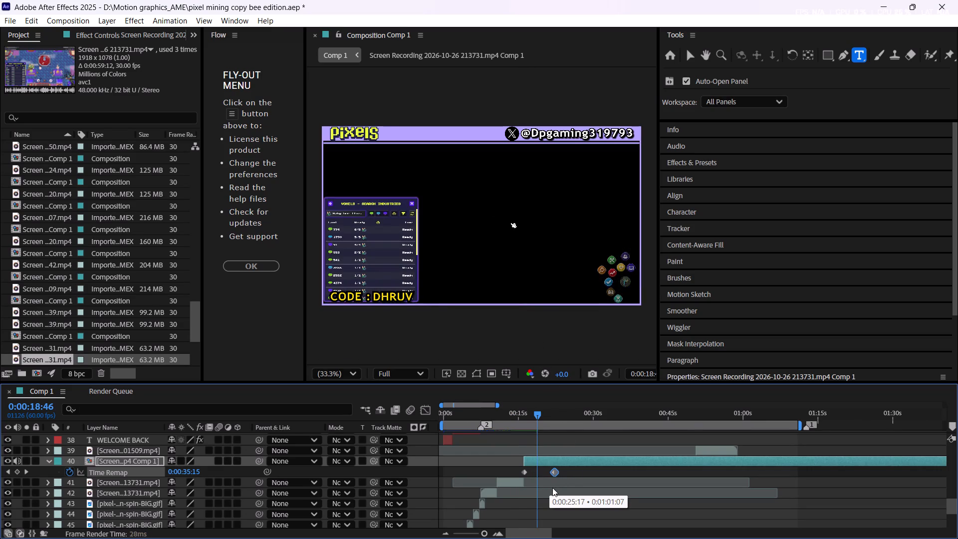
{"action": "left_click_drag", "start_coordinate": [552, 488], "coordinate": [553, 489]}
Play back the sped-up section from 0:00:13:15 and review the footage between the "LETS GO.." and "TO FEED THE BEE" captions.
{"action": "left_click", "coordinate": [509, 409]}
{"action": "key", "text": "space"}
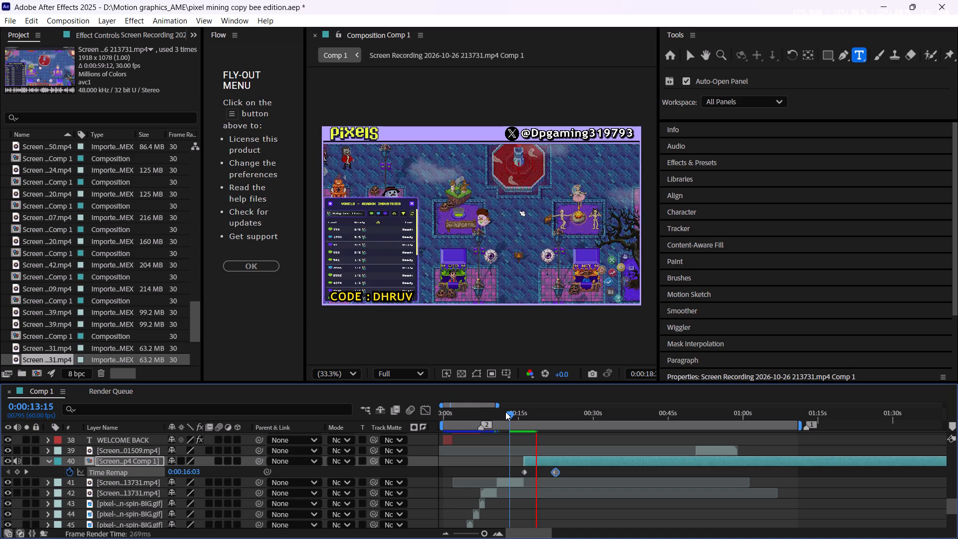
{"action": "key", "text": "space"}
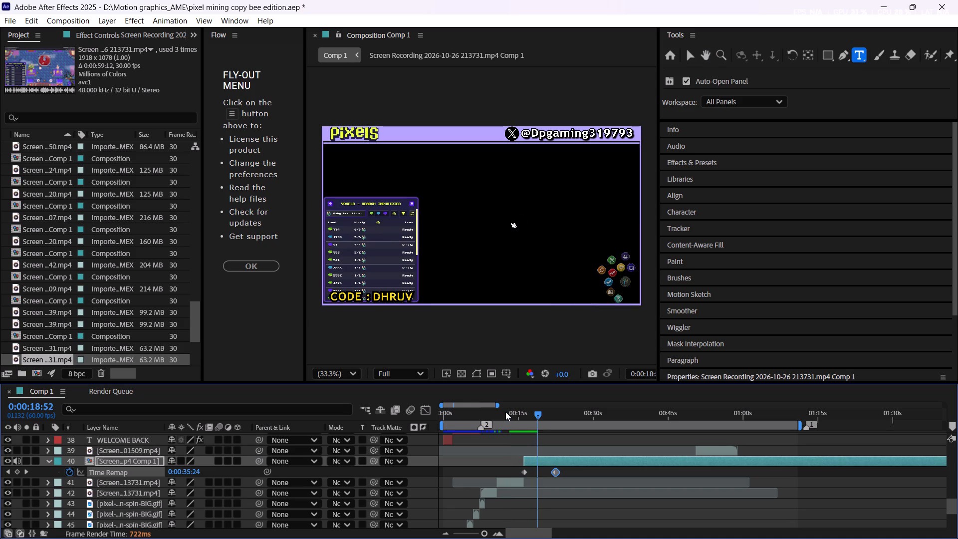
{"action": "left_click_drag", "start_coordinate": [482, 417], "coordinate": [480, 417]}
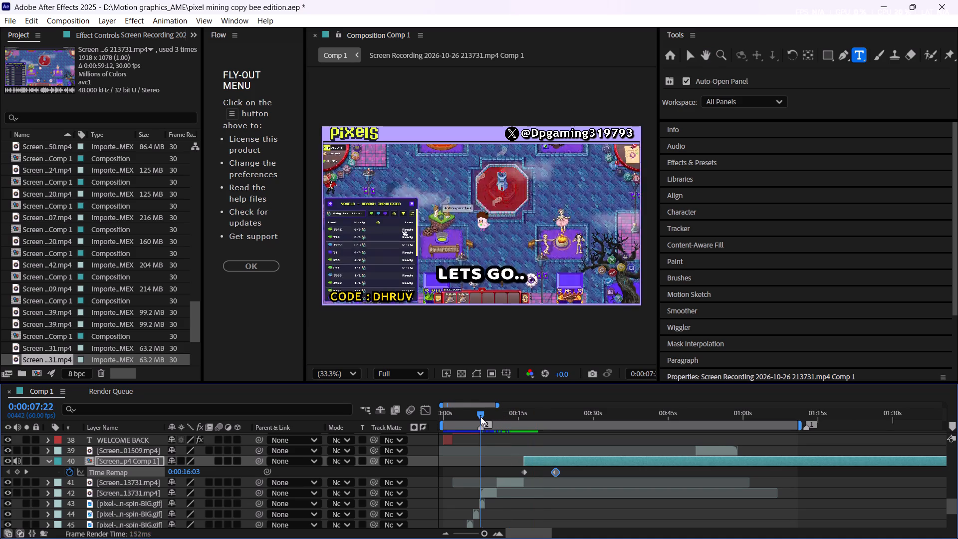
{"action": "left_click_drag", "start_coordinate": [480, 417], "coordinate": [499, 428]}
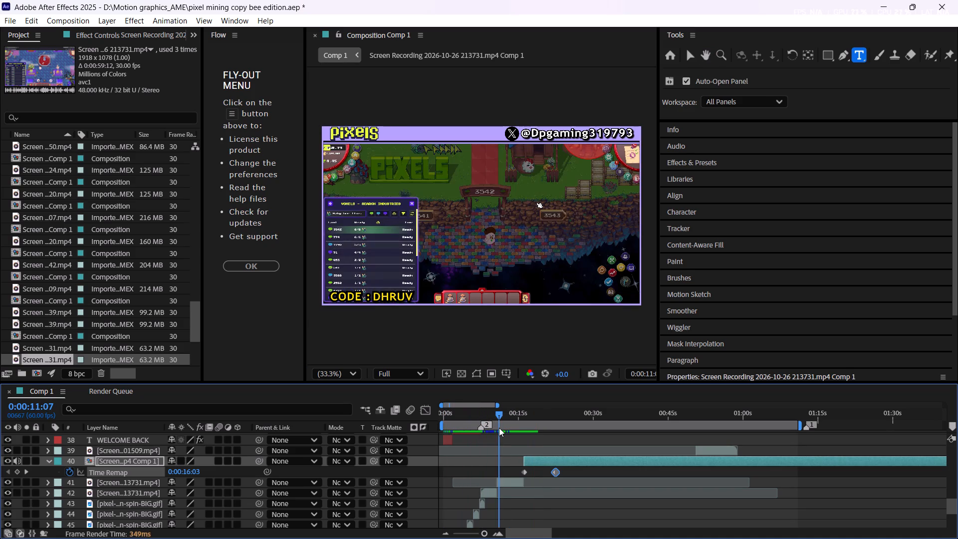
{"action": "left_click_drag", "start_coordinate": [499, 428], "coordinate": [505, 425]}
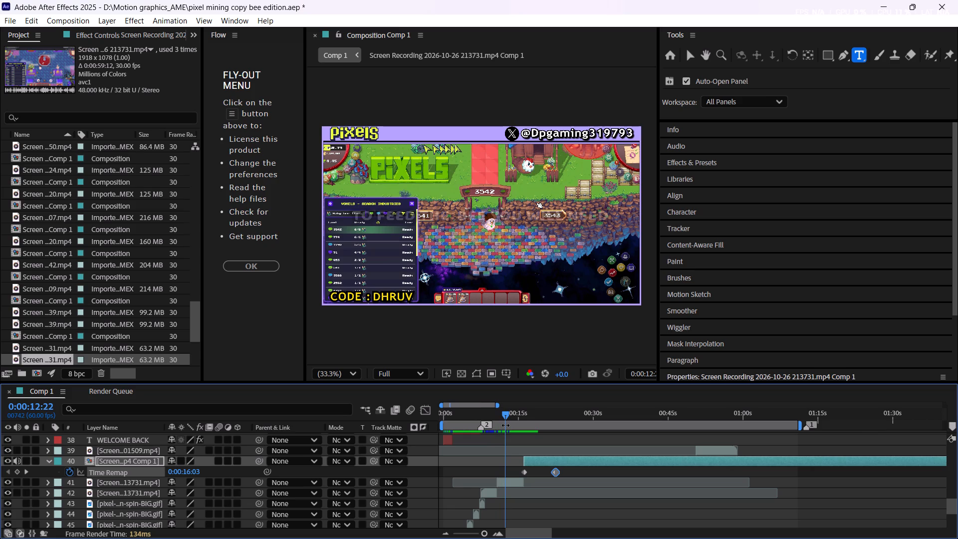
Examine the energy counter in the gameplay at 0:00:12:22 up close, and fit the whole frame back in view.
{"action": "scroll", "coordinate": [334, 153], "scroll_direction": "up", "scroll_amount": 2}
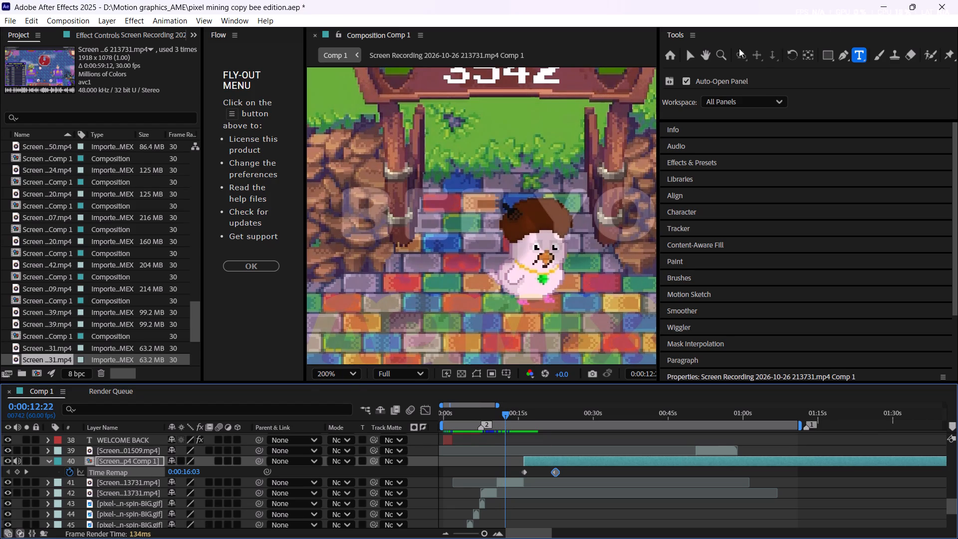
{"action": "left_click", "coordinate": [713, 51]}
{"action": "left_click_drag", "start_coordinate": [380, 115], "coordinate": [678, 343]}
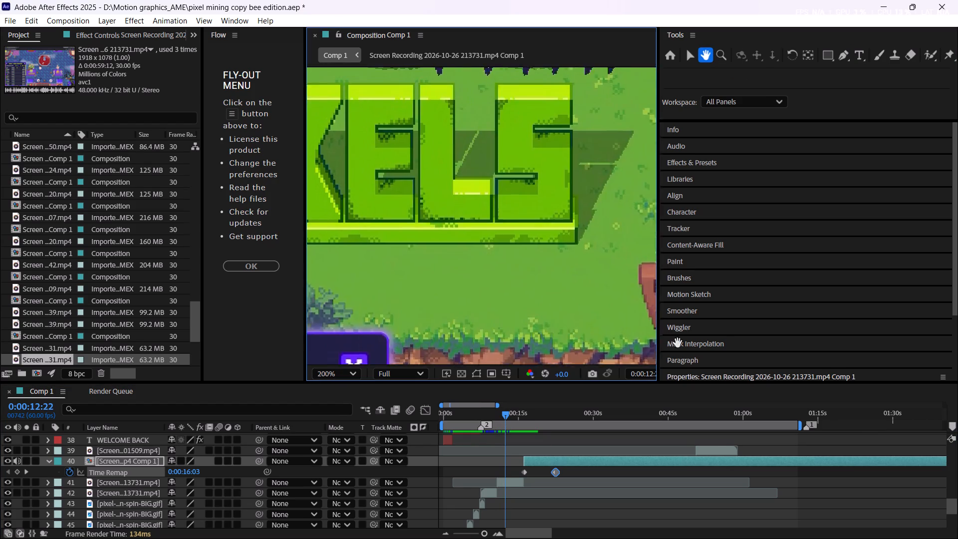
{"action": "left_click_drag", "start_coordinate": [678, 343], "coordinate": [783, 364]}
{"action": "left_click_drag", "start_coordinate": [388, 126], "coordinate": [595, 273]}
{"action": "left_click_drag", "start_coordinate": [373, 132], "coordinate": [401, 169]}
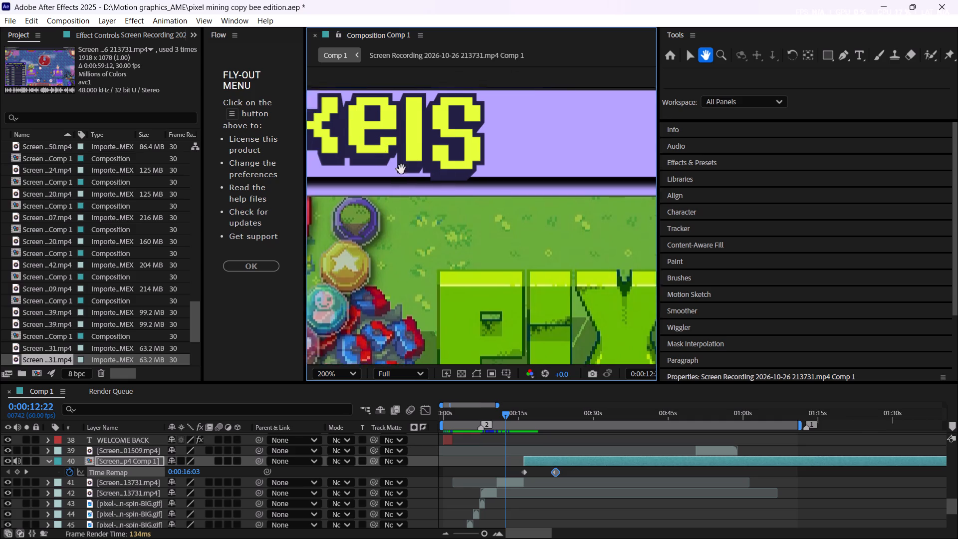
{"action": "left_click_drag", "start_coordinate": [401, 169], "coordinate": [627, 201]}
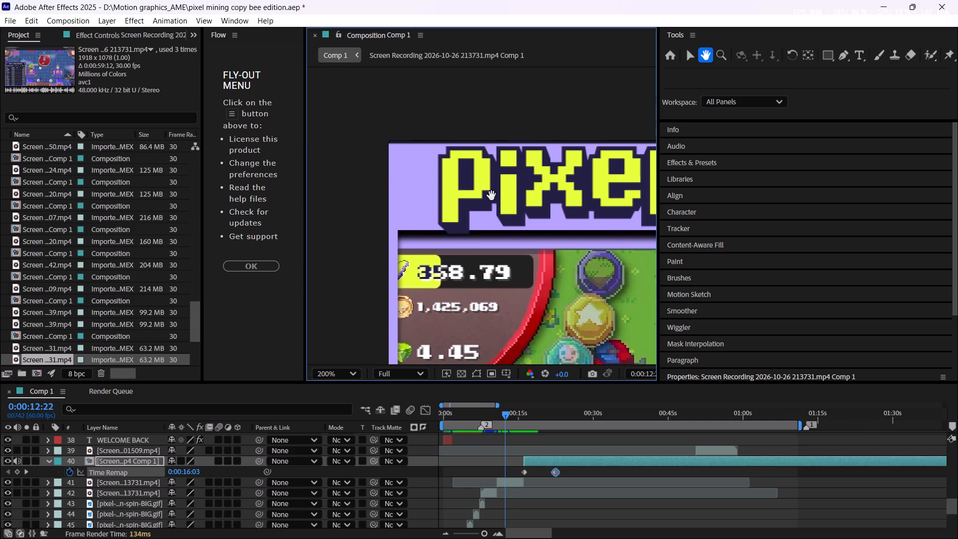
{"action": "left_click", "coordinate": [341, 374]}
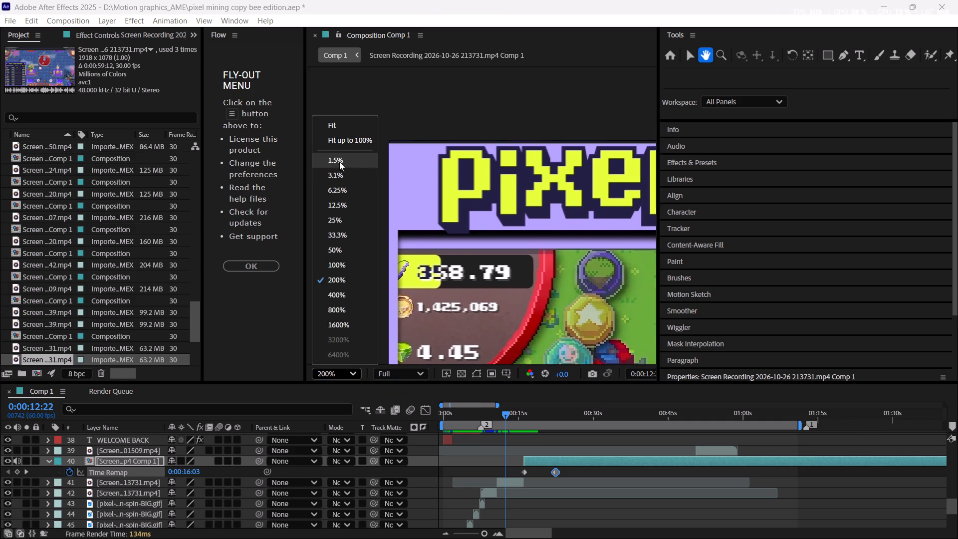
{"action": "left_click", "coordinate": [360, 143]}
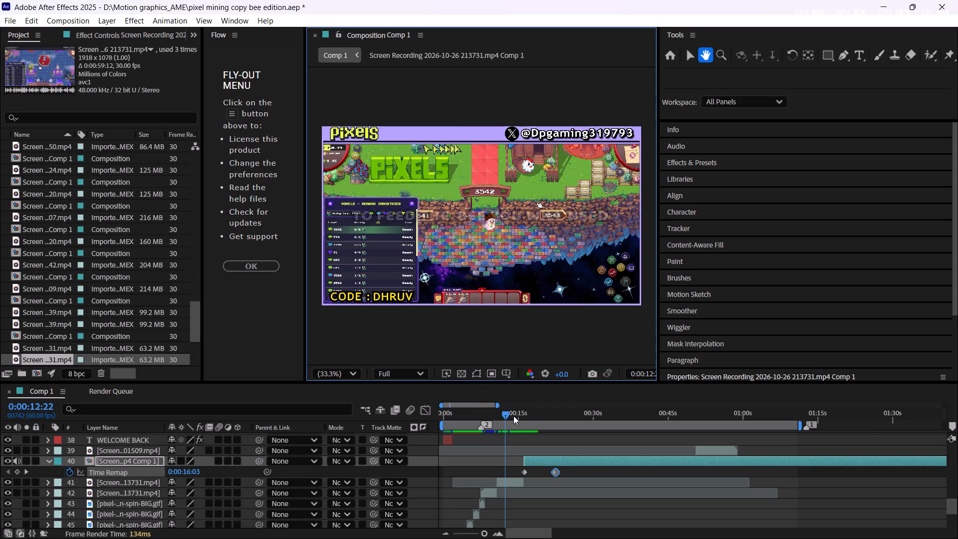
Examine the footage from the end of the sped-up section near 0:00:22 to just before the 01509 clip near 0:00:50.
{"action": "left_click_drag", "start_coordinate": [513, 416], "coordinate": [684, 429]}
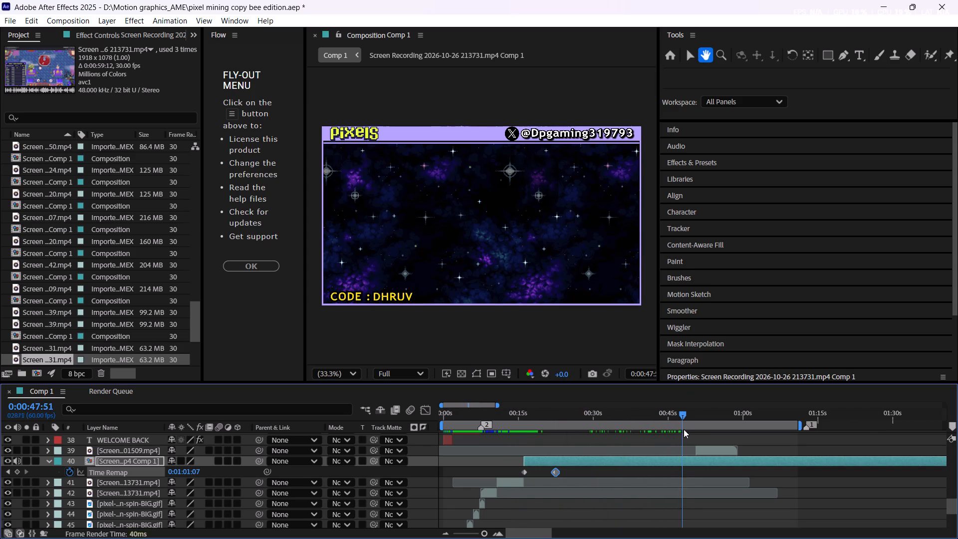
{"action": "left_click_drag", "start_coordinate": [684, 429], "coordinate": [550, 438]}
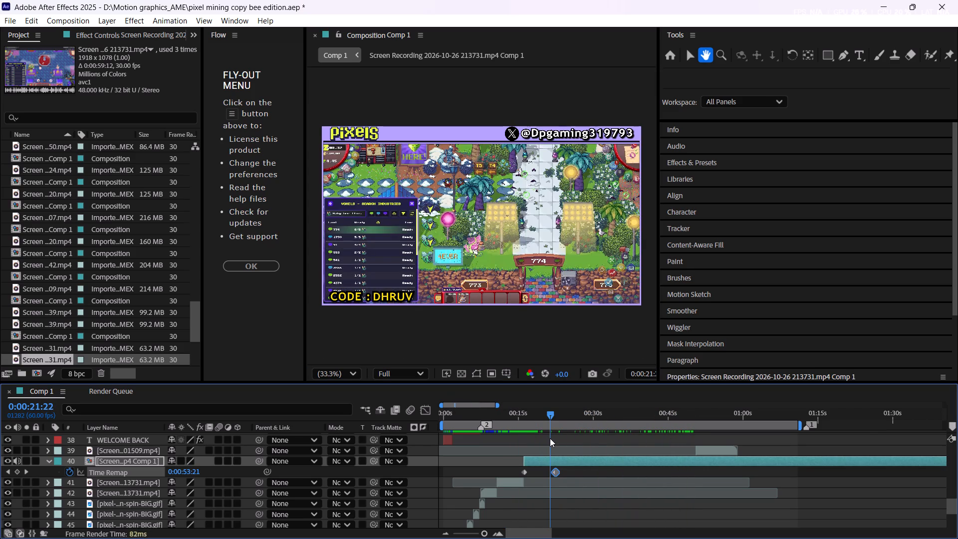
{"action": "left_click_drag", "start_coordinate": [550, 438], "coordinate": [554, 437]}
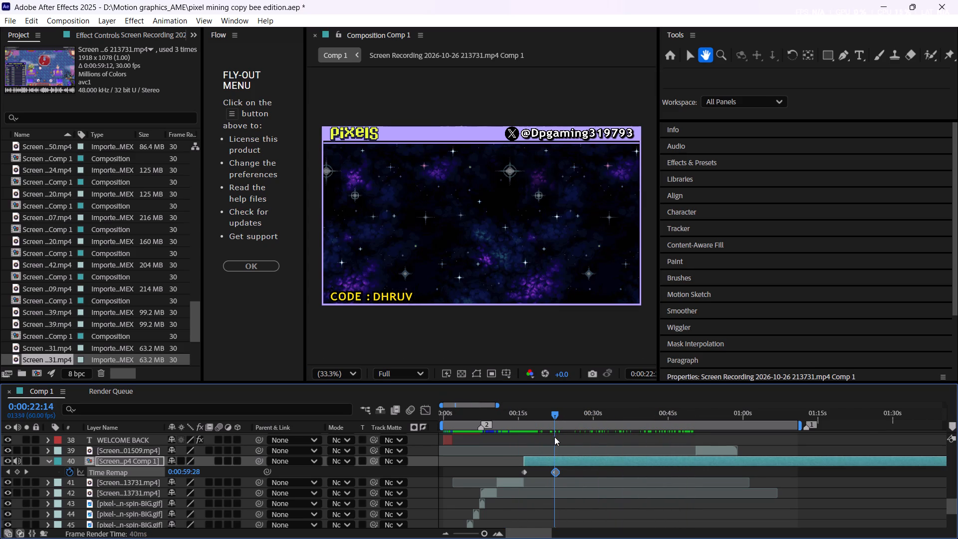
{"action": "left_click_drag", "start_coordinate": [554, 437], "coordinate": [549, 440]}
{"action": "left_click_drag", "start_coordinate": [689, 411], "coordinate": [690, 413]}
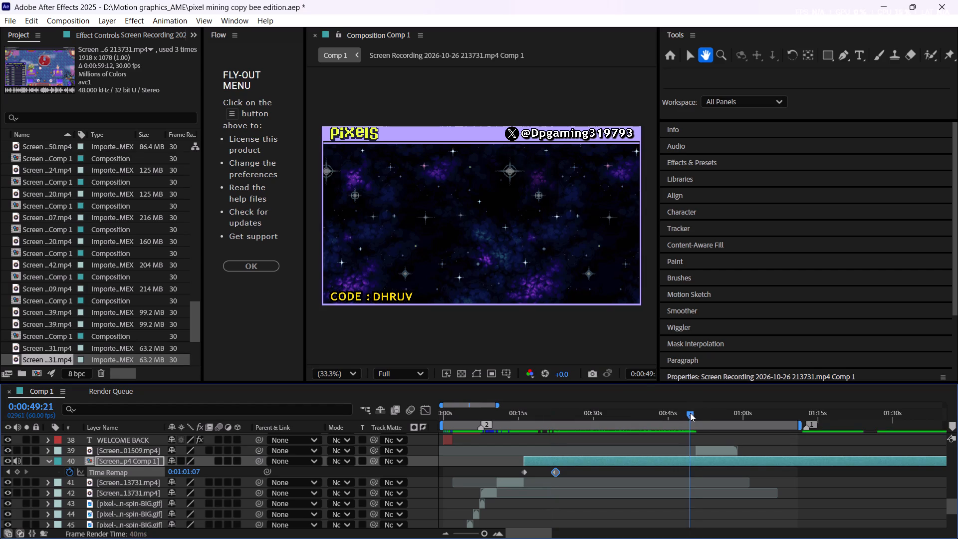
{"action": "left_click_drag", "start_coordinate": [690, 413], "coordinate": [634, 436]}
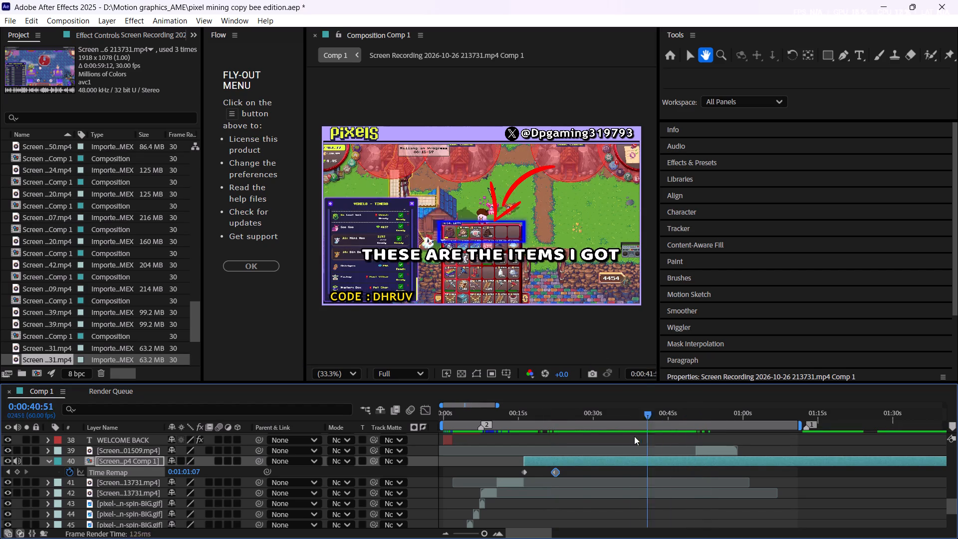
{"action": "left_click_drag", "start_coordinate": [634, 436], "coordinate": [554, 462]}
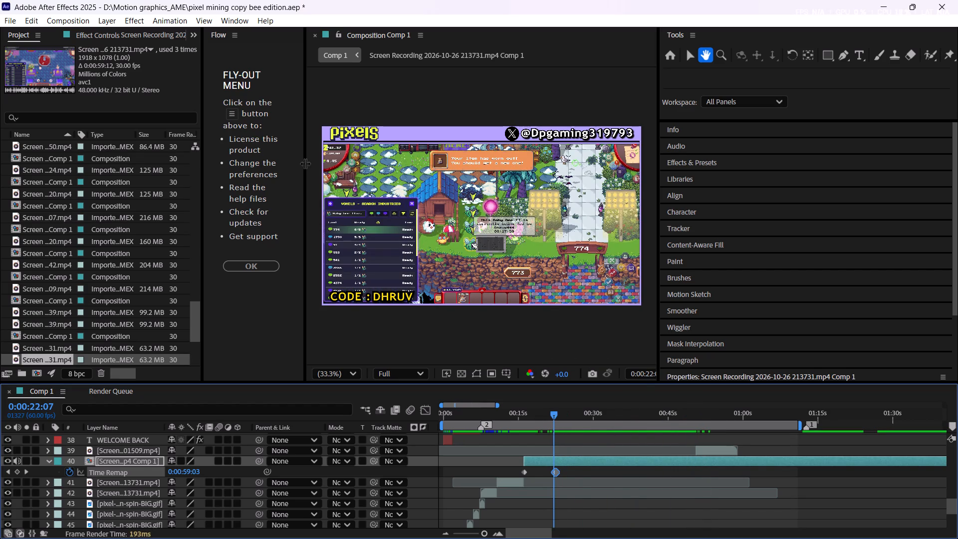
Examine the energy counter in the gameplay at 0:00:22:07 up close, and fit the whole frame back in view.
{"action": "scroll", "coordinate": [322, 157], "scroll_direction": "up", "scroll_amount": 2}
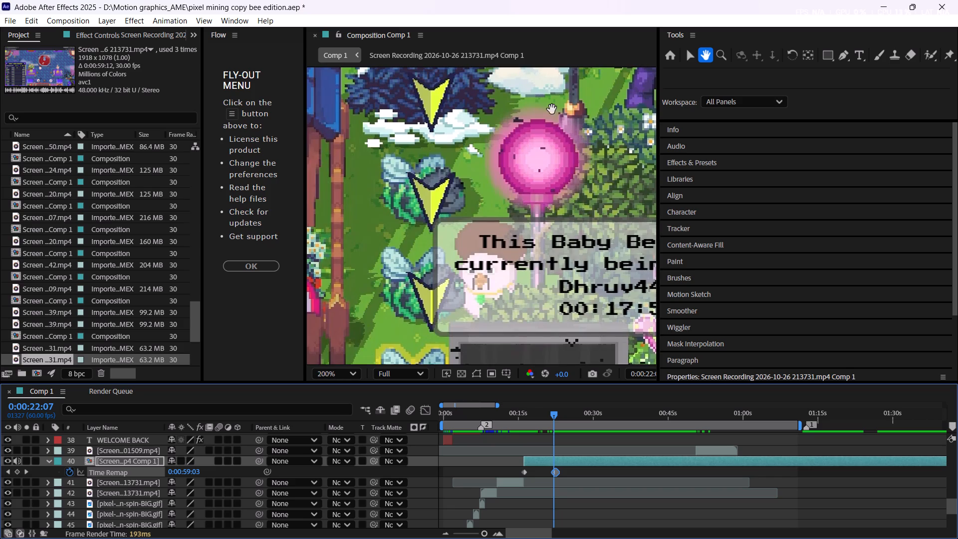
{"action": "left_click_drag", "start_coordinate": [390, 115], "coordinate": [699, 326]}
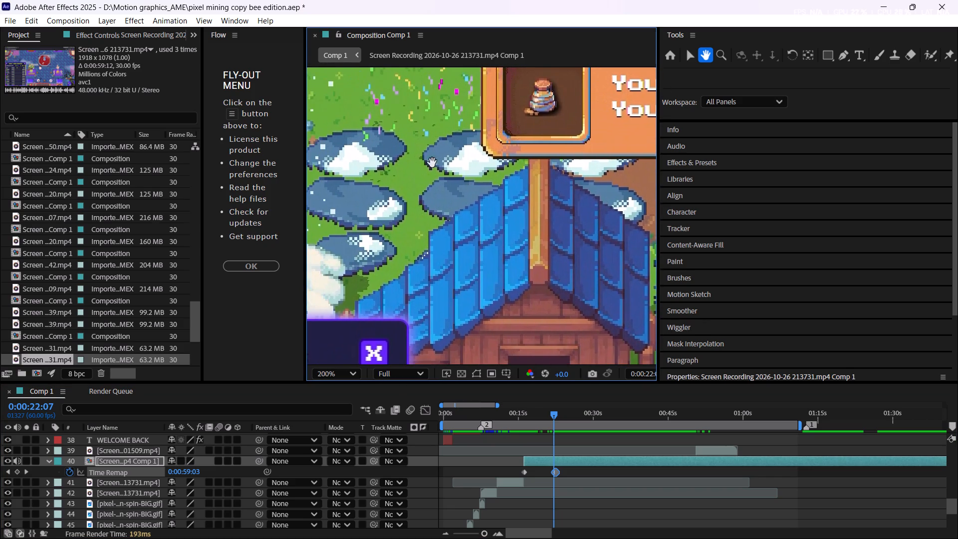
{"action": "left_click_drag", "start_coordinate": [363, 124], "coordinate": [571, 270]}
{"action": "left_click_drag", "start_coordinate": [344, 141], "coordinate": [601, 238]}
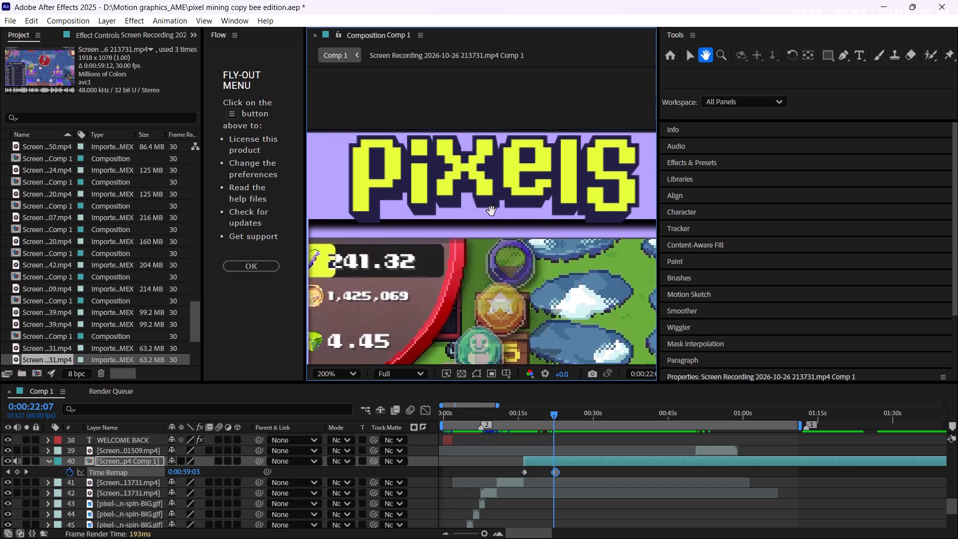
{"action": "left_click_drag", "start_coordinate": [449, 236], "coordinate": [474, 174]}
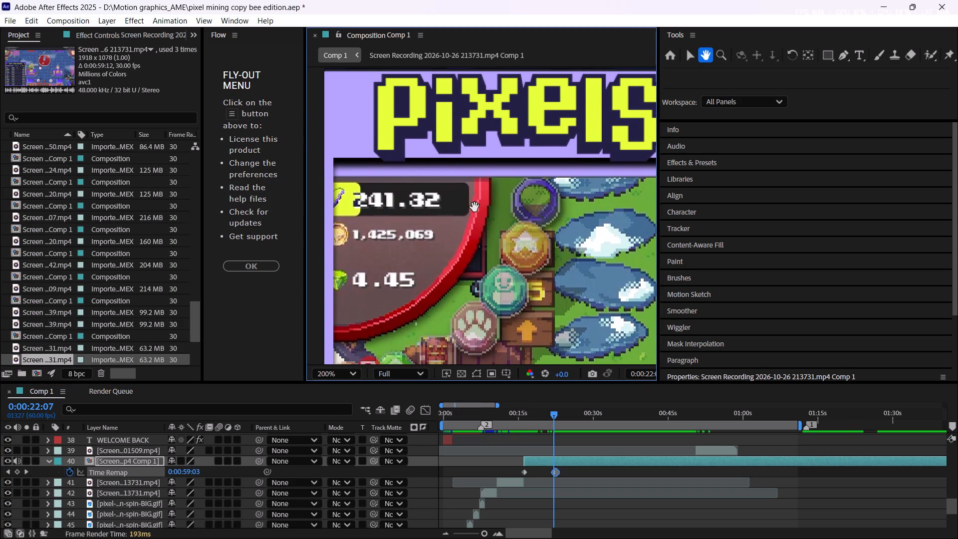
{"action": "scroll", "coordinate": [455, 185], "scroll_direction": "down", "scroll_amount": 1}
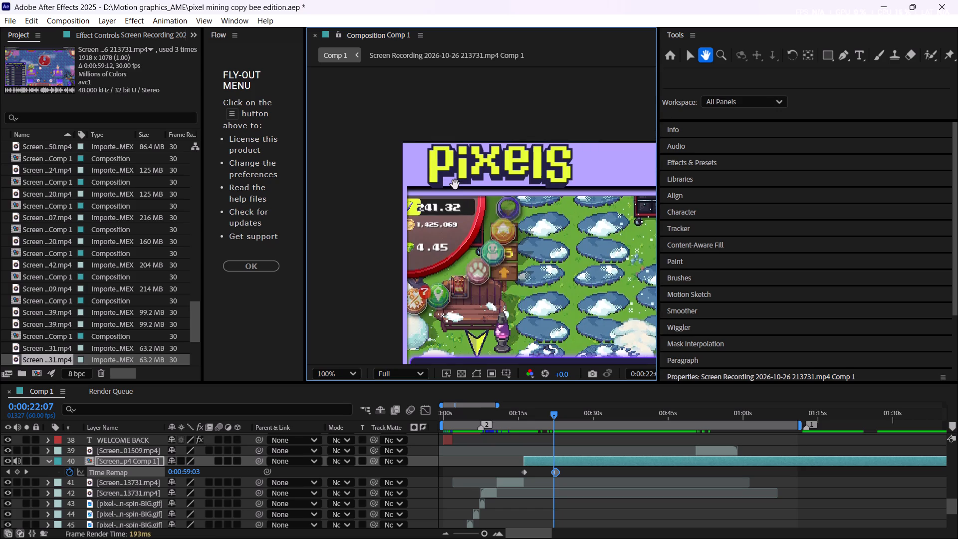
{"action": "scroll", "coordinate": [455, 185], "scroll_direction": "down", "scroll_amount": 1}
{"action": "left_click", "coordinate": [351, 374]}
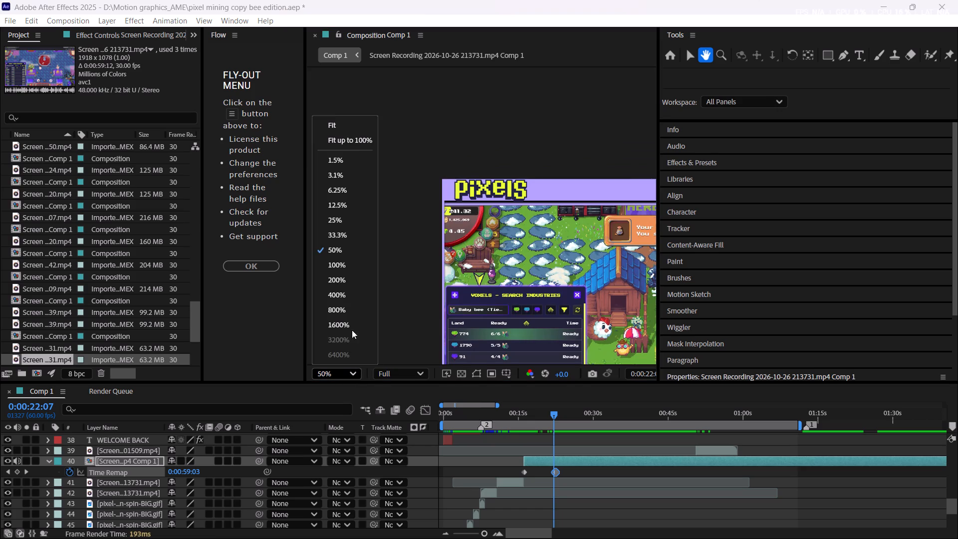
{"action": "left_click", "coordinate": [345, 141]}
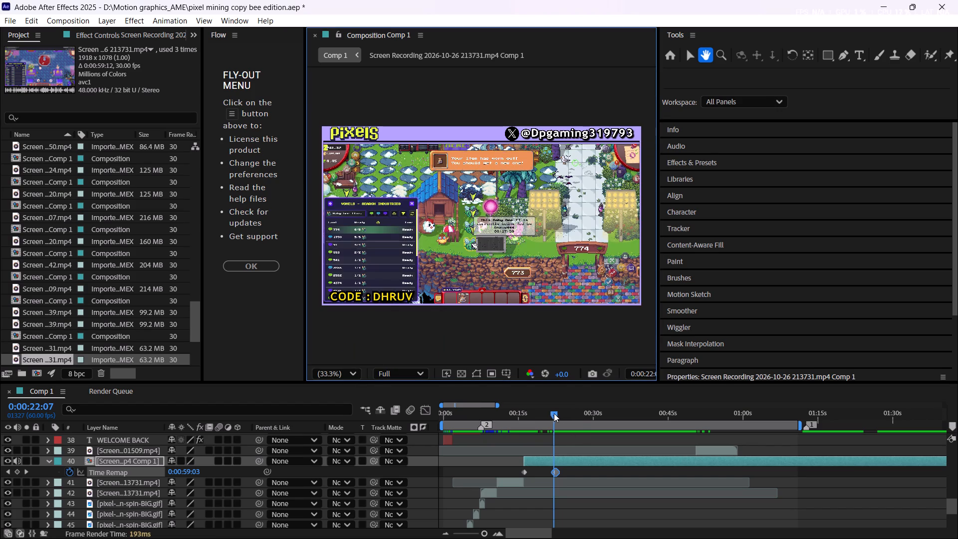
Play back the sped-up gameplay section from 0:00:15:22 to about 0:00:20:47 to review its pacing.
{"action": "left_click_drag", "start_coordinate": [553, 413], "coordinate": [545, 434]}
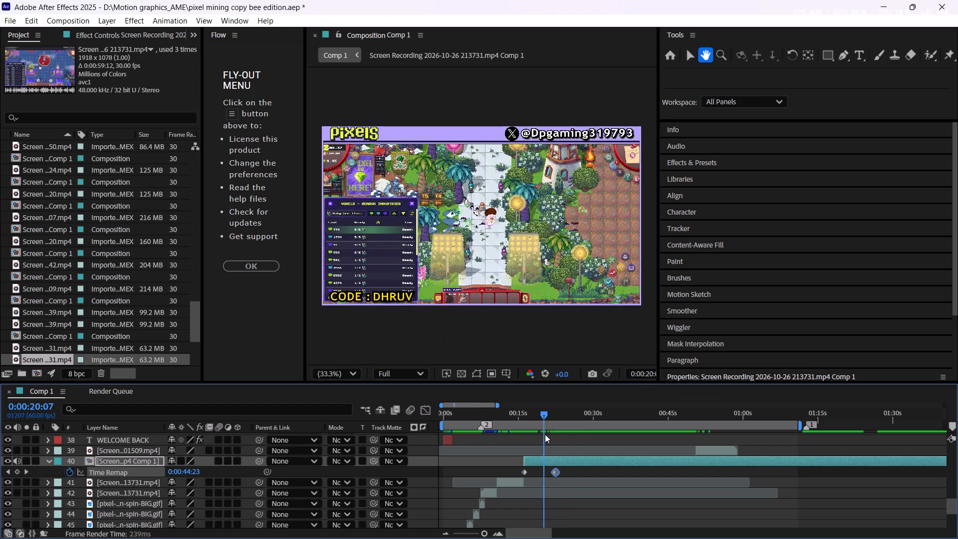
{"action": "left_click_drag", "start_coordinate": [545, 434], "coordinate": [451, 453]}
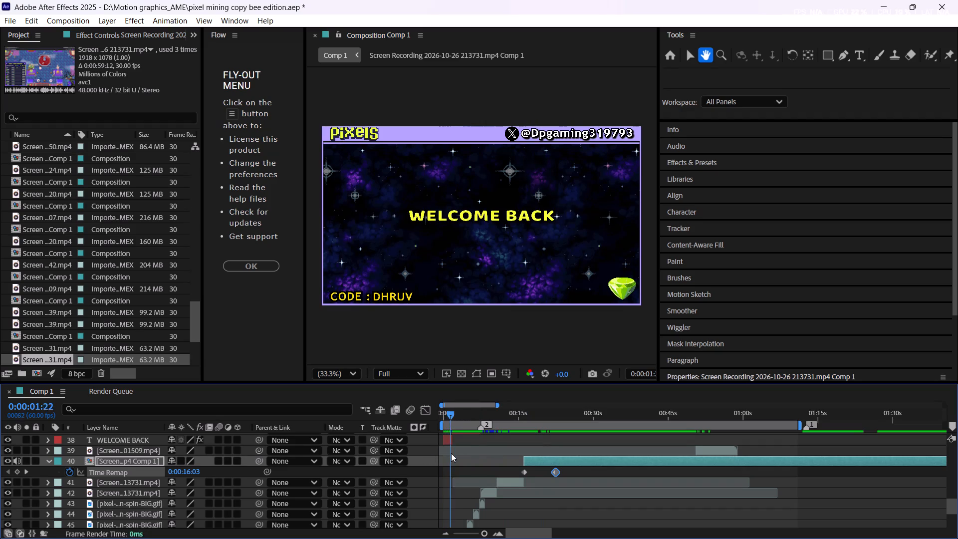
{"action": "left_click_drag", "start_coordinate": [451, 453], "coordinate": [532, 448]}
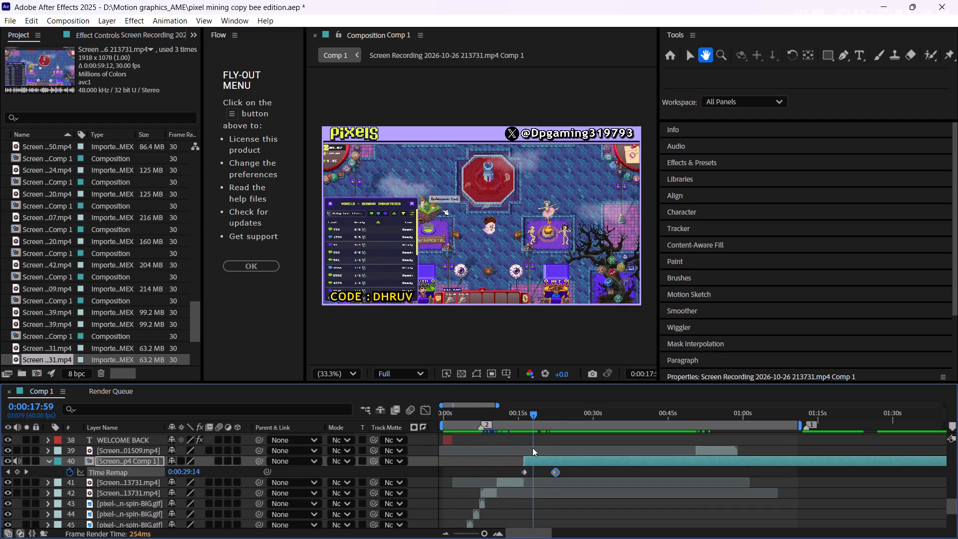
{"action": "left_click_drag", "start_coordinate": [532, 448], "coordinate": [519, 459]}
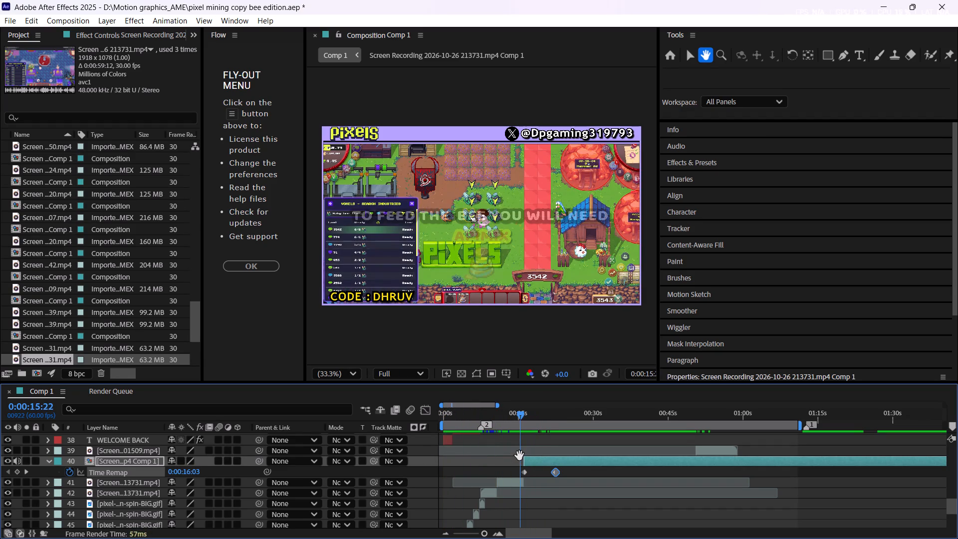
{"action": "key", "text": "space"}
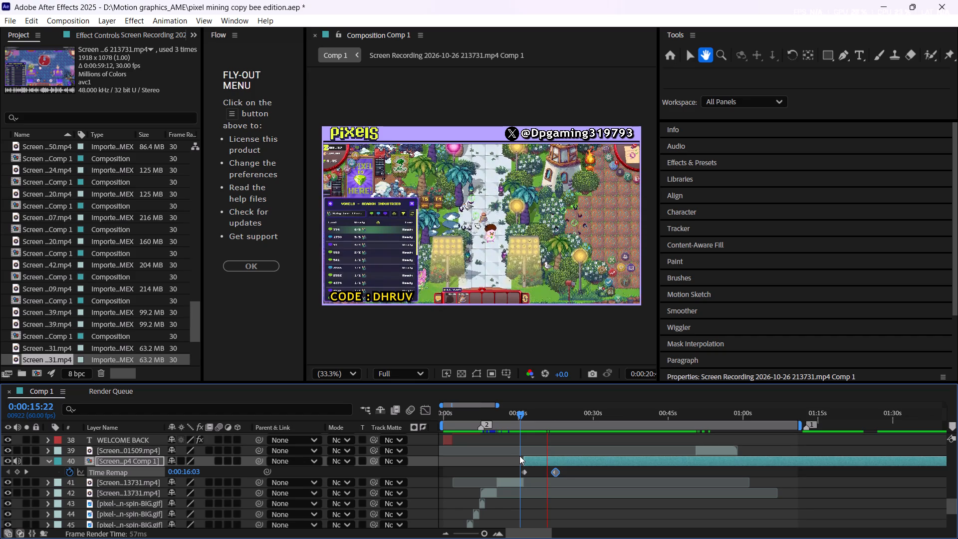
{"action": "key", "text": "space"}
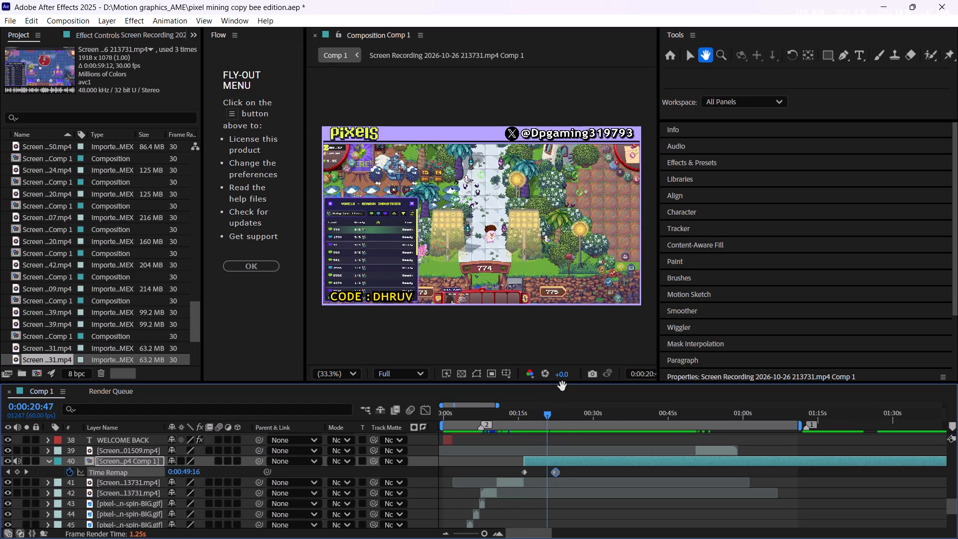
Move the end Time Remap keyframe of the 213731 precomp to 0:00:23:03, where the "TIME TO COLLECT THE DROPS" caption starts.
{"action": "left_click_drag", "start_coordinate": [547, 416], "coordinate": [556, 415]}
{"action": "scroll", "coordinate": [549, 473], "scroll_direction": "up", "scroll_amount": 3, "text": "alt"}
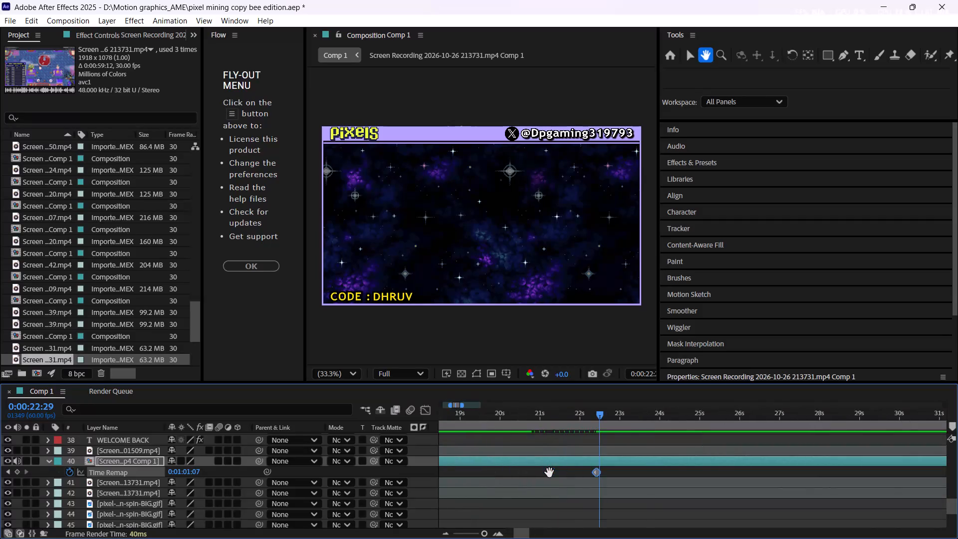
{"action": "scroll", "coordinate": [549, 473], "scroll_direction": "up", "scroll_amount": 1, "text": "alt"}
{"action": "scroll", "coordinate": [640, 469], "scroll_direction": "up", "scroll_amount": 2, "text": "alt"}
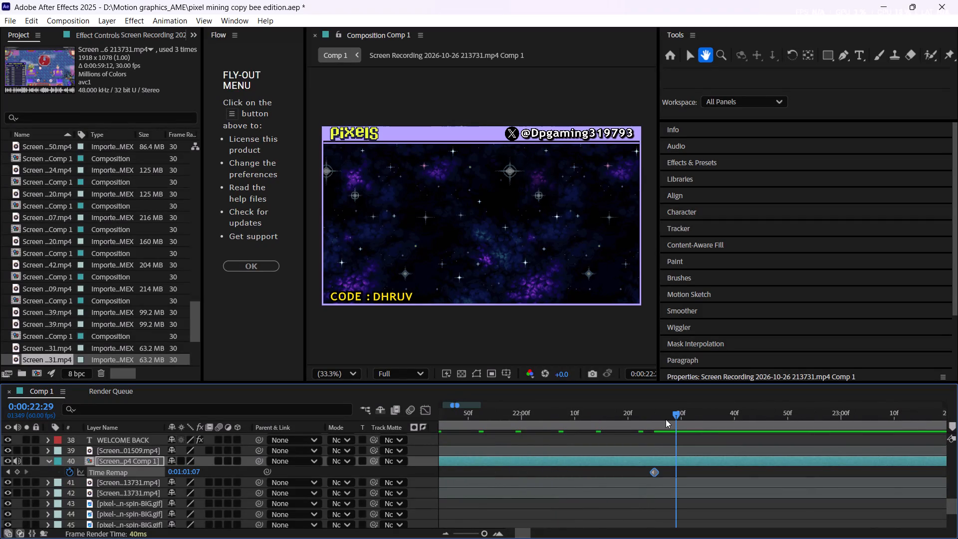
{"action": "left_click_drag", "start_coordinate": [666, 416], "coordinate": [654, 442]}
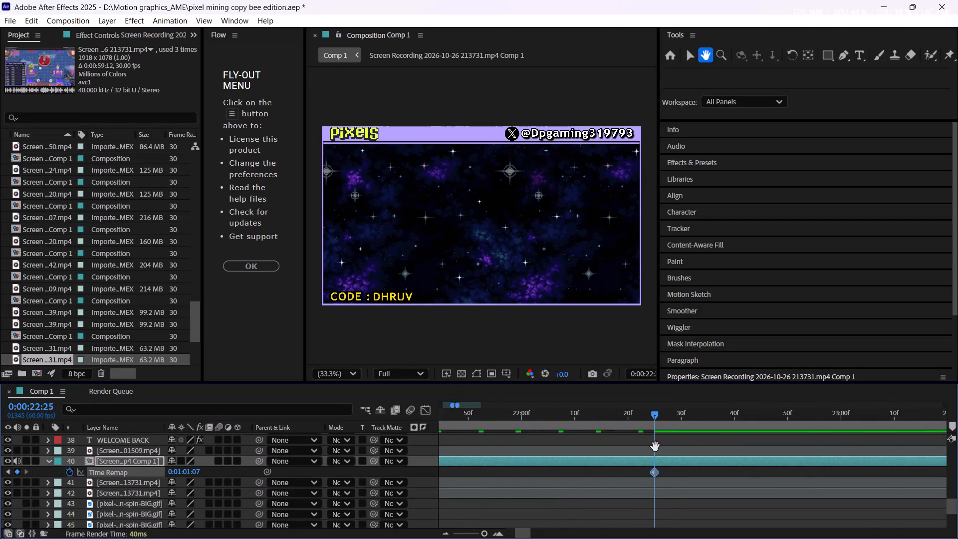
{"action": "left_click", "coordinate": [693, 61]}
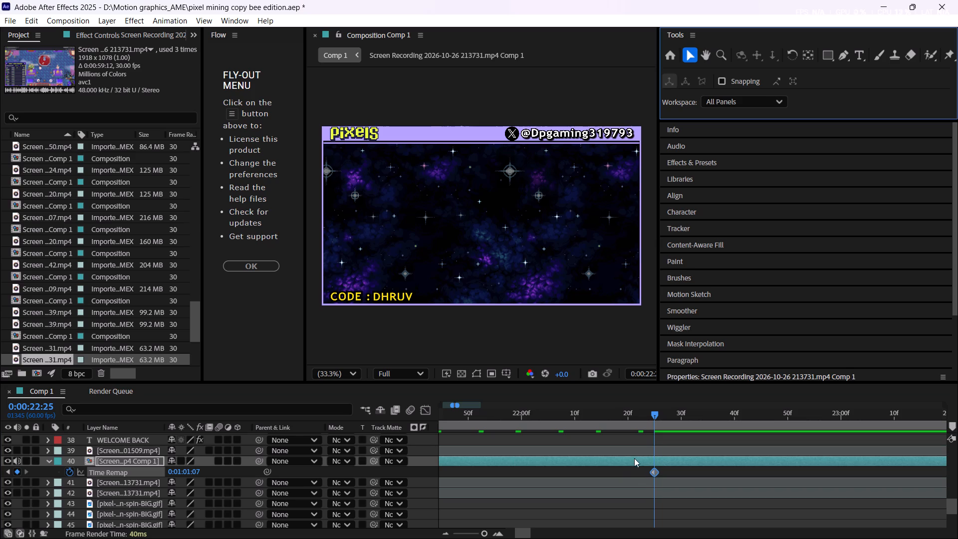
{"action": "left_click", "coordinate": [632, 464]}
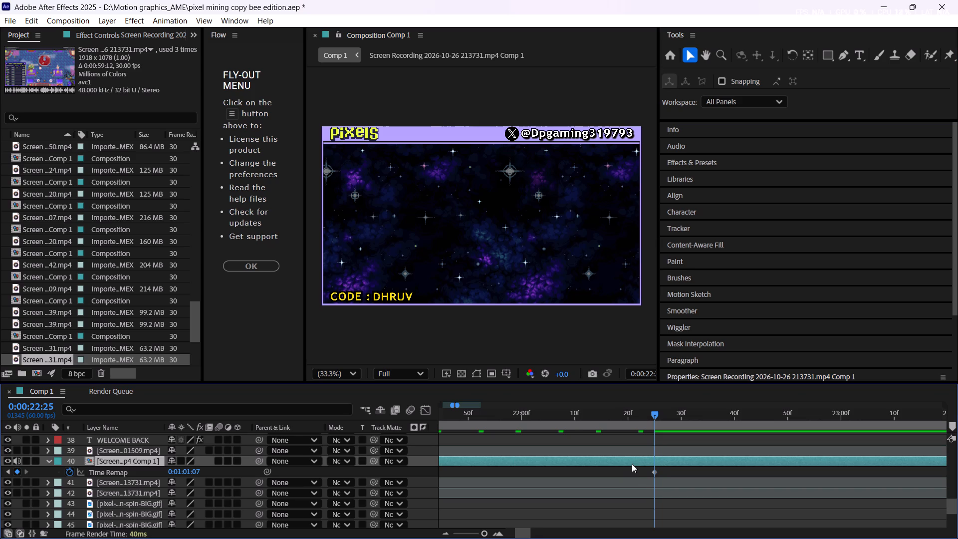
{"action": "scroll", "coordinate": [632, 464], "scroll_direction": "down", "scroll_amount": 4, "text": "alt"}
{"action": "scroll", "coordinate": [632, 464], "scroll_direction": "up", "scroll_amount": 5}
{"action": "scroll", "coordinate": [632, 464], "scroll_direction": "down", "scroll_amount": 4}
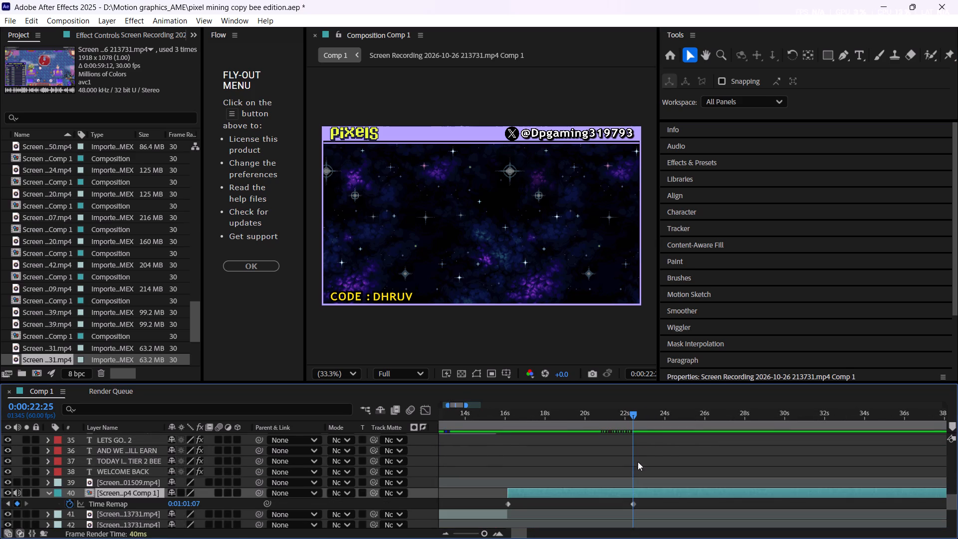
{"action": "scroll", "coordinate": [649, 450], "scroll_direction": "up", "scroll_amount": 2}
{"action": "left_click", "coordinate": [651, 444]}
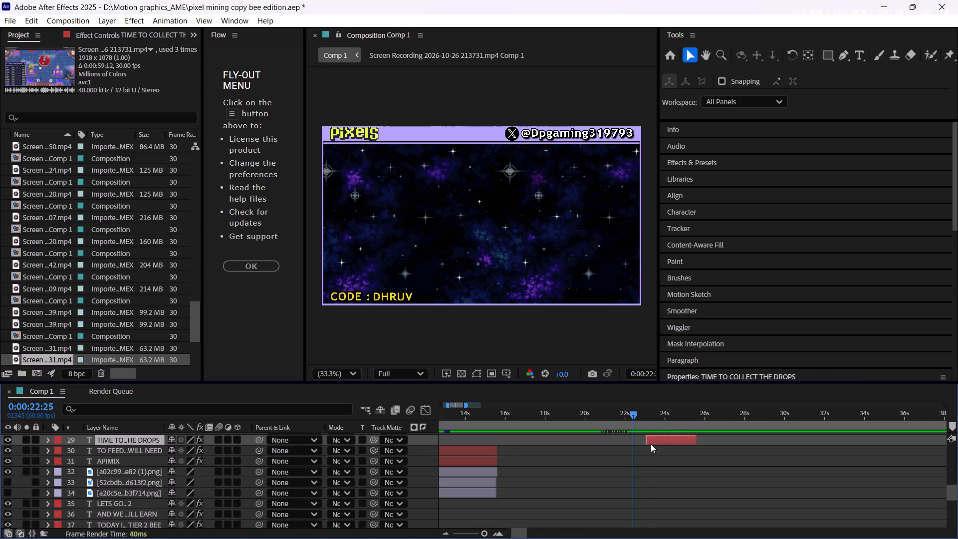
{"action": "key", "text": "i"}
{"action": "scroll", "coordinate": [583, 456], "scroll_direction": "down", "scroll_amount": 2}
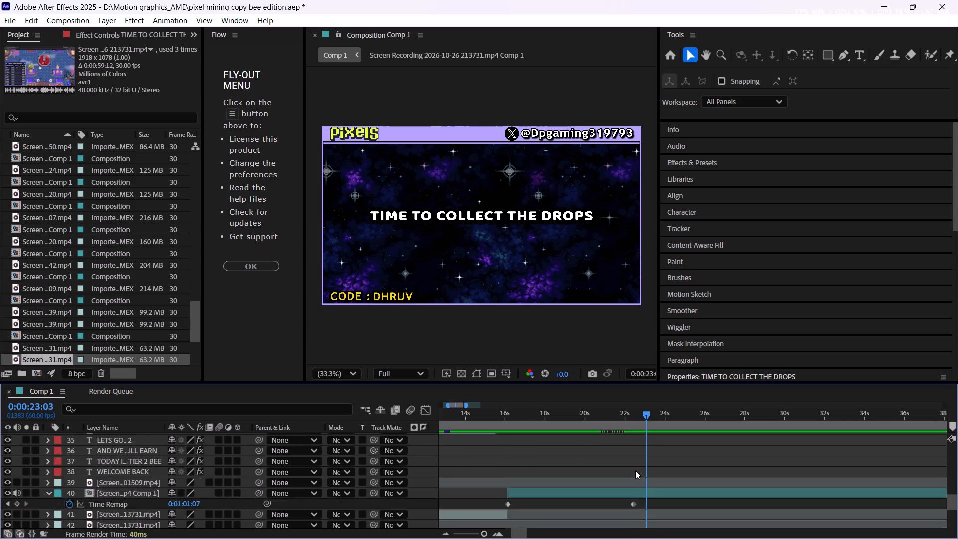
{"action": "scroll", "coordinate": [635, 470], "scroll_direction": "down", "scroll_amount": 1}
{"action": "left_click_drag", "start_coordinate": [630, 472], "coordinate": [646, 477]}
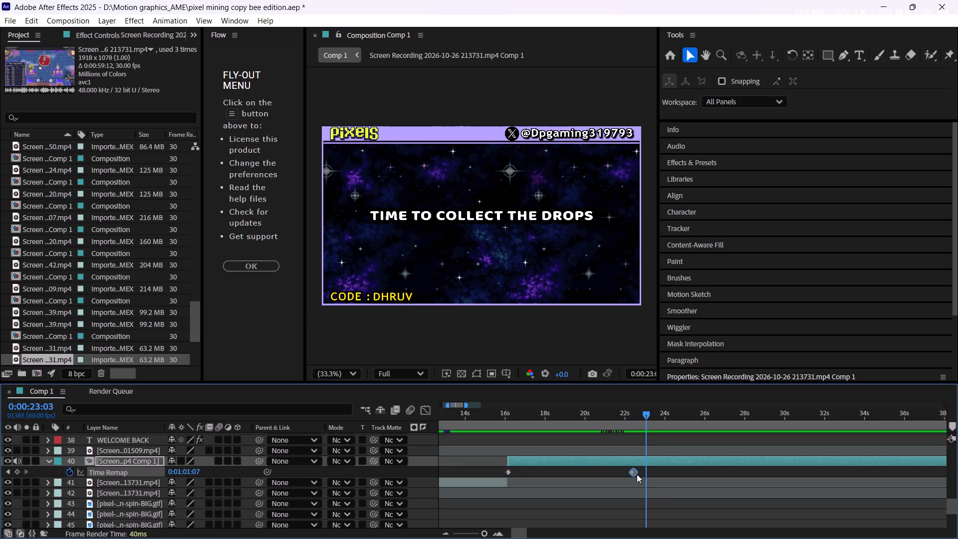
{"action": "left_click_drag", "start_coordinate": [632, 470], "coordinate": [644, 475]}
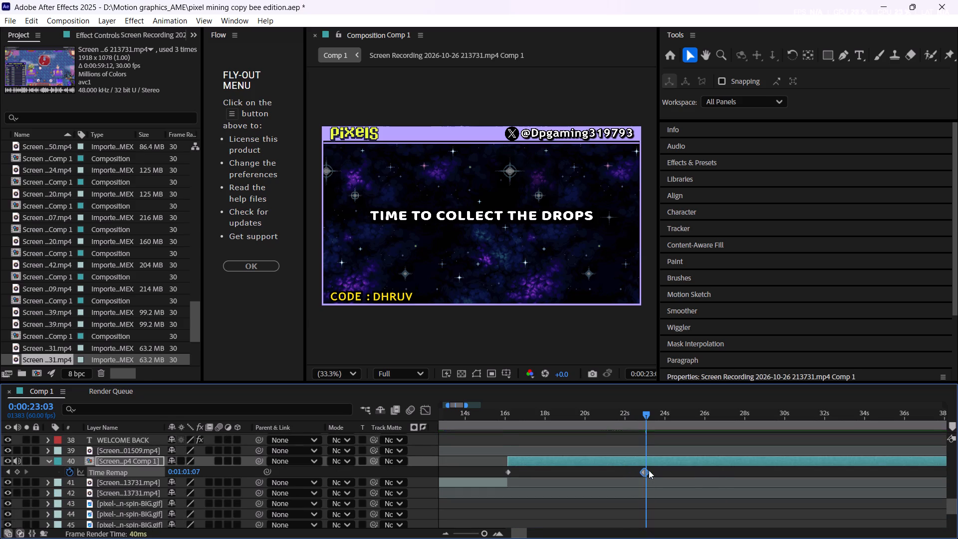
{"action": "scroll", "coordinate": [649, 470], "scroll_direction": "up", "scroll_amount": 4, "text": "alt"}
{"action": "left_click_drag", "start_coordinate": [582, 473], "coordinate": [605, 474]}
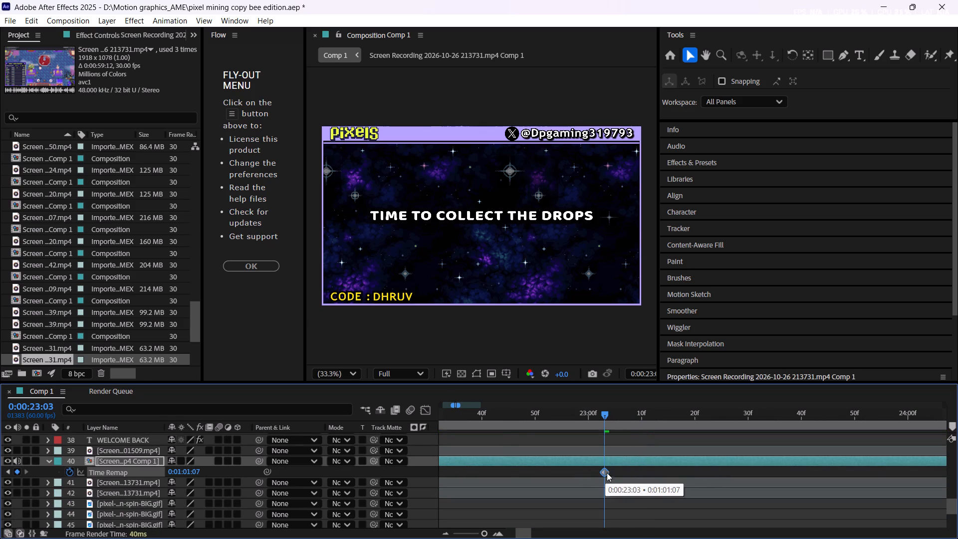
Split the time-remapped 213731 precomp at 0:00:23:03, delete the part after it, and collapse the remaining layer's keyframes.
{"action": "key", "text": "ctrl+shift+d"}
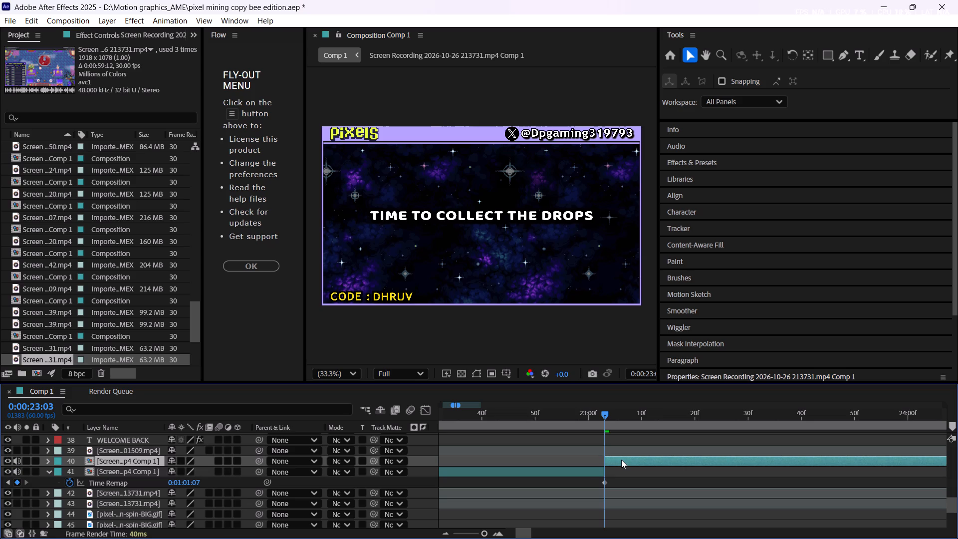
{"action": "key", "text": "BackSpace"}
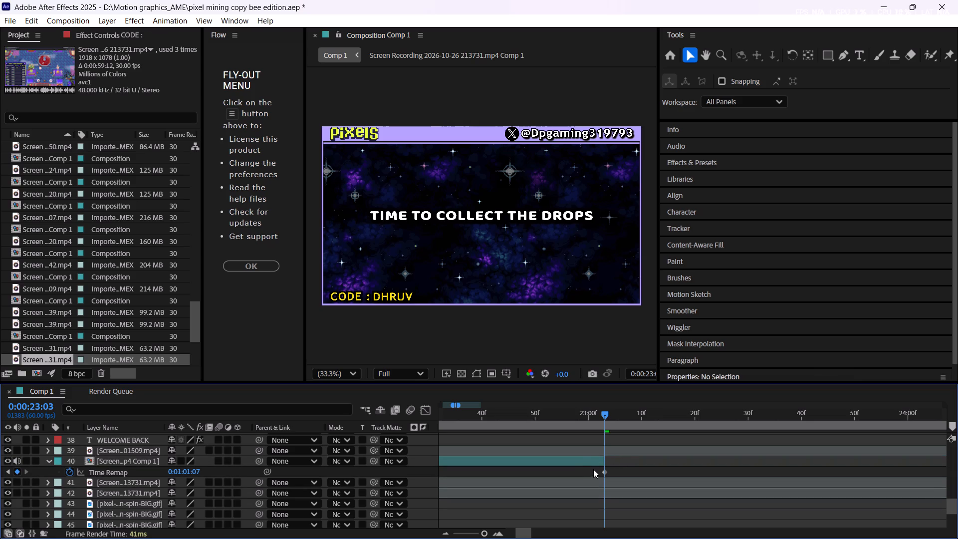
{"action": "left_click", "coordinate": [580, 460]}
{"action": "key", "text": "u"}
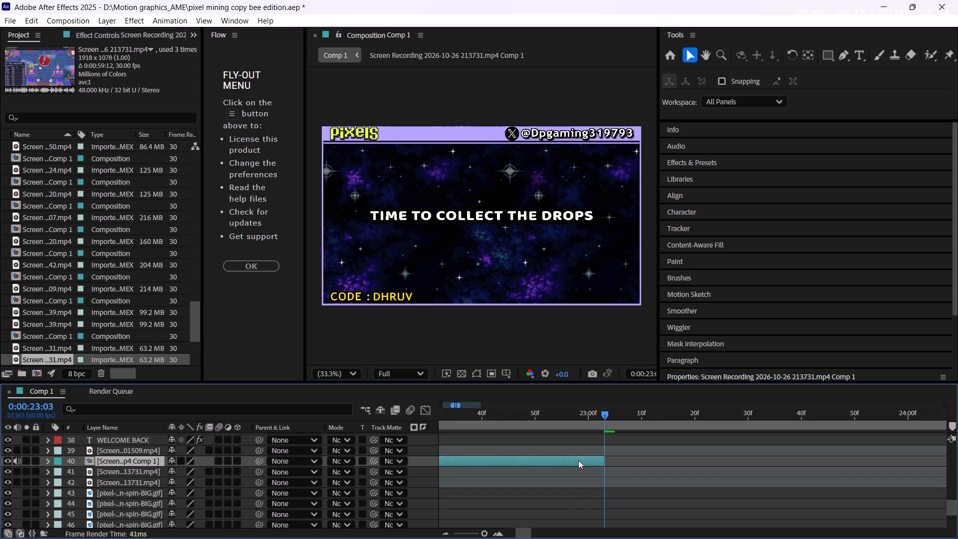
Play back the trimmed sped-up section from 0:00:17:13 and examine the rest of the timeline through to the "ITEMS I GOT" list near 0:01:01.
{"action": "scroll", "coordinate": [578, 460], "scroll_direction": "down", "scroll_amount": 5, "text": "alt"}
{"action": "left_click_drag", "start_coordinate": [555, 418], "coordinate": [535, 422]}
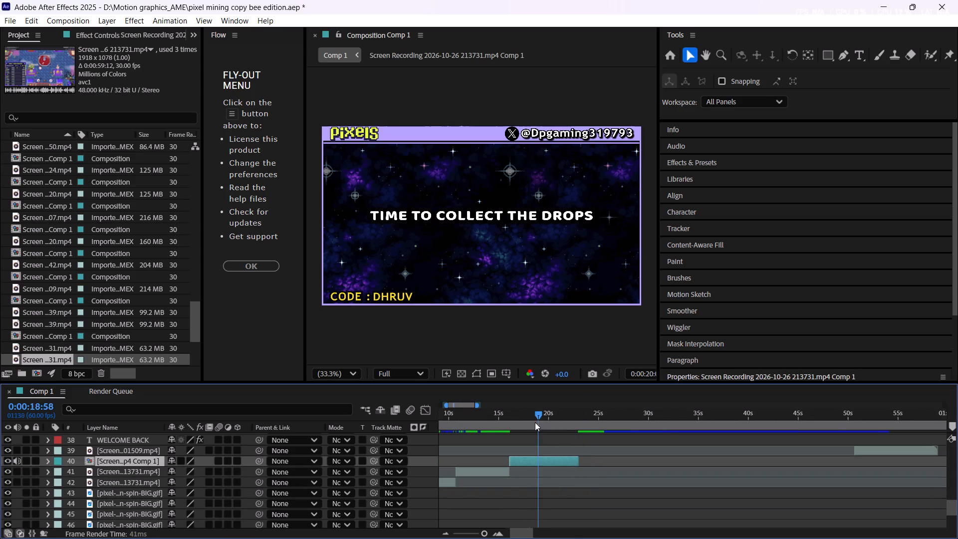
{"action": "left_click_drag", "start_coordinate": [535, 422], "coordinate": [521, 424]}
{"action": "key", "text": "space"}
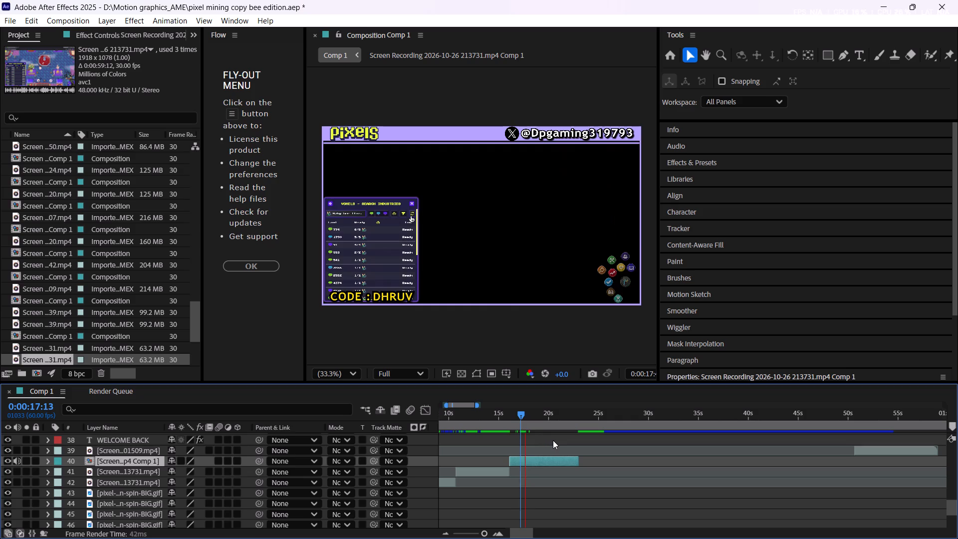
{"action": "key", "text": "space"}
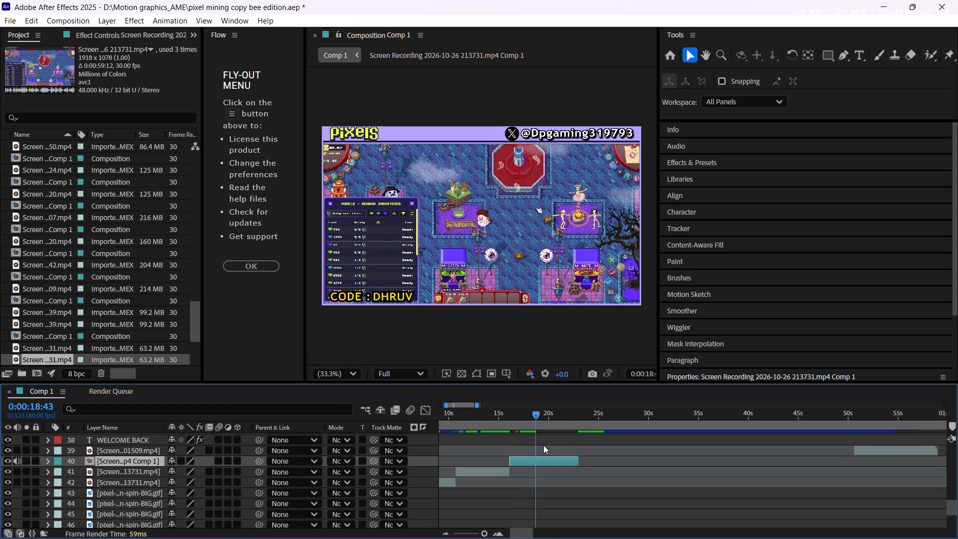
{"action": "scroll", "coordinate": [543, 445], "scroll_direction": "down", "scroll_amount": 2, "text": "alt"}
{"action": "scroll", "coordinate": [489, 442], "scroll_direction": "up", "scroll_amount": 2}
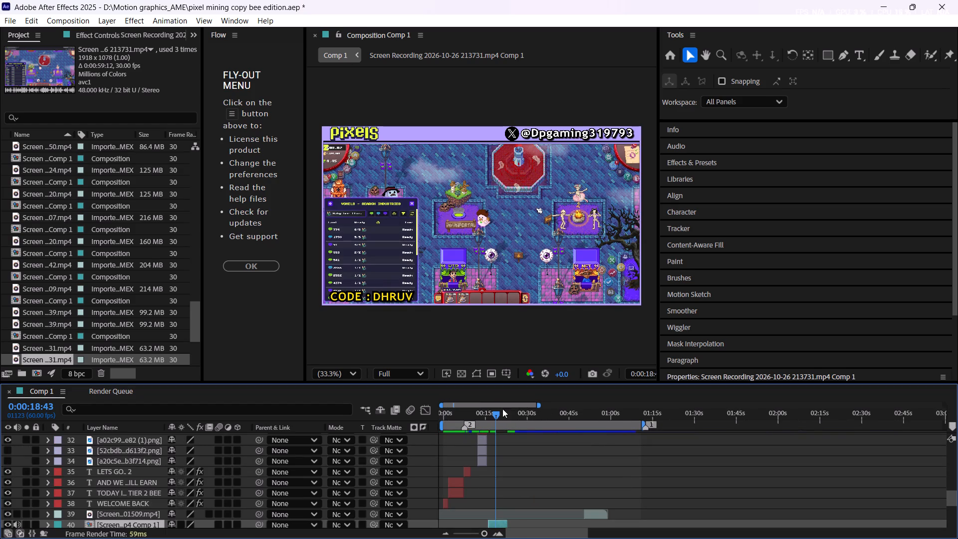
{"action": "left_click_drag", "start_coordinate": [495, 414], "coordinate": [514, 413]}
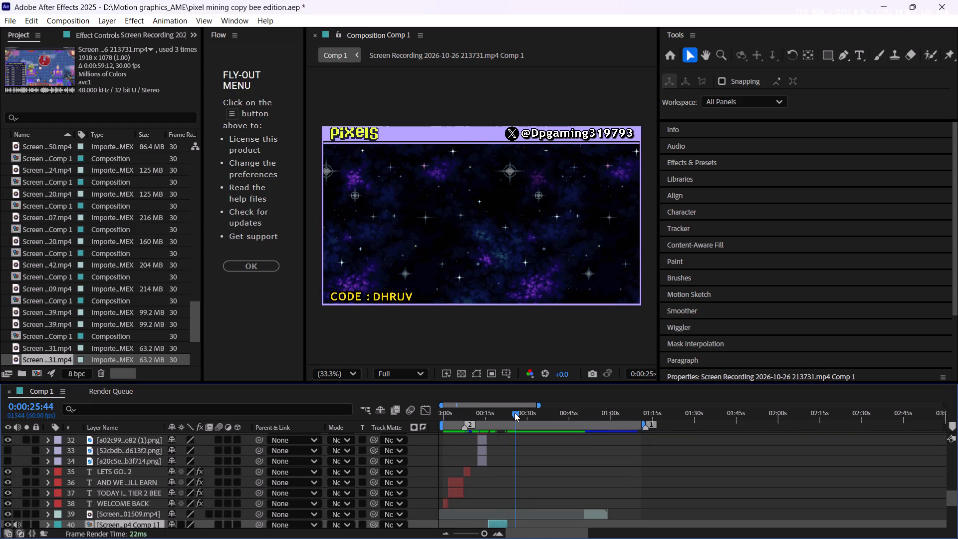
{"action": "left_click_drag", "start_coordinate": [514, 413], "coordinate": [584, 443]}
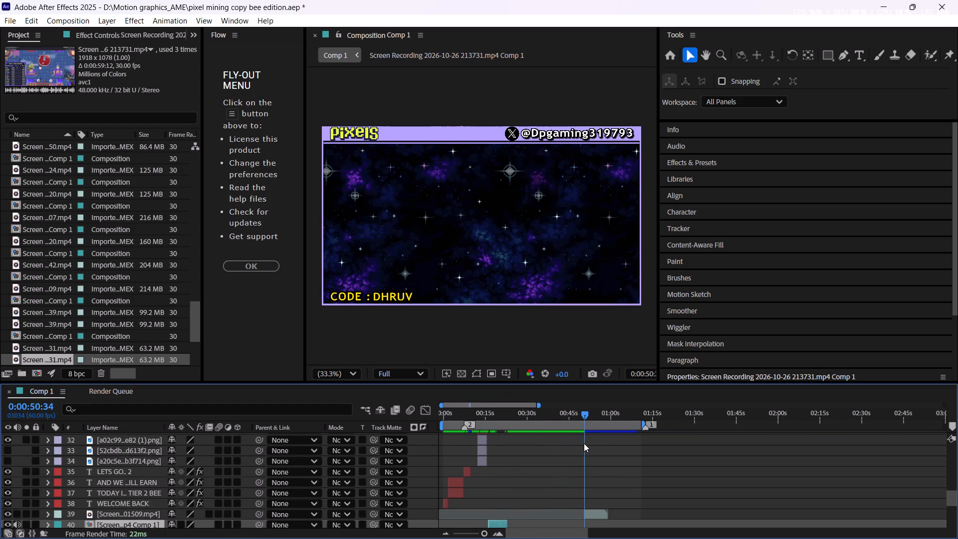
{"action": "left_click_drag", "start_coordinate": [584, 443], "coordinate": [589, 457]}
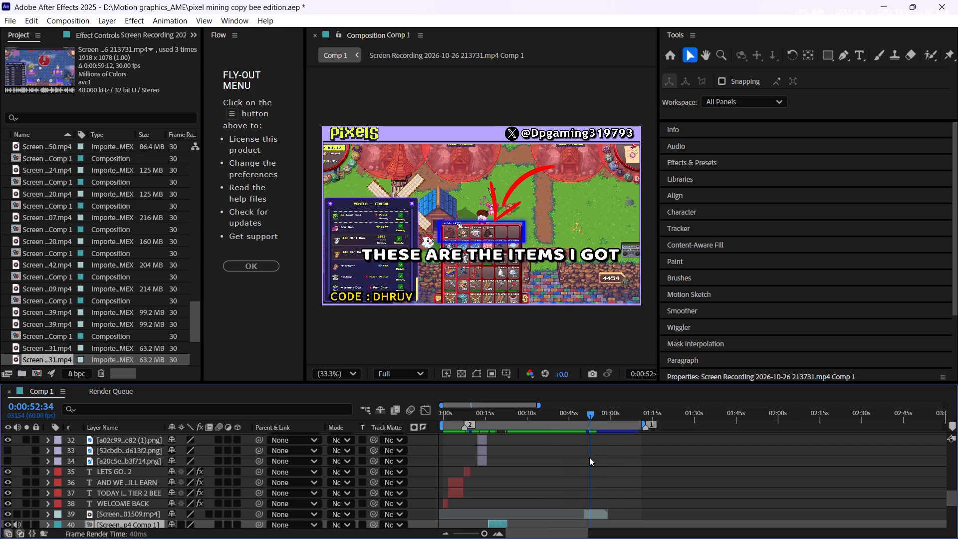
{"action": "left_click_drag", "start_coordinate": [589, 457], "coordinate": [614, 413]}
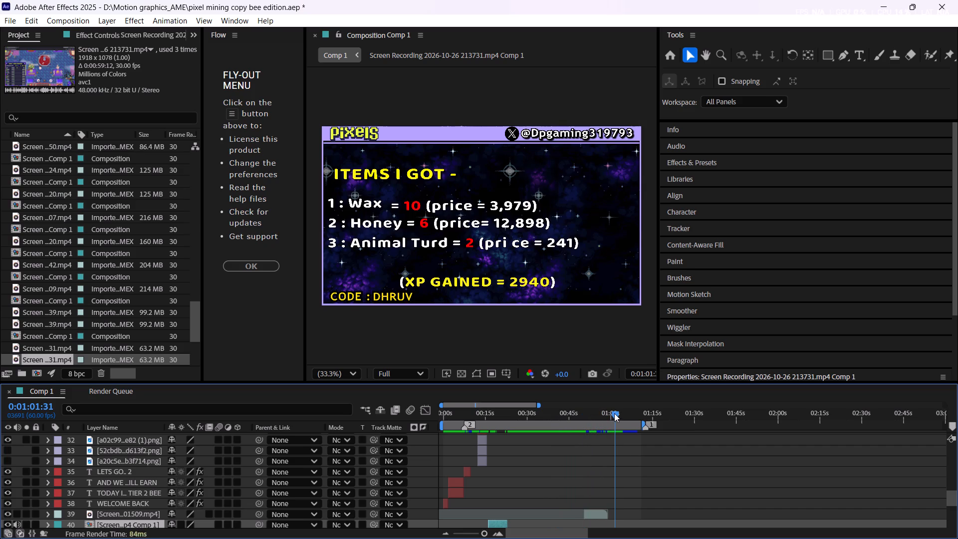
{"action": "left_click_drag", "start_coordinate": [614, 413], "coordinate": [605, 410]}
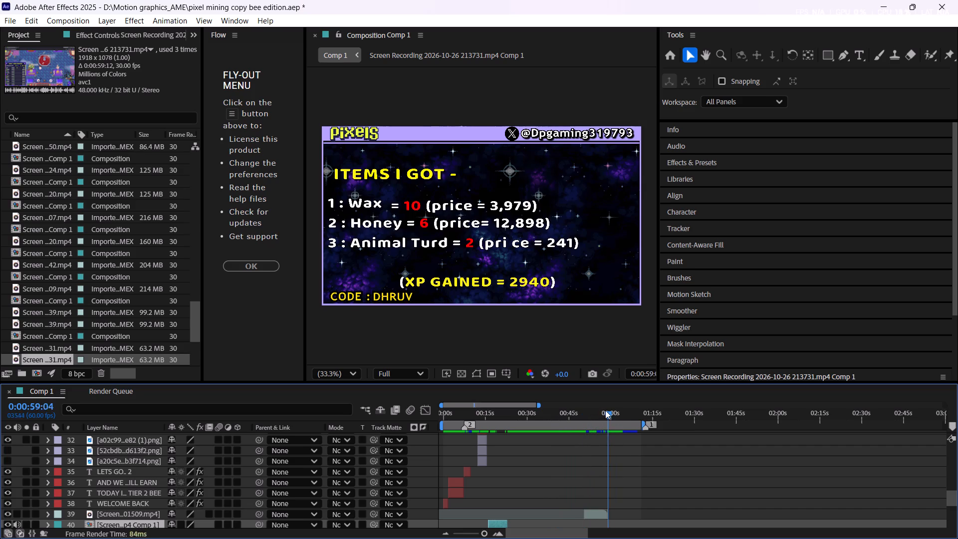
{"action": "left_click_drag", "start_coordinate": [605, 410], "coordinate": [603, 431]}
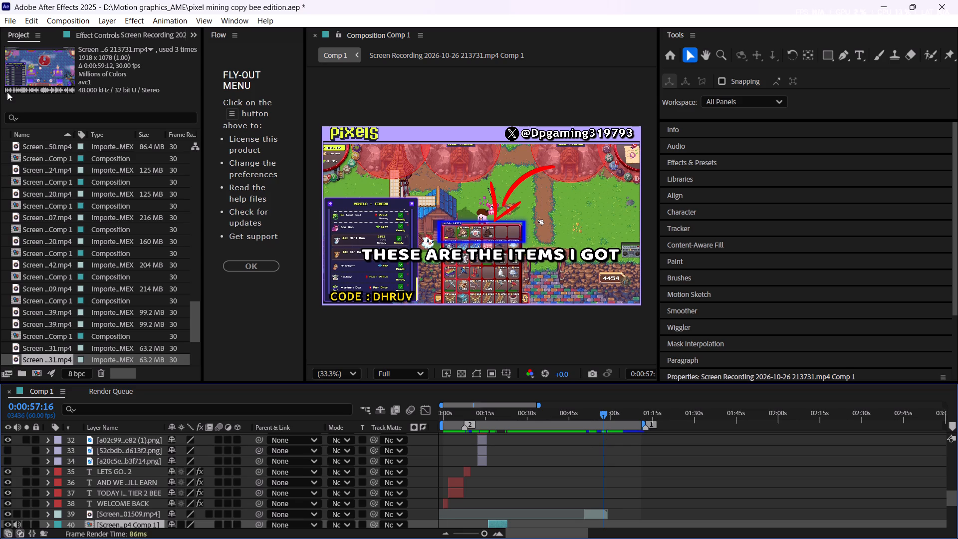
Save the "pixel mining copy bee edition" project.
{"action": "left_click", "coordinate": [9, 20]}
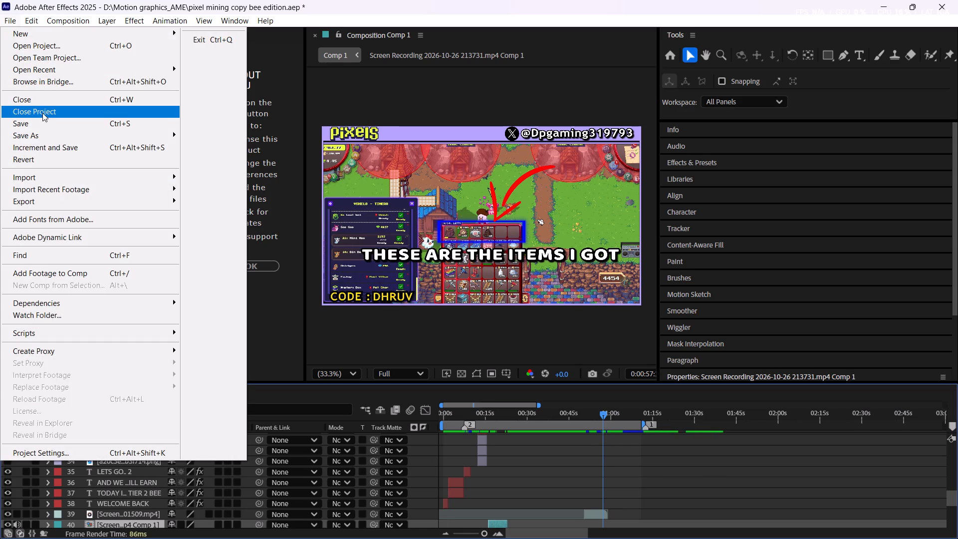
{"action": "left_click", "coordinate": [51, 123]}
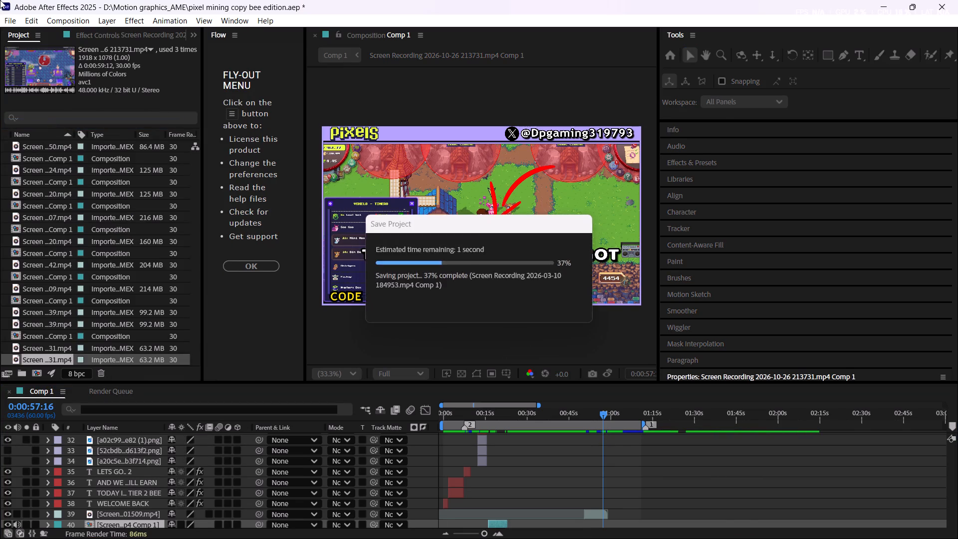
Open the recent project pixelminingthumbnail.aep.
{"action": "left_click", "coordinate": [12, 21]}
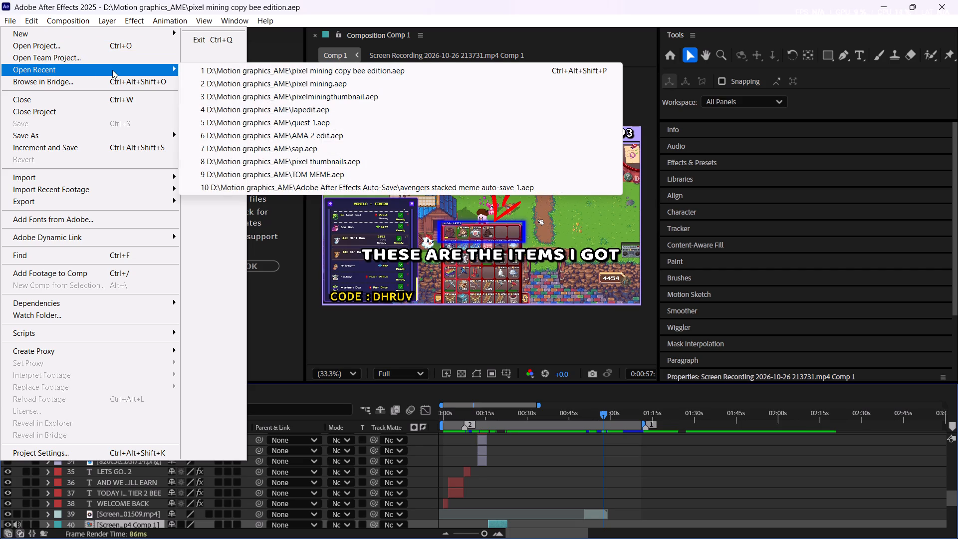
{"action": "left_click", "coordinate": [278, 99]}
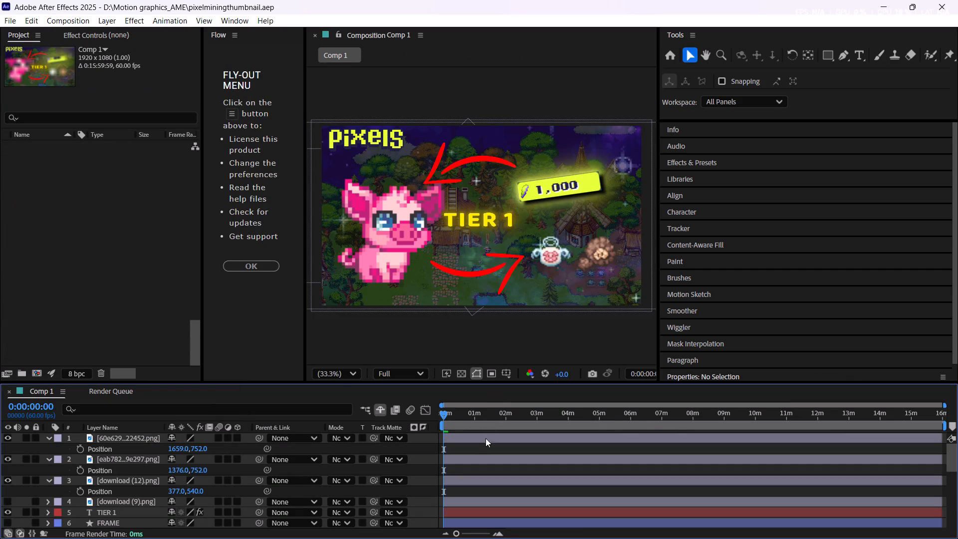
Delete the two item-drop images and the pink pig image, download (12).png, from the thumbnail composition.
{"action": "left_click", "coordinate": [133, 440]}
{"action": "left_click", "coordinate": [6, 438]}
{"action": "left_click", "coordinate": [6, 438]}
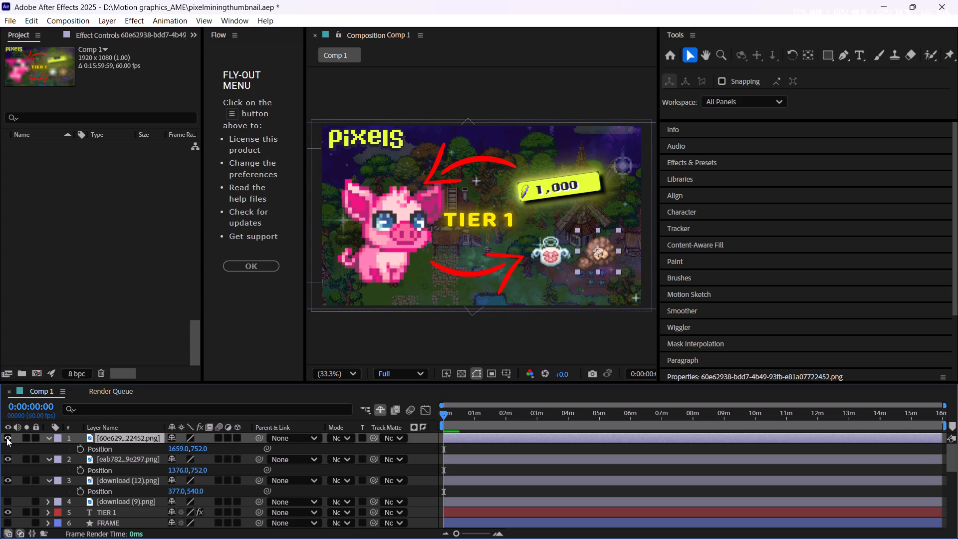
{"action": "key", "text": "BackSpace"}
{"action": "left_click", "coordinate": [117, 438]}
{"action": "key", "text": "BackSpace"}
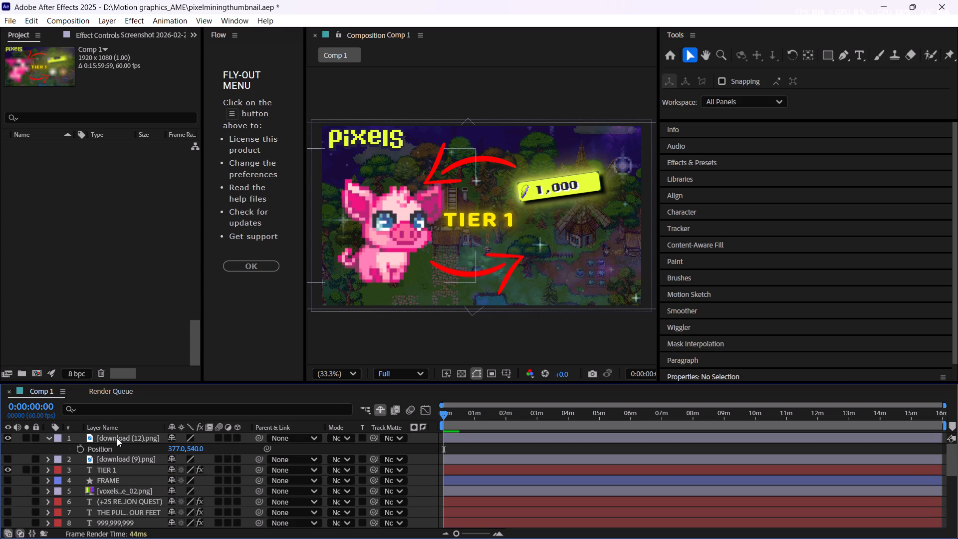
{"action": "left_click", "coordinate": [117, 438]}
{"action": "key", "text": "BackSpace"}
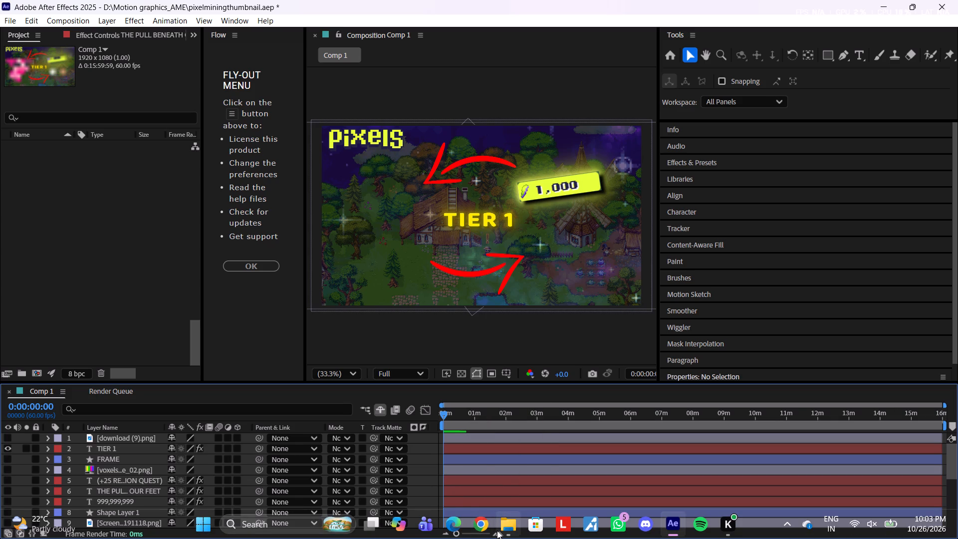
Switch to File Explorer and look through the Home and Gallery locations for replacement thumbnail images.
{"action": "left_click", "coordinate": [500, 531]}
{"action": "scroll", "coordinate": [383, 224], "scroll_direction": "up", "scroll_amount": 5}
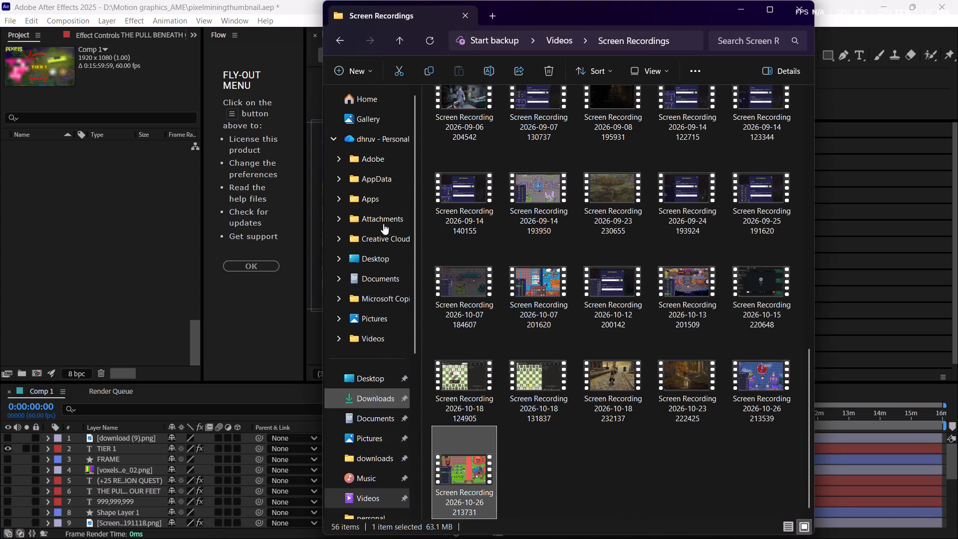
{"action": "scroll", "coordinate": [383, 224], "scroll_direction": "up", "scroll_amount": 2}
{"action": "left_click", "coordinate": [367, 112]}
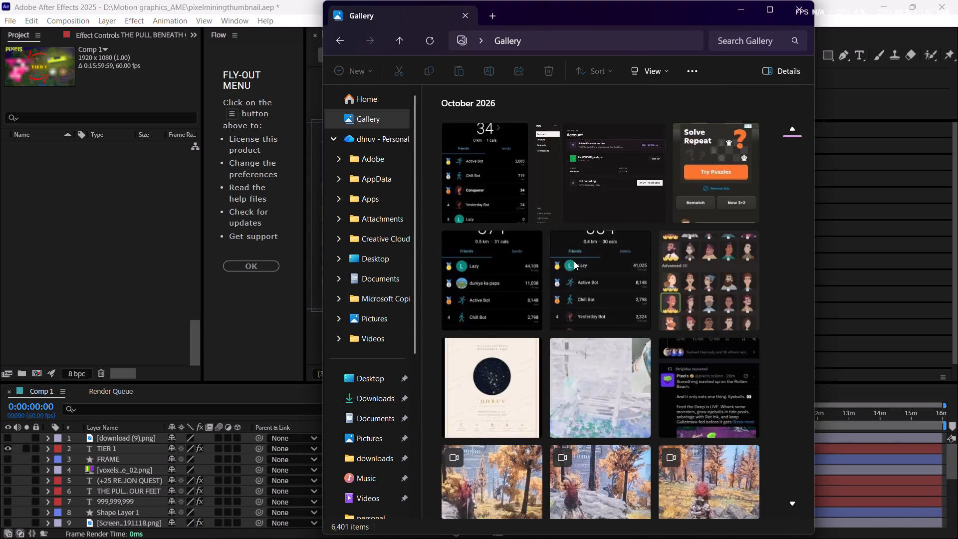
{"action": "left_click", "coordinate": [377, 102]}
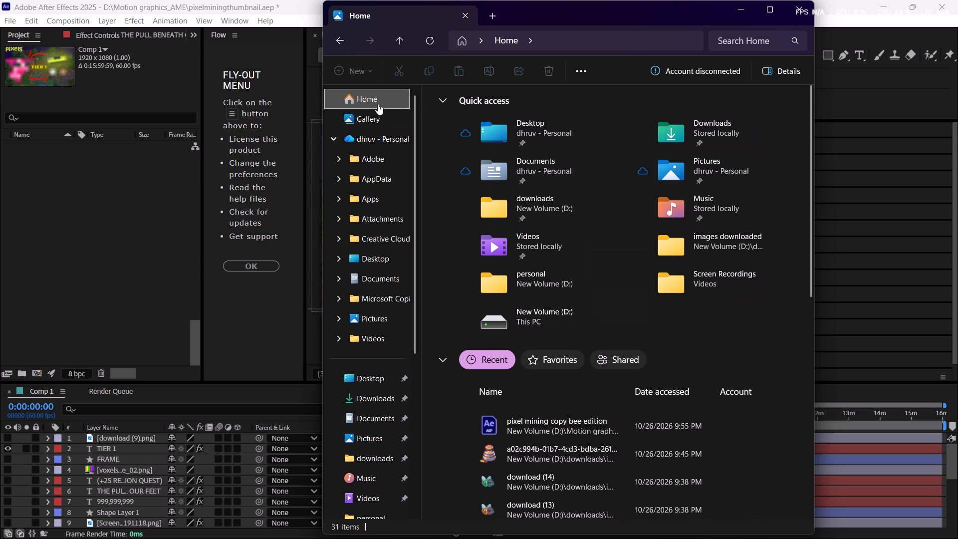
{"action": "left_click", "coordinate": [367, 110]}
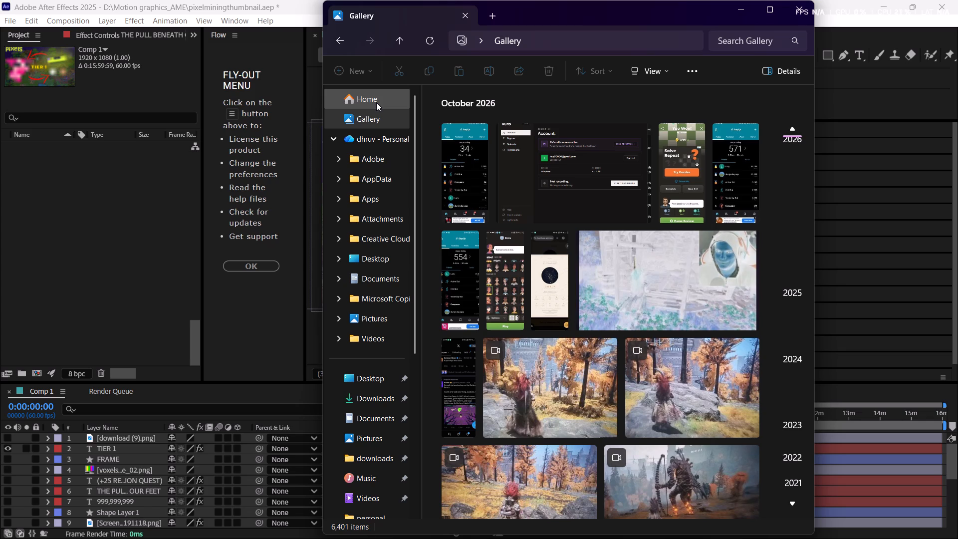
{"action": "left_click", "coordinate": [374, 105]}
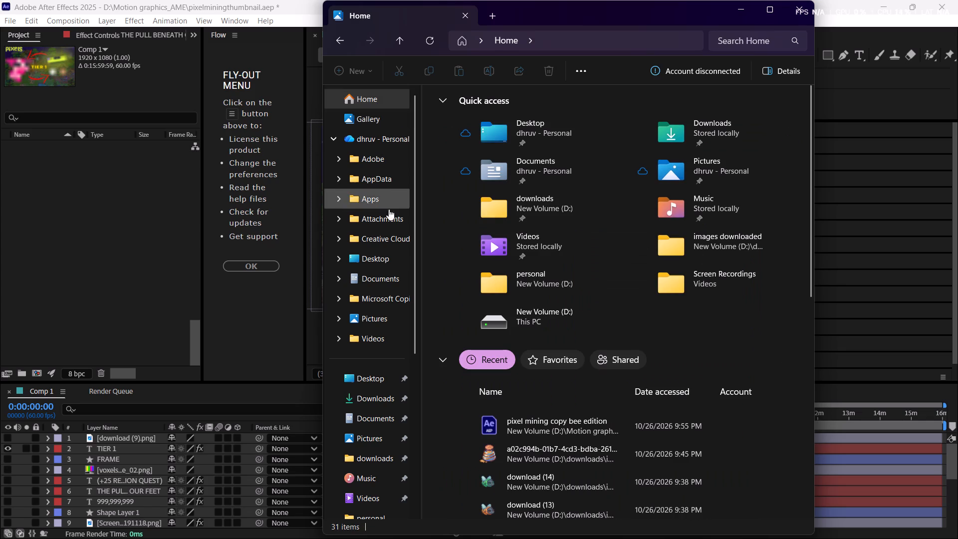
{"action": "left_click", "coordinate": [388, 118]}
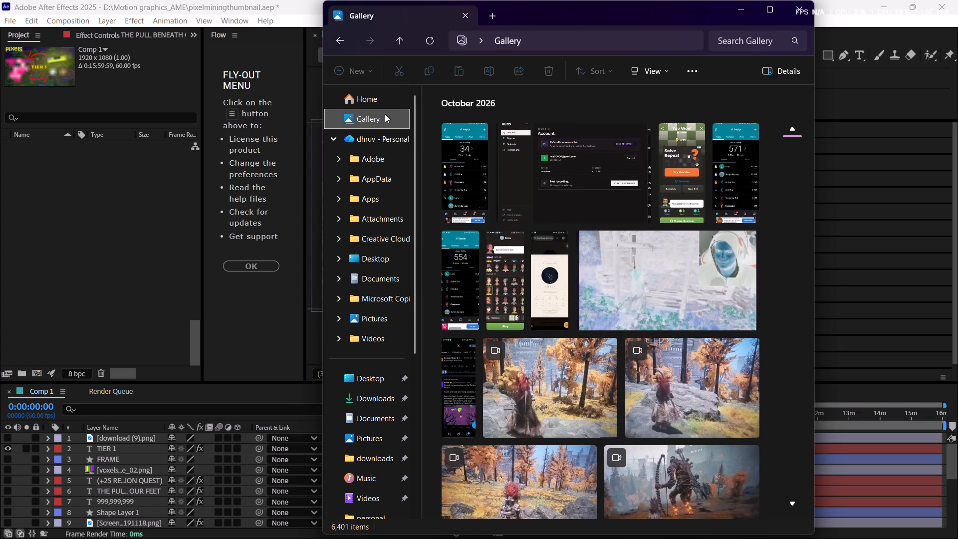
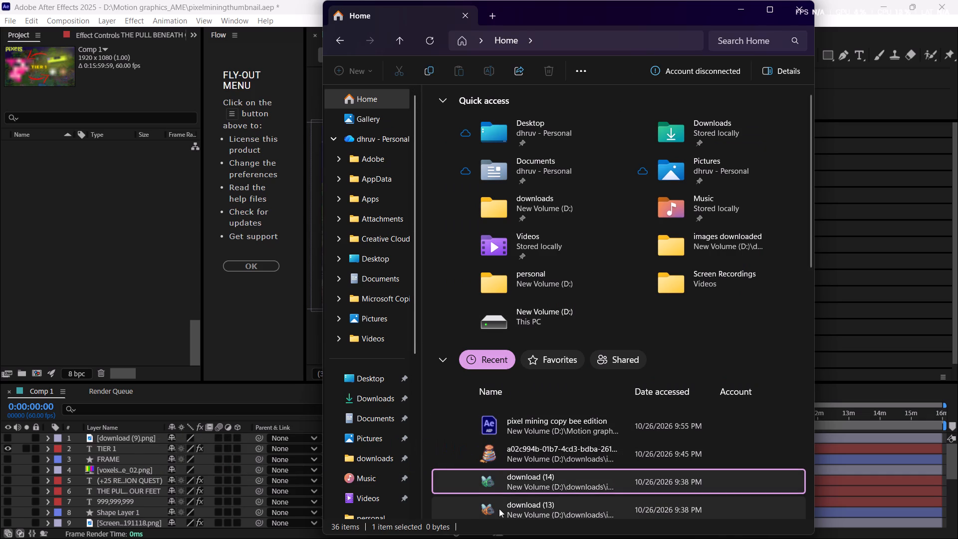
Add the orange bee image download (13) to Comp 1 as the top layer and scale it to 350%.
{"action": "left_click_drag", "start_coordinate": [490, 506], "coordinate": [193, 465]}
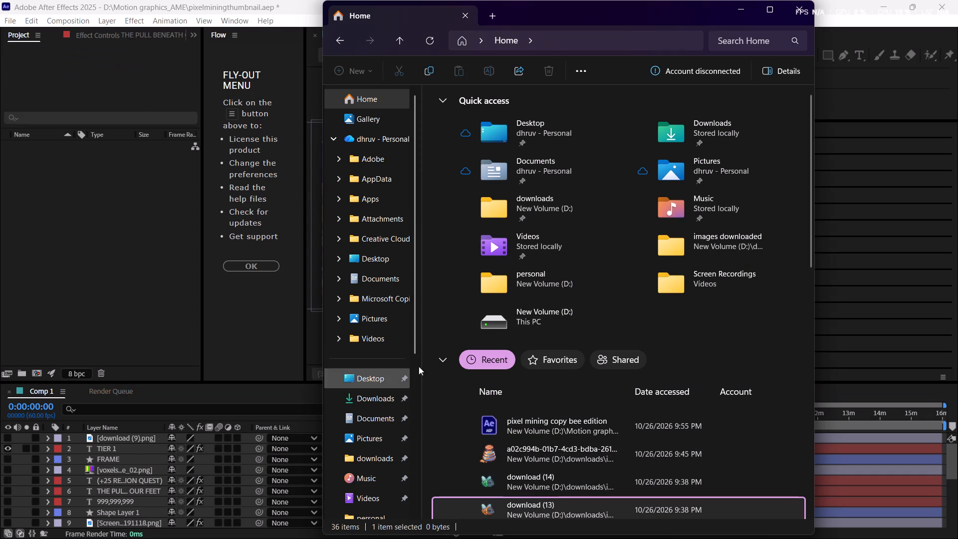
{"action": "left_click", "coordinate": [797, 17]}
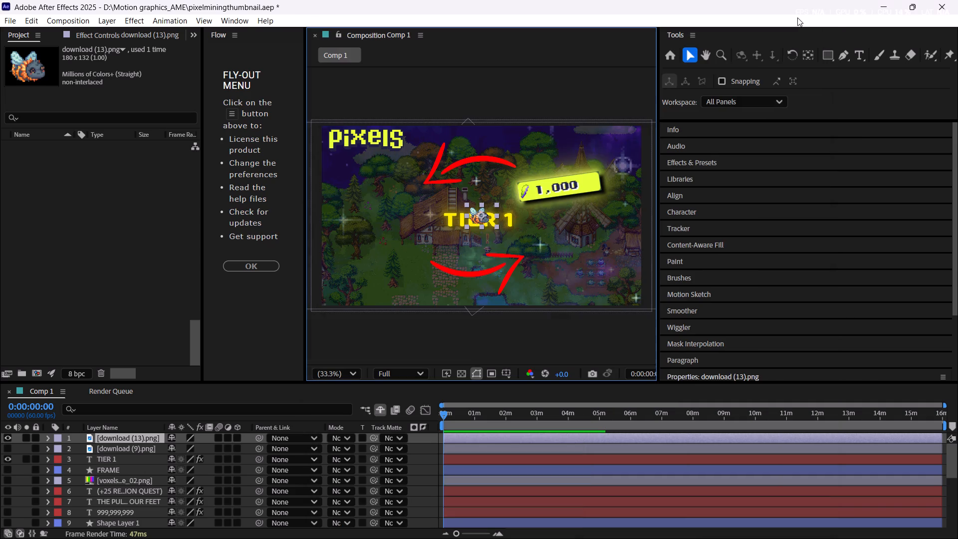
{"action": "left_click", "coordinate": [114, 436]}
{"action": "key", "text": "s"}
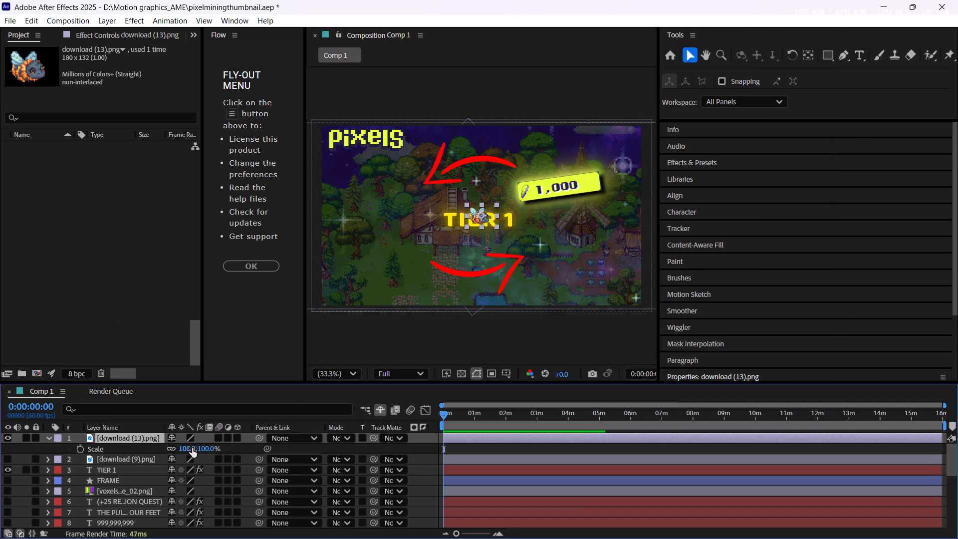
{"action": "left_click_drag", "start_coordinate": [206, 451], "coordinate": [335, 408]}
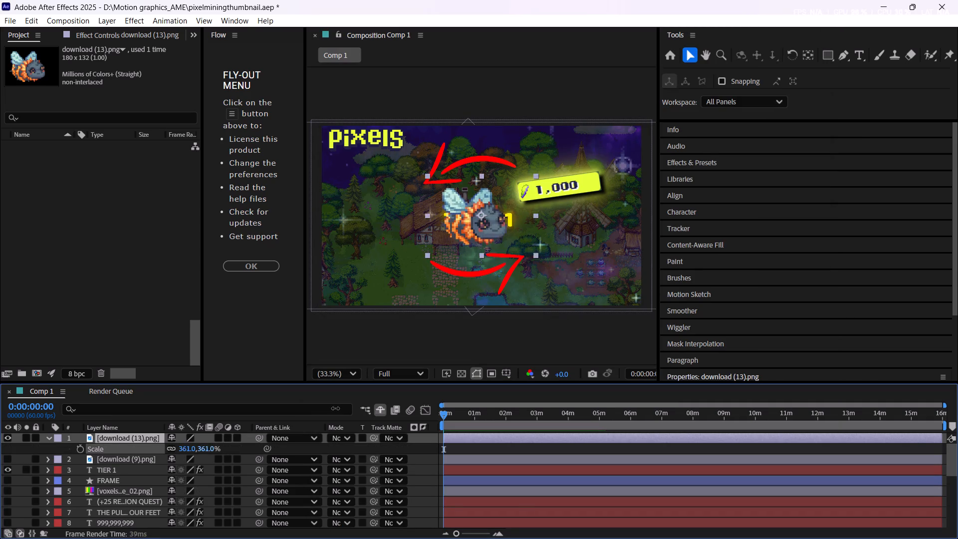
{"action": "left_click_drag", "start_coordinate": [335, 408], "coordinate": [325, 415]}
Move the orange bee left of the TIER 1 text to position 492, 540.
{"action": "key", "text": "p"}
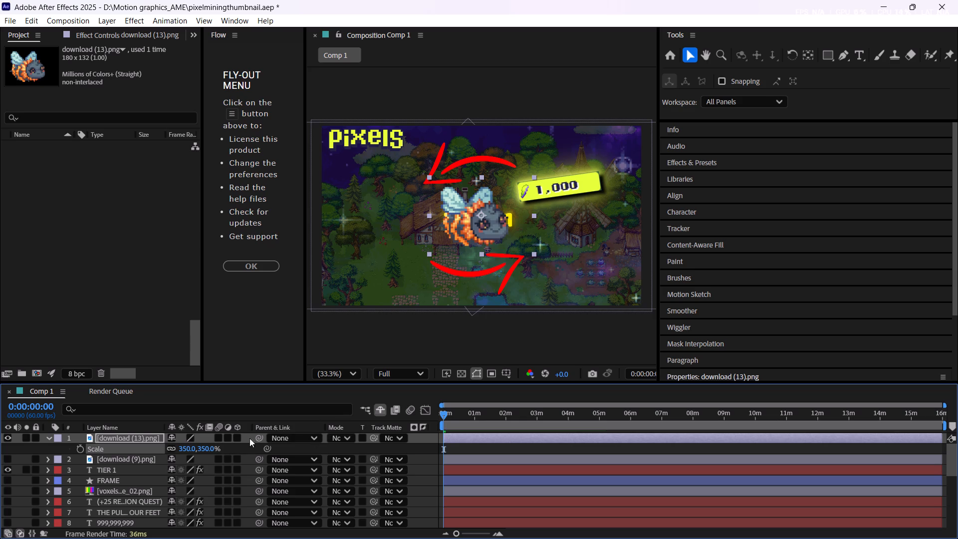
{"action": "left_click_drag", "start_coordinate": [175, 447], "coordinate": [0, 431]}
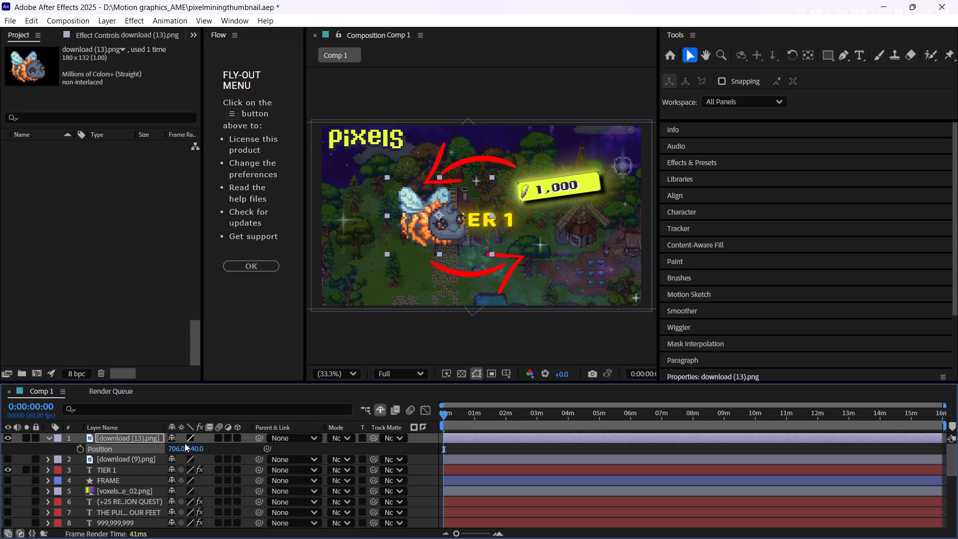
{"action": "left_click_drag", "start_coordinate": [175, 446], "coordinate": [61, 437]}
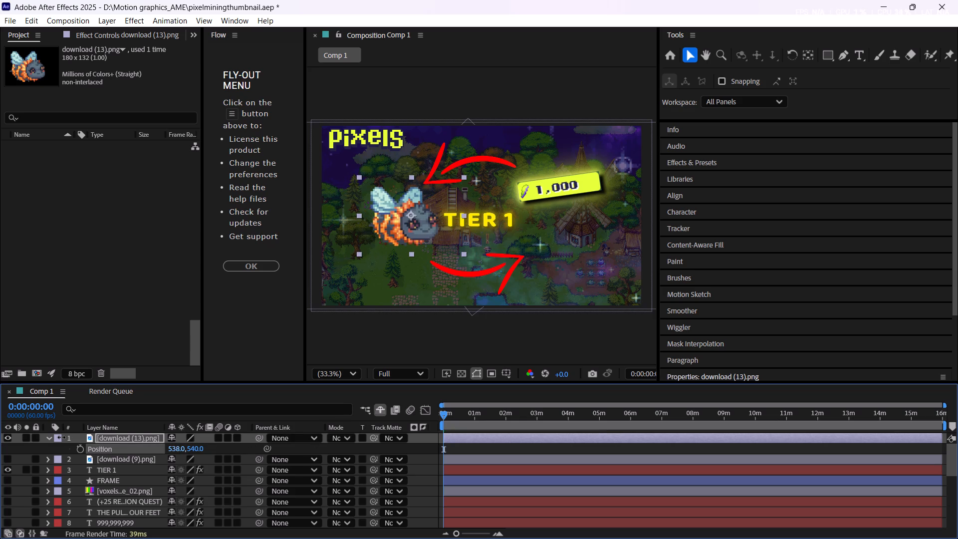
{"action": "left_click_drag", "start_coordinate": [61, 437], "coordinate": [60, 437]}
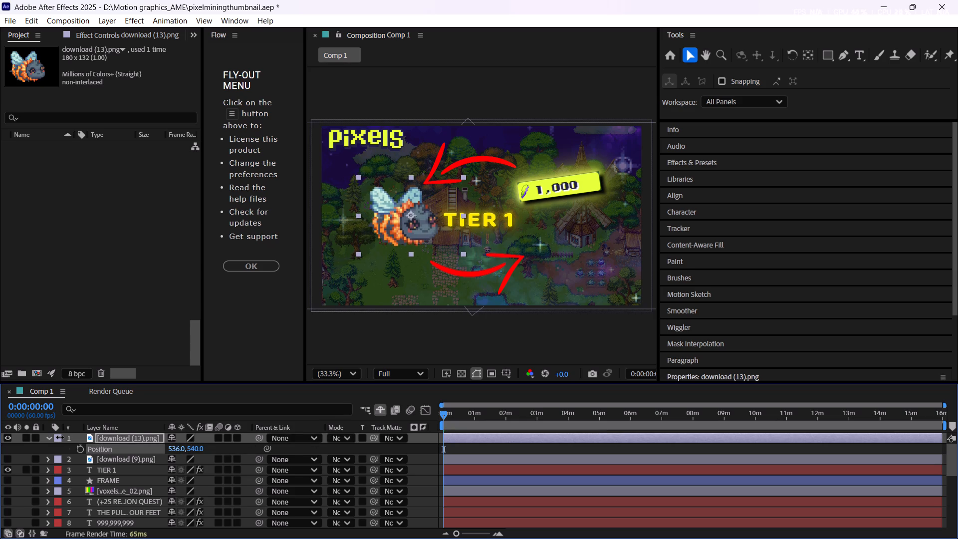
{"action": "left_click_drag", "start_coordinate": [60, 437], "coordinate": [44, 440]}
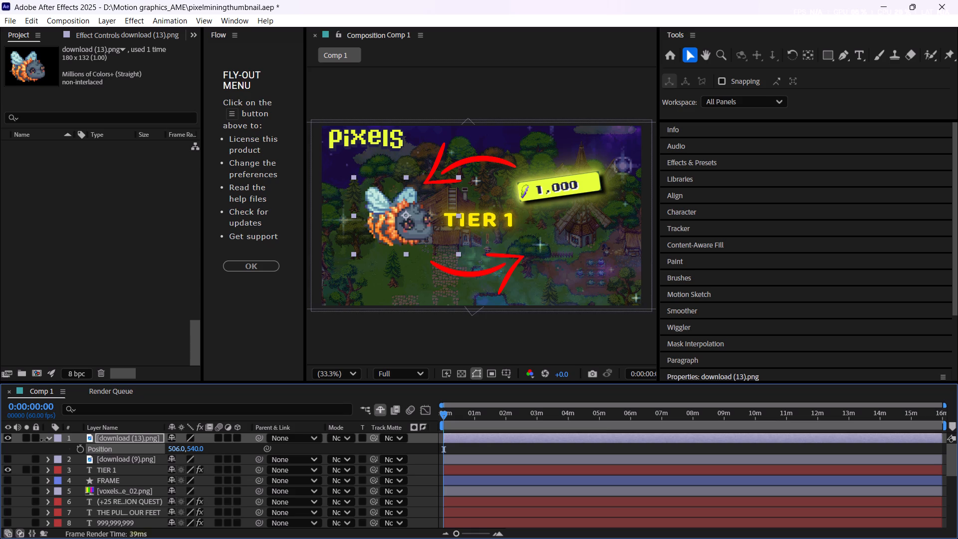
{"action": "left_click_drag", "start_coordinate": [44, 440], "coordinate": [32, 437]}
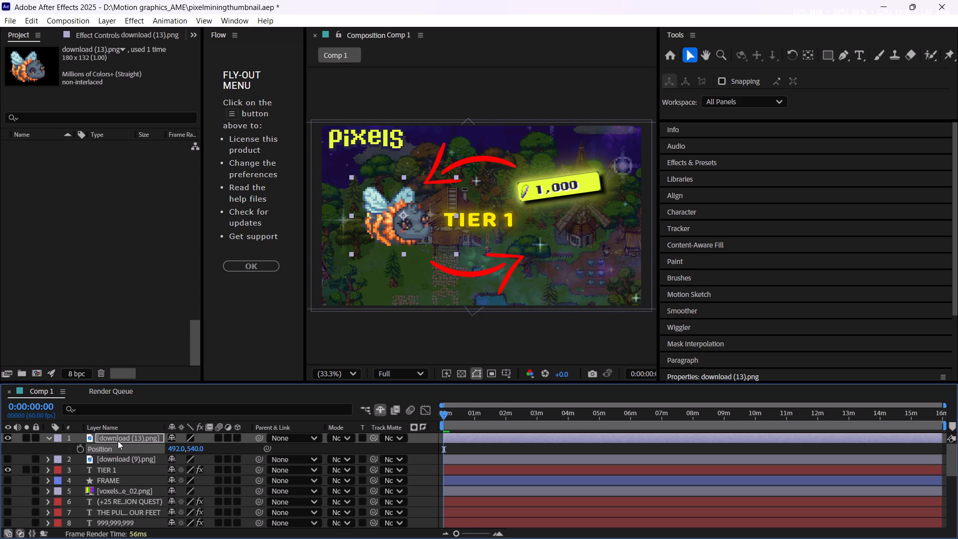
Enlarge the orange bee layer to a scale of 401.6%.
{"action": "key", "text": "s"}
{"action": "left_click_drag", "start_coordinate": [183, 447], "coordinate": [191, 447], "text": "ctrl"}
{"action": "left_click_drag", "start_coordinate": [191, 447], "coordinate": [483, 424], "text": "ctrl"}
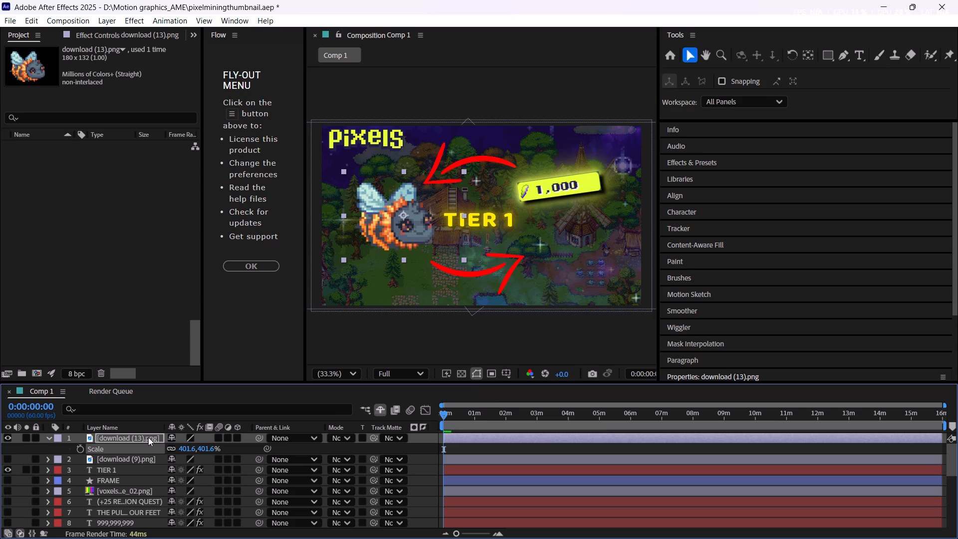
{"action": "left_click", "coordinate": [130, 436]}
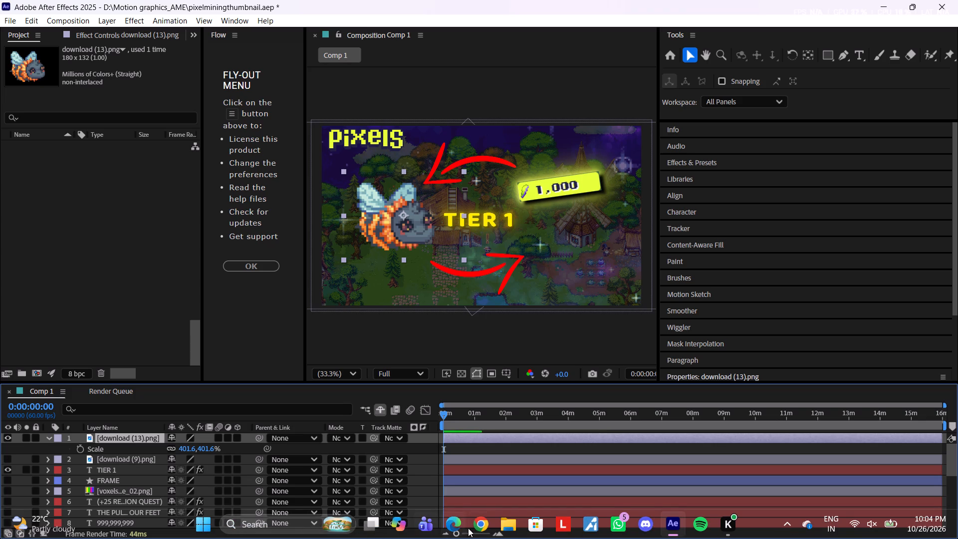
Add the green bee image download (14) from File Explorer's recent files to Comp 1 above the orange bee.
{"action": "left_click", "coordinate": [497, 524]}
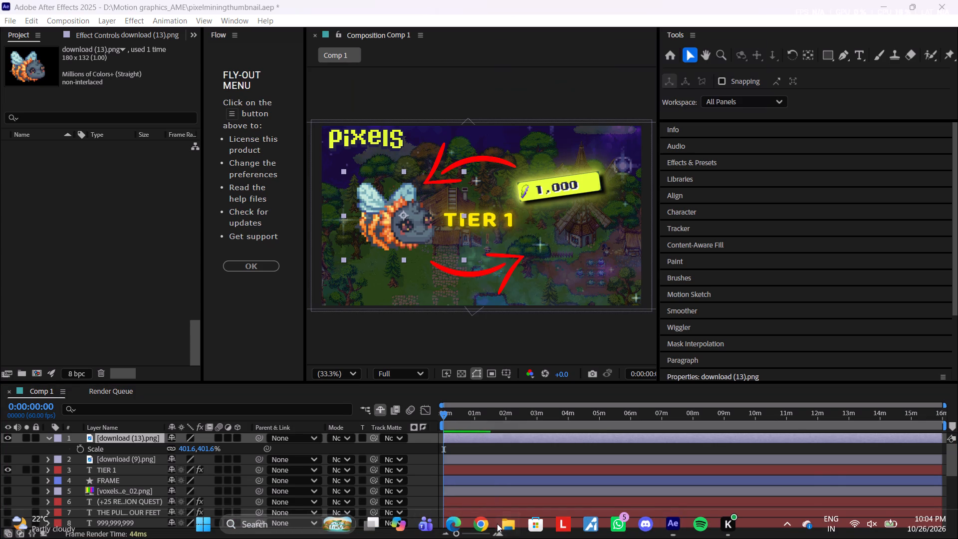
{"action": "left_click_drag", "start_coordinate": [484, 471], "coordinate": [228, 446]}
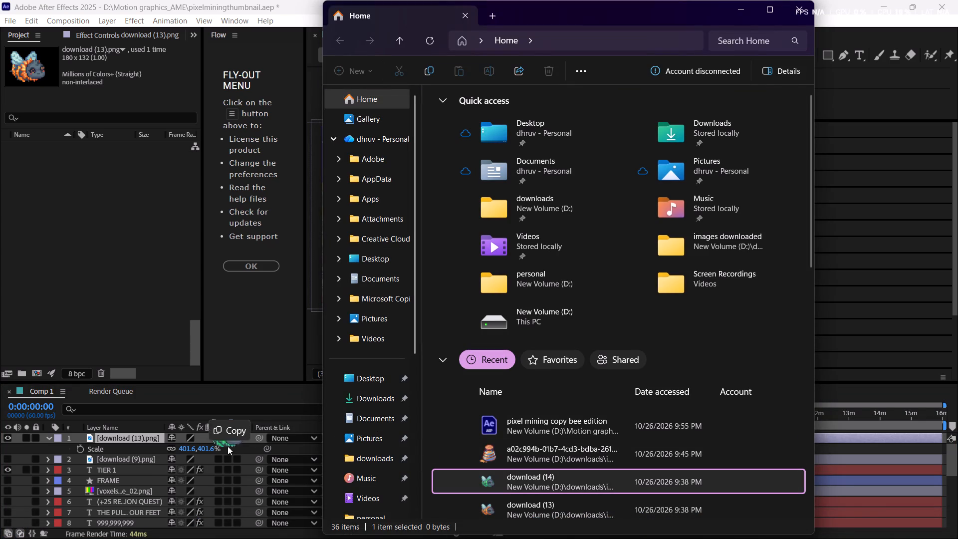
{"action": "left_click_drag", "start_coordinate": [228, 446], "coordinate": [129, 493]}
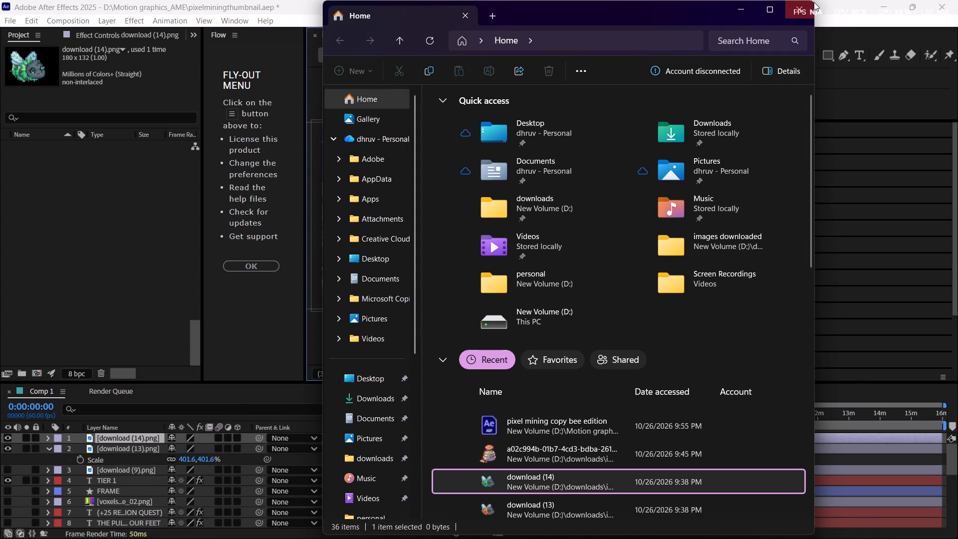
{"action": "left_click", "coordinate": [801, 5]}
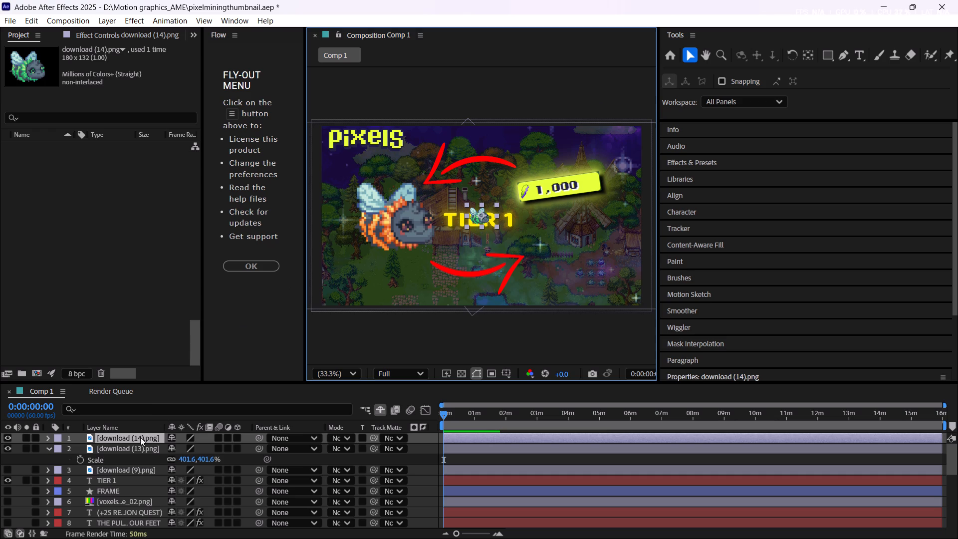
Set the green bee layer's scale to 401.6% to match the orange bee.
{"action": "left_click", "coordinate": [131, 447]}
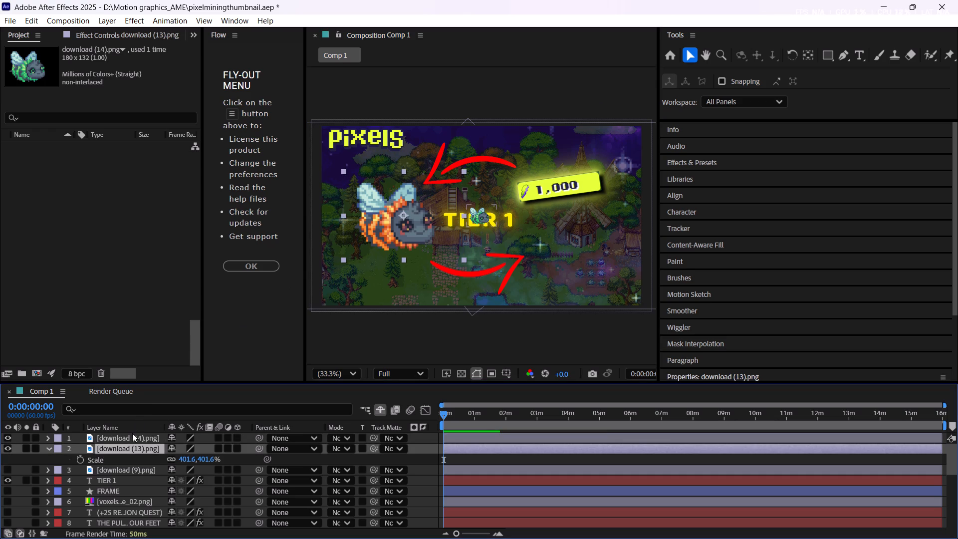
{"action": "left_click", "coordinate": [132, 436]}
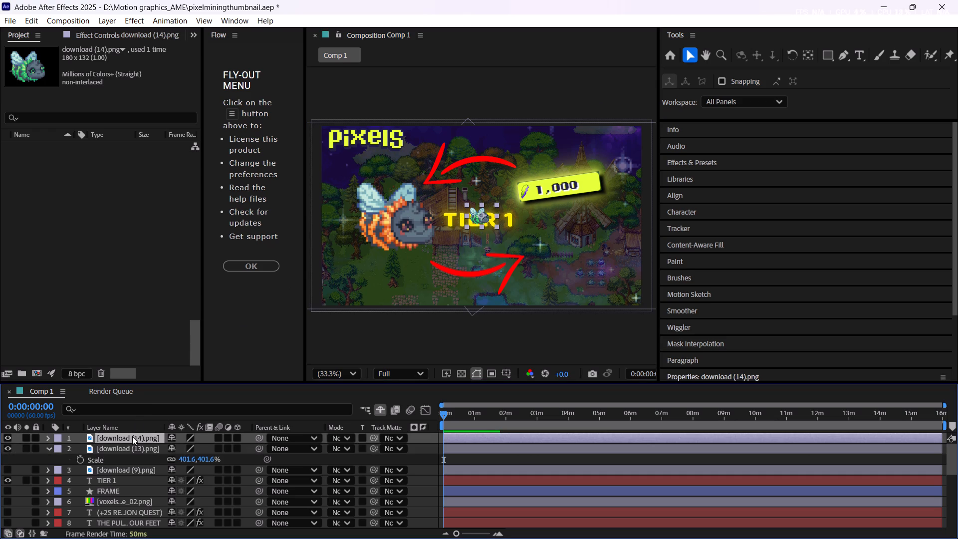
{"action": "key", "text": "s"}
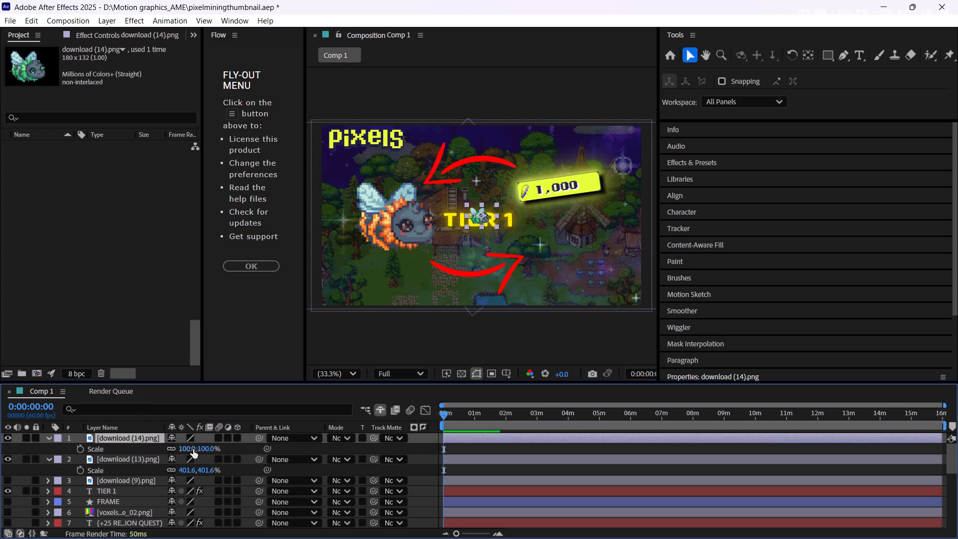
{"action": "left_click", "coordinate": [193, 449]}
{"action": "type", "text": "40"}
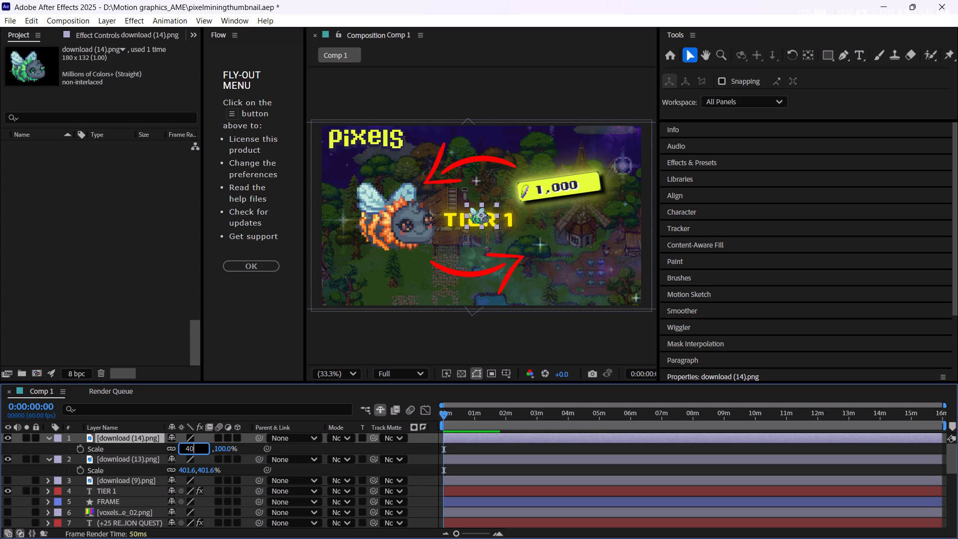
{"action": "key", "text": "1"}
{"action": "key", "text": "period"}
{"action": "key", "text": "6"}
{"action": "key", "text": "Return"}
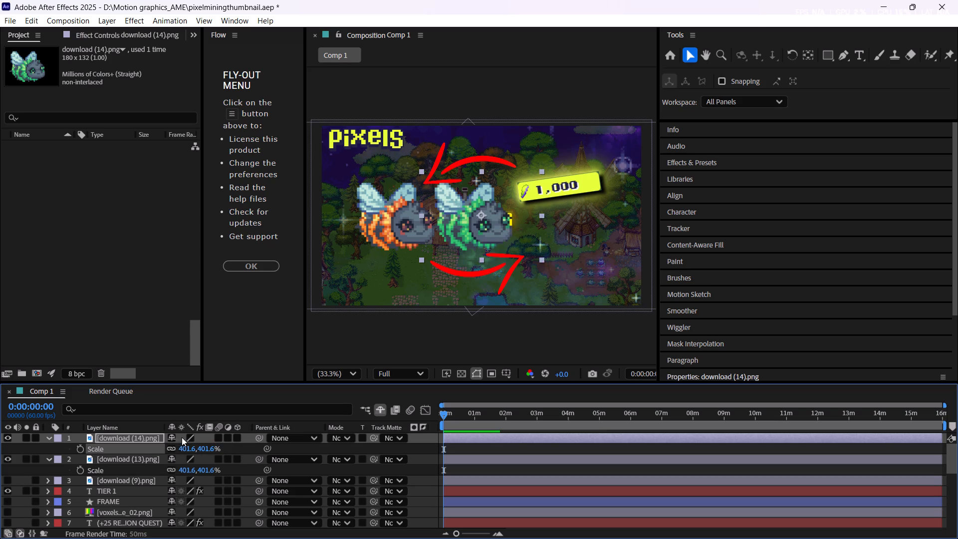
Set the green bee's horizontal position to 492 so it sits exactly over the orange bee.
{"action": "left_click", "coordinate": [139, 460]}
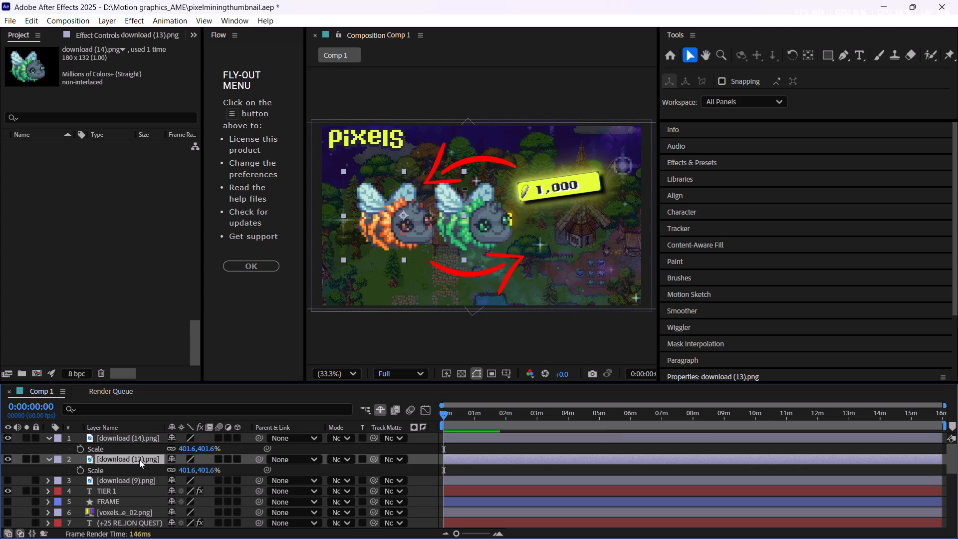
{"action": "key", "text": "p"}
{"action": "left_click", "coordinate": [132, 433]}
{"action": "left_click", "coordinate": [100, 429]}
{"action": "left_click", "coordinate": [112, 435]}
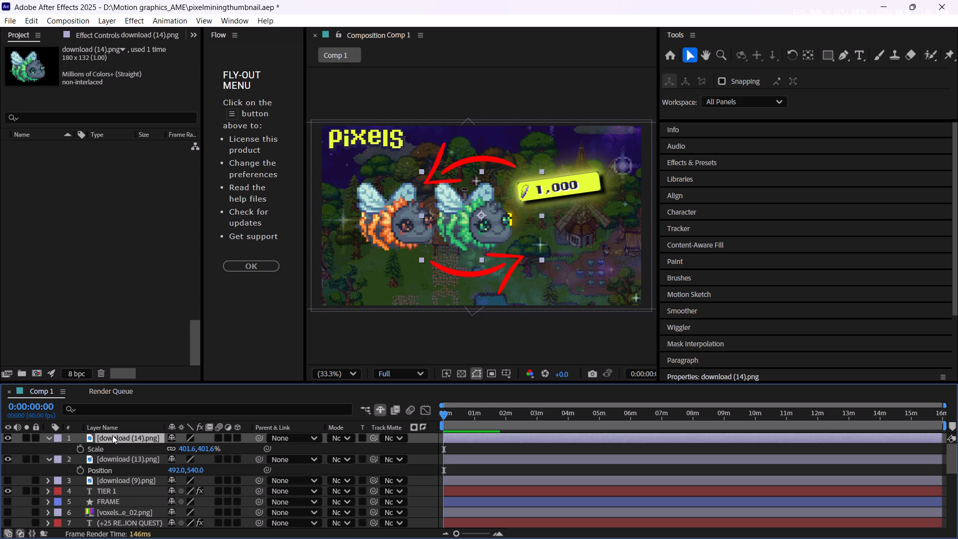
{"action": "key", "text": "p"}
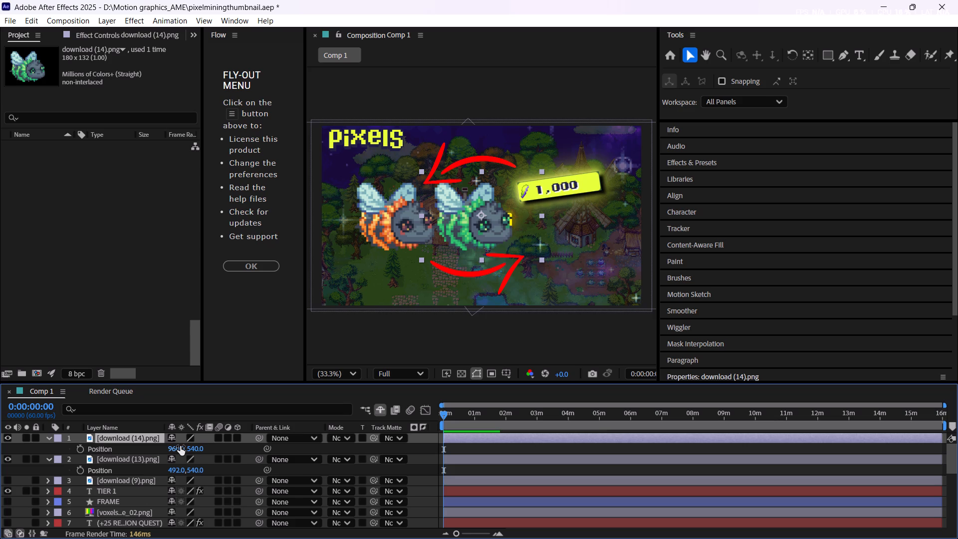
{"action": "left_click", "coordinate": [180, 446]}
{"action": "key", "text": "4"}
{"action": "key", "text": "9"}
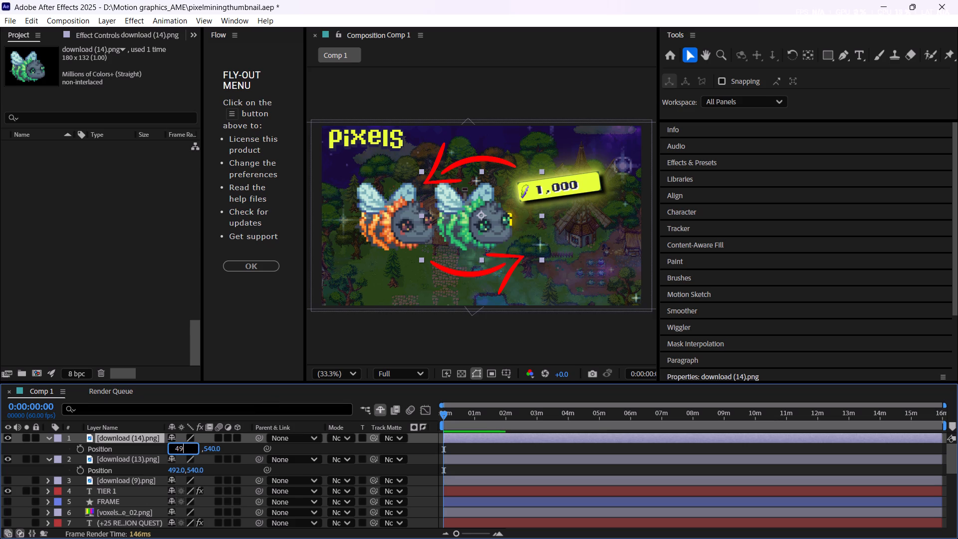
{"action": "key", "text": "2"}
{"action": "key", "text": "Return"}
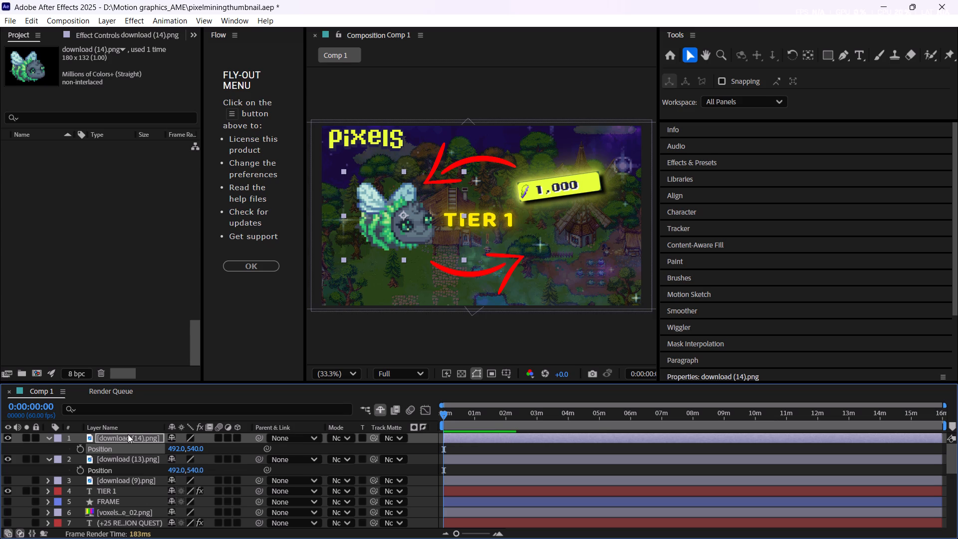
Toggle the green bee layer's visibility off and on to compare its placement with the orange bee beneath.
{"action": "left_click", "coordinate": [108, 436]}
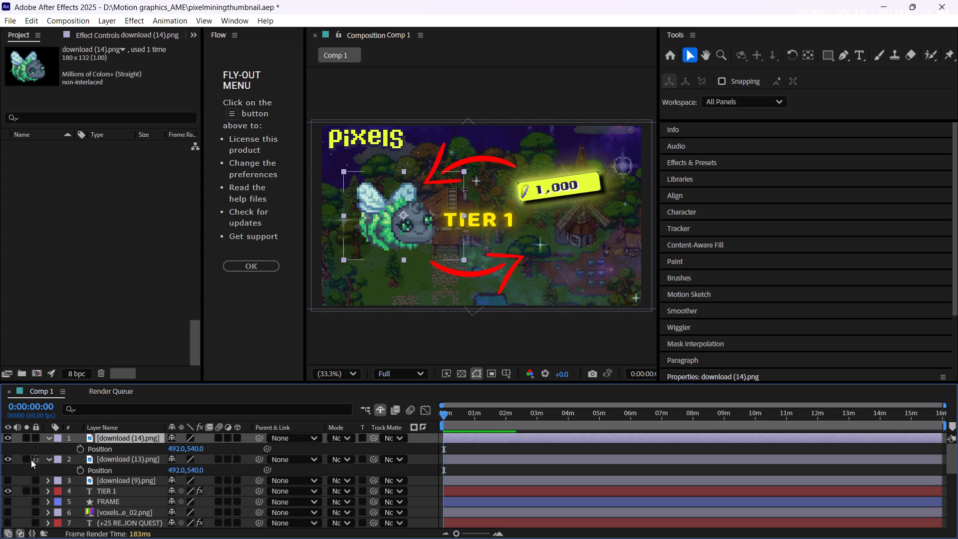
{"action": "left_click", "coordinate": [8, 439]}
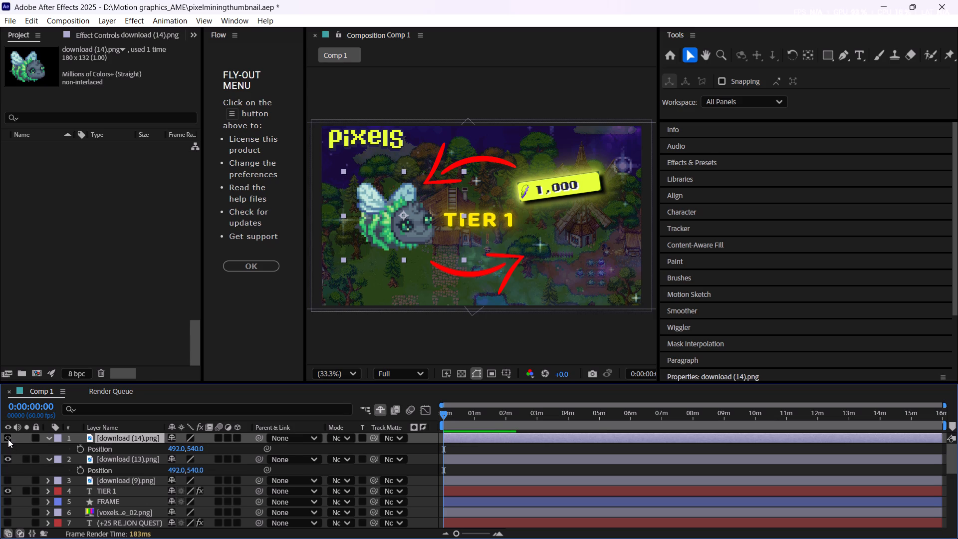
{"action": "left_click", "coordinate": [8, 439]}
{"action": "double_click", "coordinate": [8, 439]}
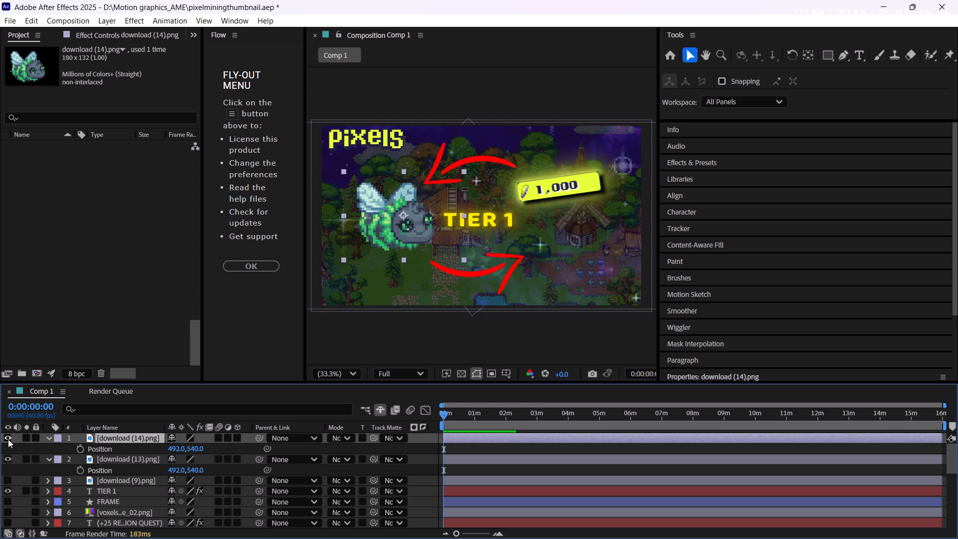
Hide the green bee layer in Comp 1, leaving the orange bee layer shown.
{"action": "left_click", "coordinate": [8, 439]}
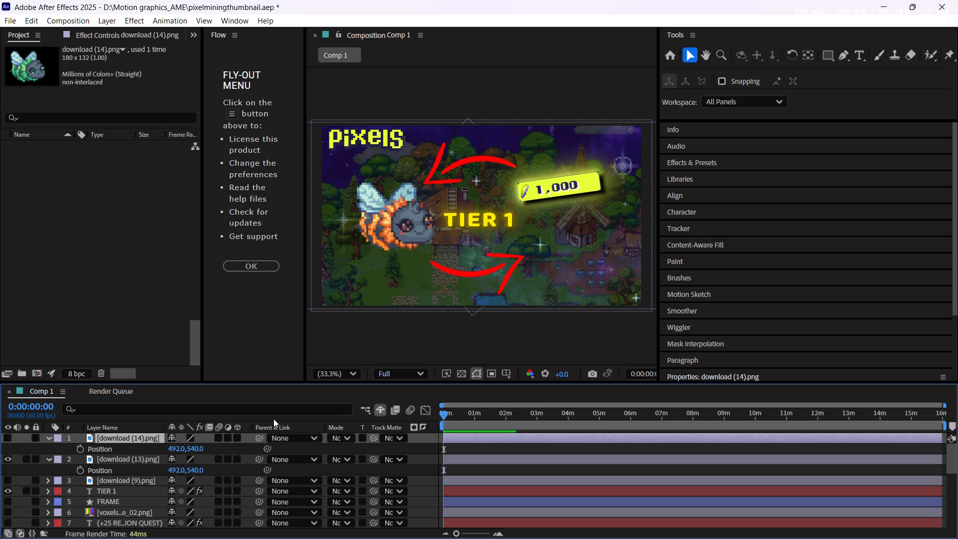
Switch to Chrome, load mixyero.online and open the Bee entry in its Animals section.
{"action": "left_click", "coordinate": [474, 530]}
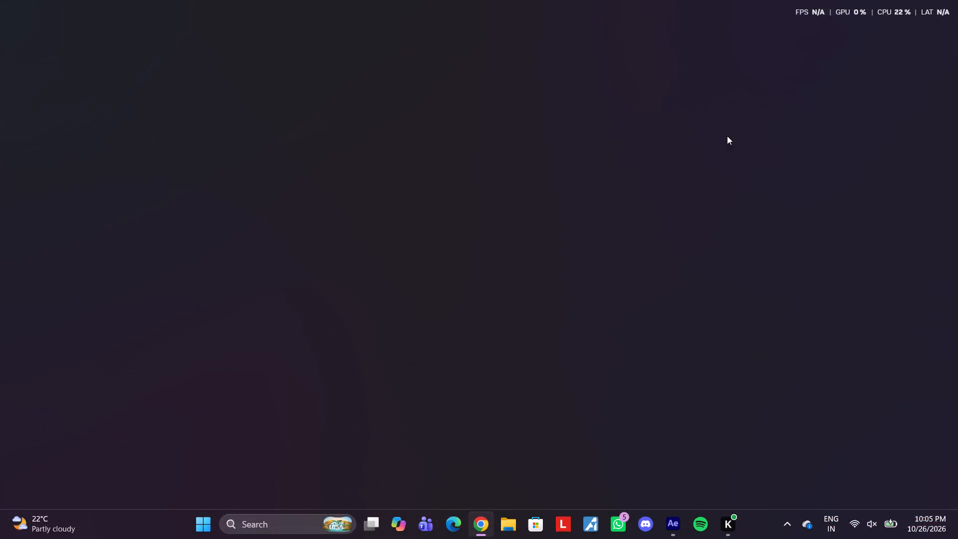
{"action": "key", "text": "m"}
{"action": "key", "text": "Return"}
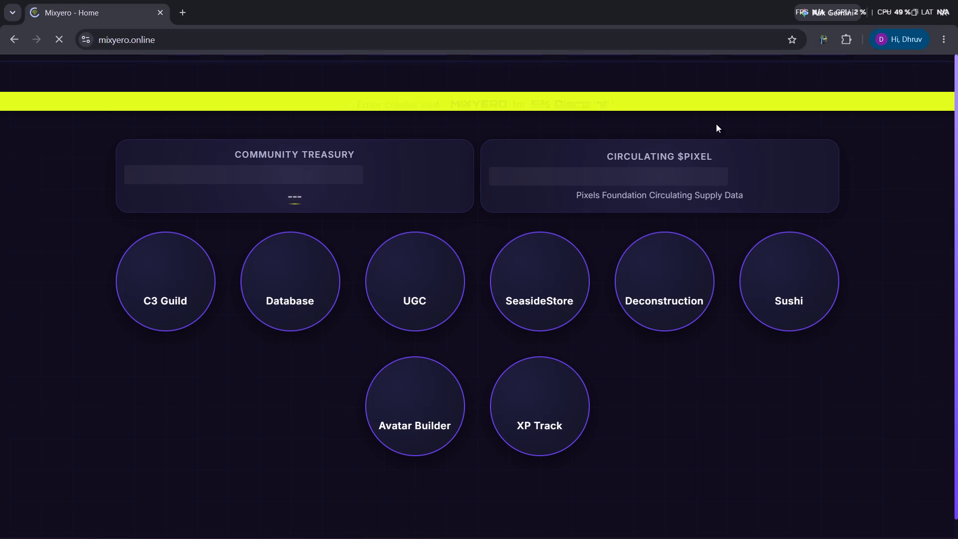
{"action": "left_click", "coordinate": [830, 78]}
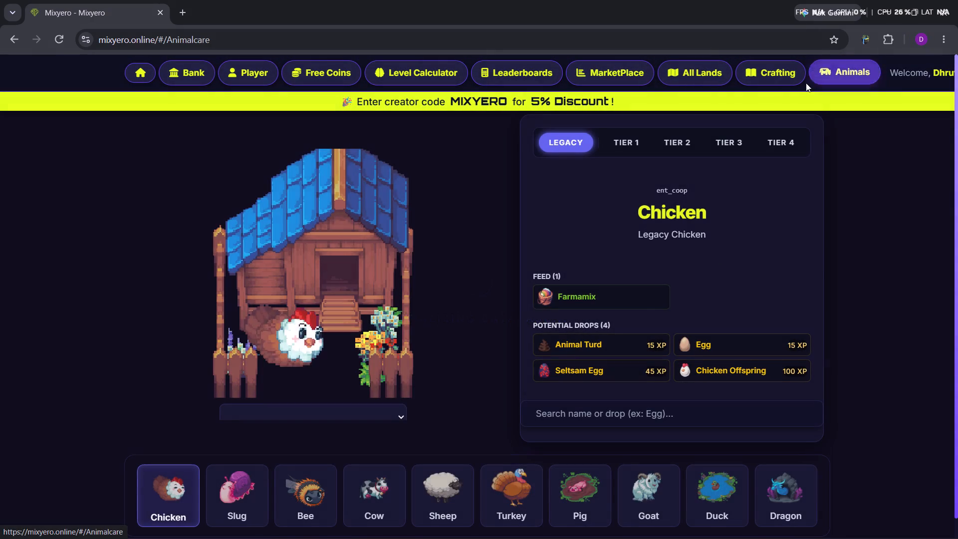
{"action": "left_click", "coordinate": [269, 507]}
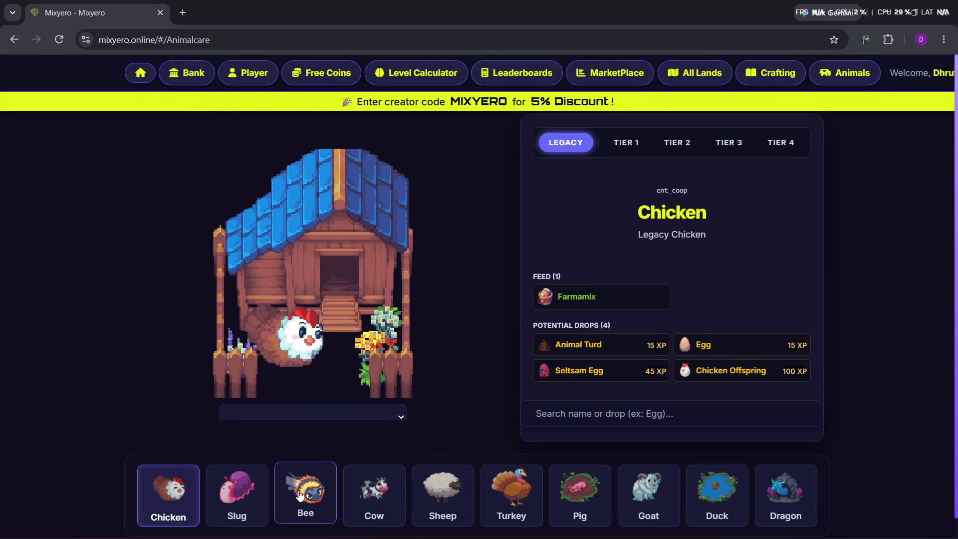
{"action": "left_click", "coordinate": [298, 491]}
Open the Wax drop's marketplace page and save its item image as a PNG in the images downloaded folder.
{"action": "left_click", "coordinate": [572, 370]}
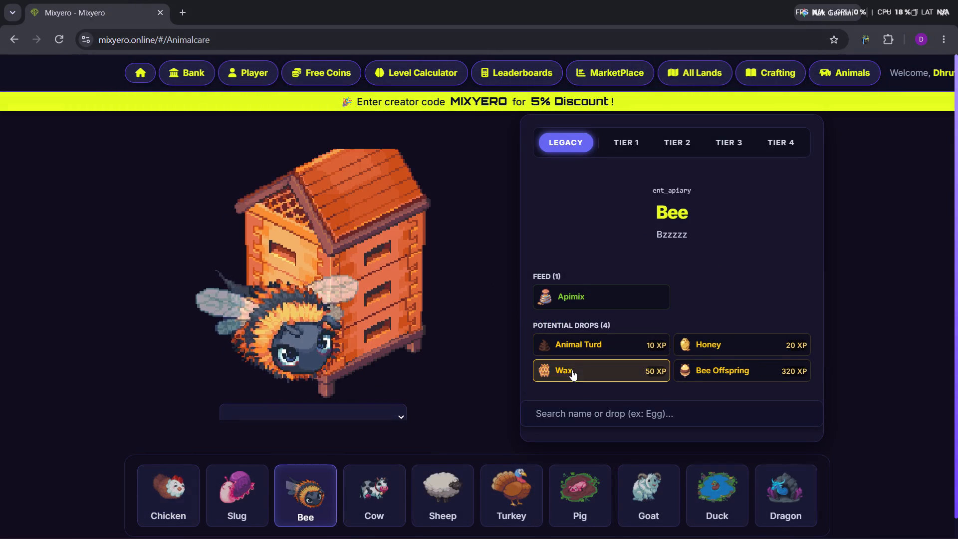
{"action": "right_click", "coordinate": [506, 162]}
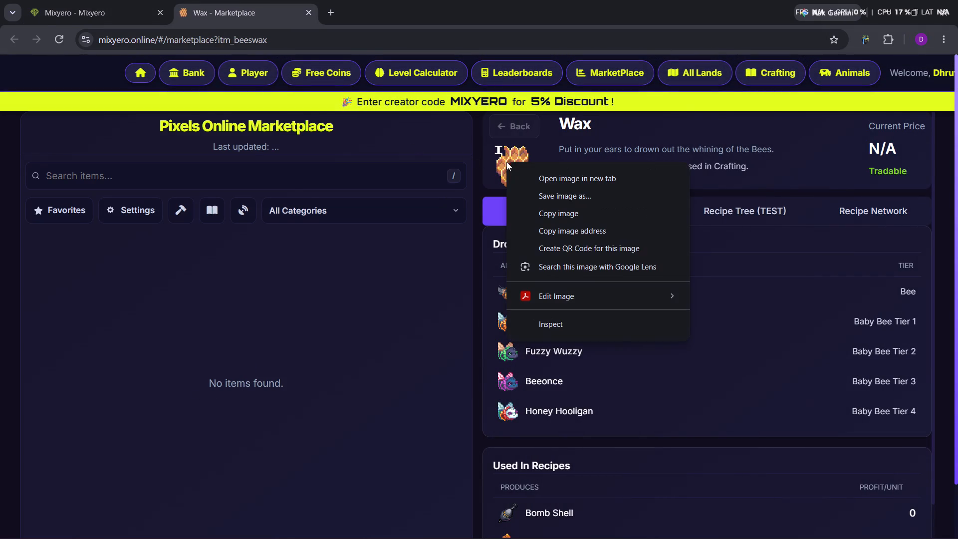
{"action": "left_click", "coordinate": [550, 195]}
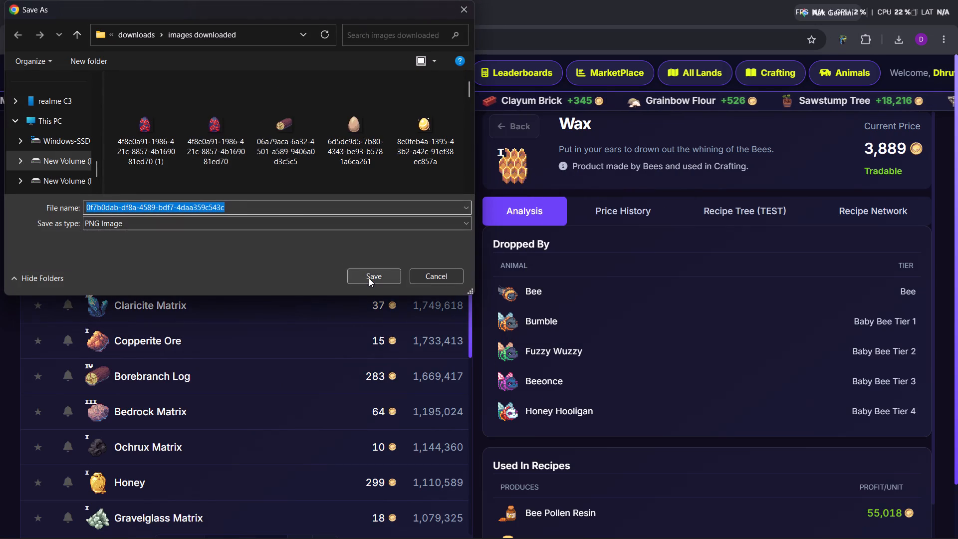
{"action": "left_click", "coordinate": [369, 278]}
Return to the Bee page, open the Honey drop's marketplace page and save its item image.
{"action": "left_click", "coordinate": [56, 2]}
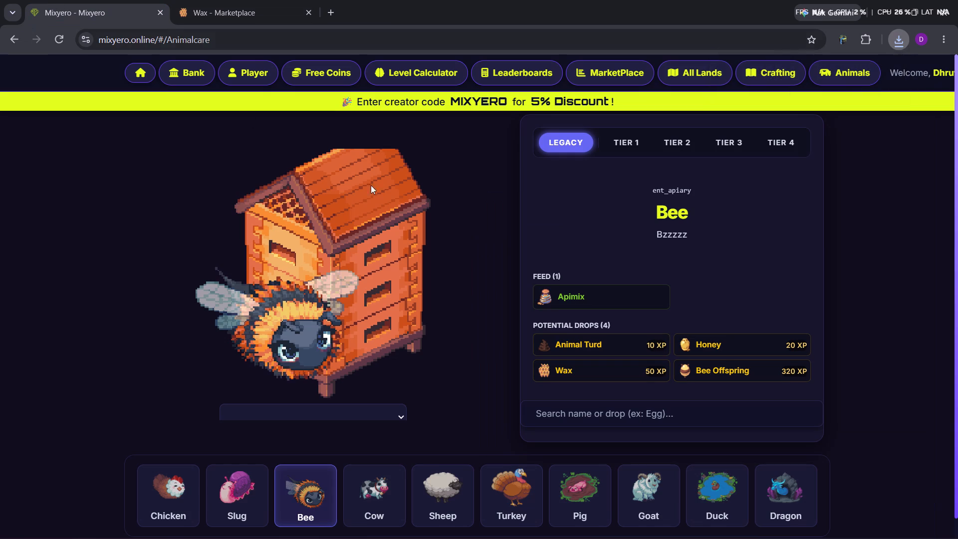
{"action": "left_click", "coordinate": [695, 337]}
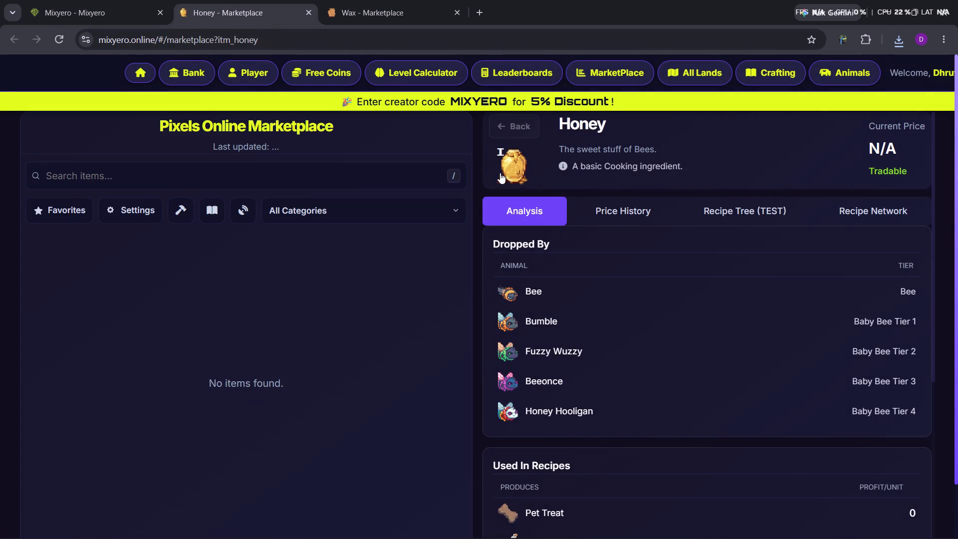
{"action": "right_click", "coordinate": [508, 168]}
{"action": "left_click", "coordinate": [546, 198]}
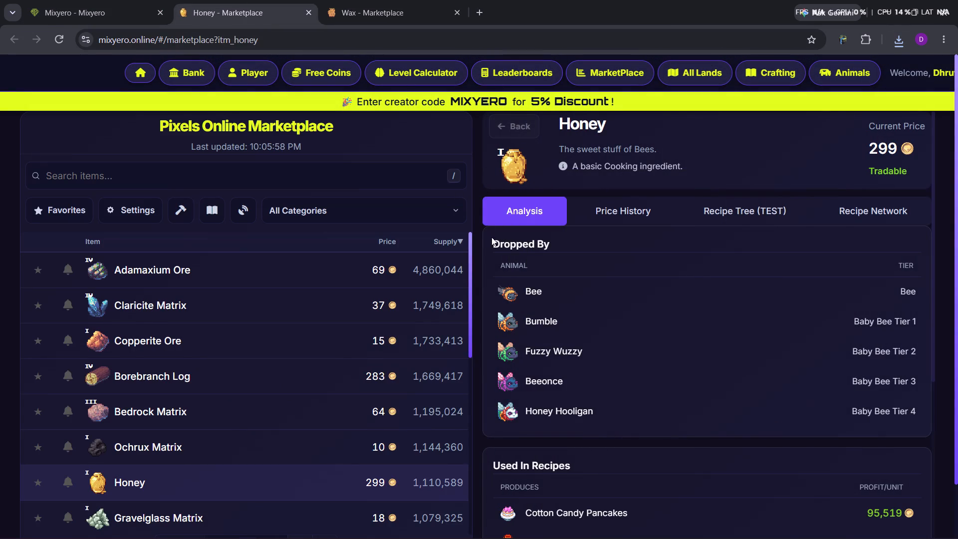
{"action": "left_click", "coordinate": [358, 283]}
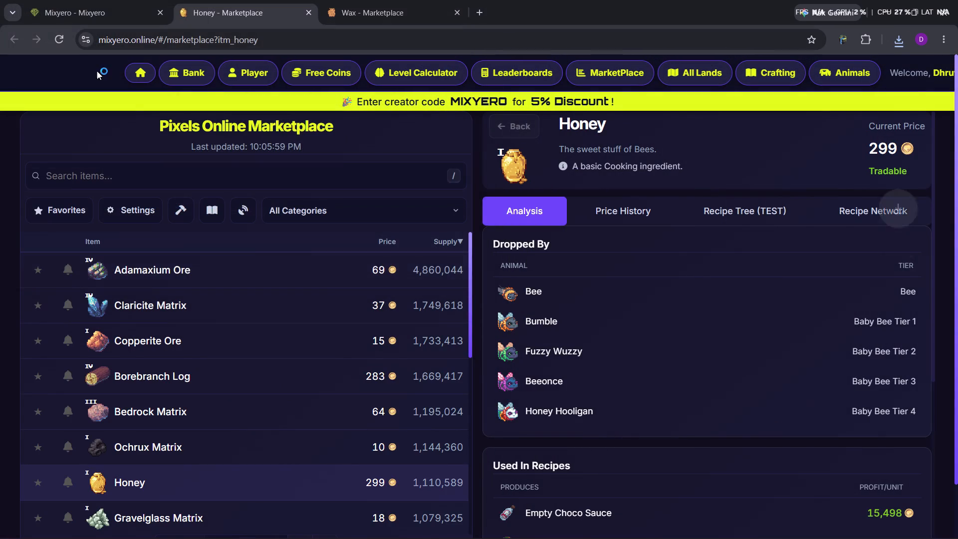
Compare the bee's Tier 1 and Tier 2 entries on the Animals page, then close the browser.
{"action": "left_click", "coordinate": [56, 3]}
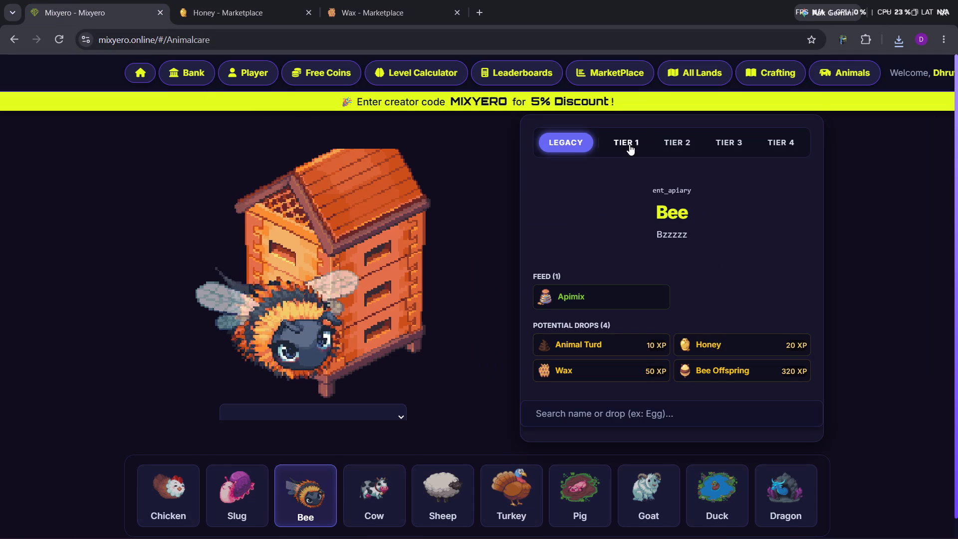
{"action": "left_click", "coordinate": [629, 144]}
{"action": "left_click", "coordinate": [671, 145]}
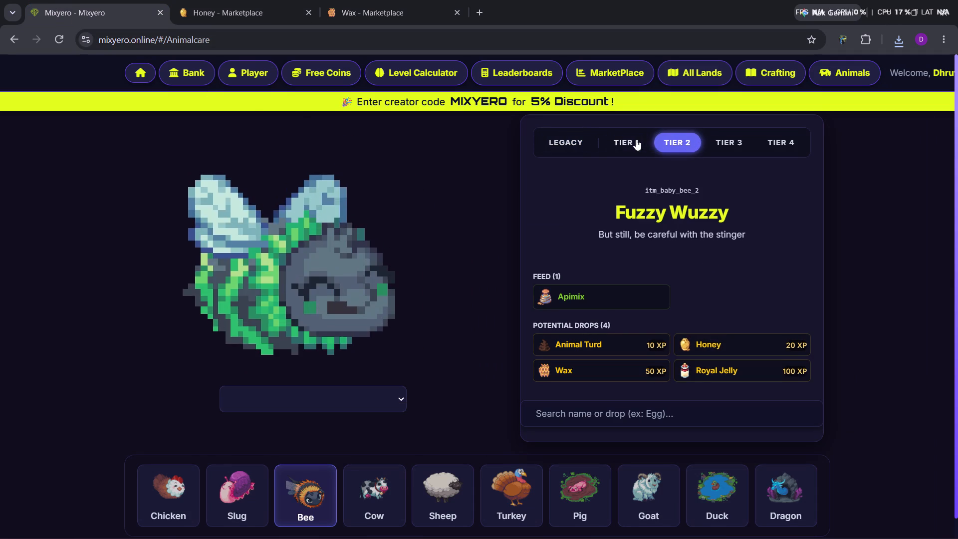
{"action": "left_click", "coordinate": [629, 137]}
{"action": "left_click", "coordinate": [674, 140]}
{"action": "left_click", "coordinate": [957, 0]}
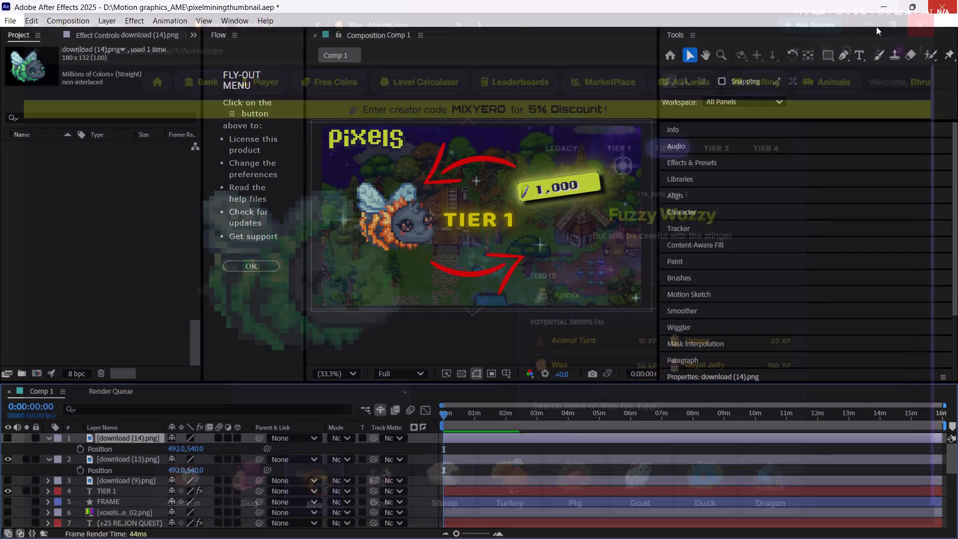
Add the saved honey and wax images from File Explorer's recent files to Comp 1 above the bee layers, wax topmost.
{"action": "left_click", "coordinate": [503, 528]}
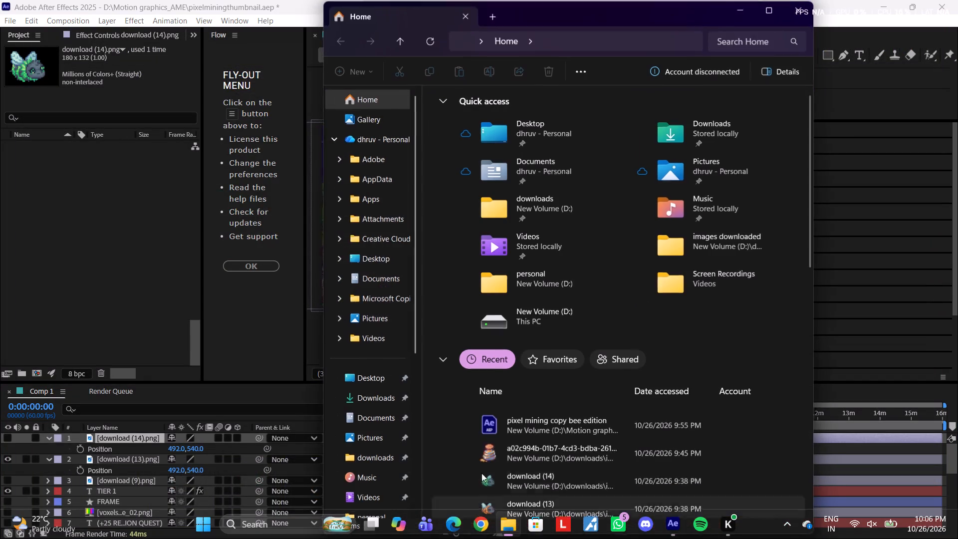
{"action": "scroll", "coordinate": [348, 221], "scroll_direction": "up", "scroll_amount": 4}
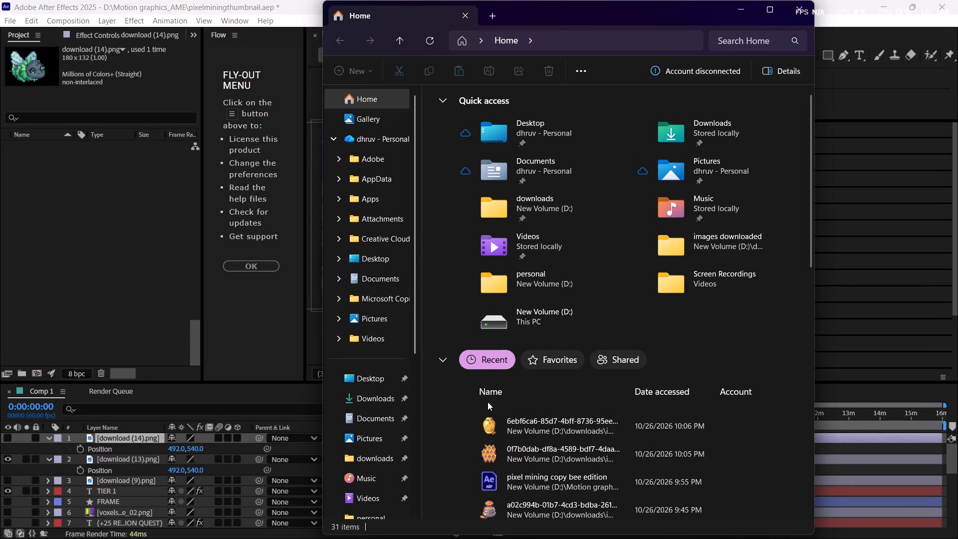
{"action": "left_click_drag", "start_coordinate": [487, 422], "coordinate": [138, 450]}
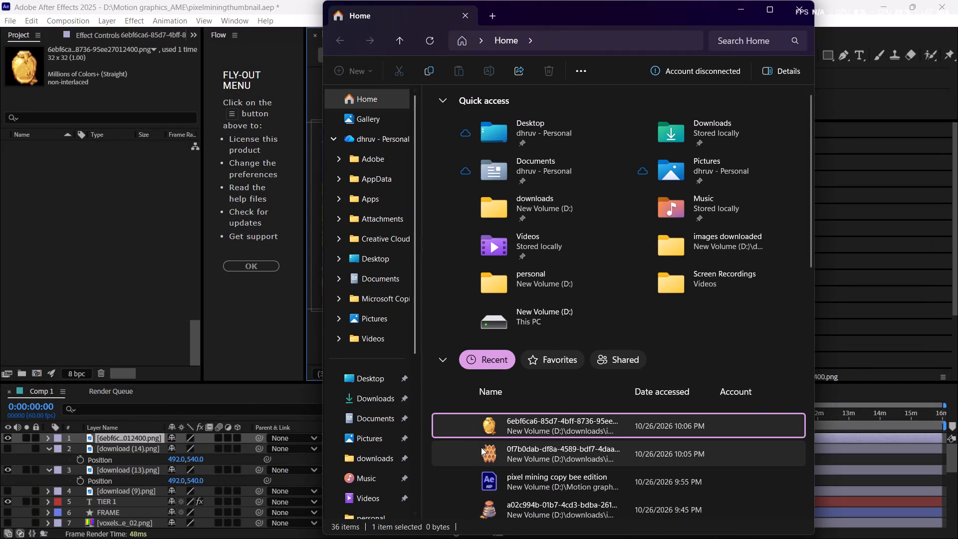
{"action": "left_click_drag", "start_coordinate": [493, 454], "coordinate": [162, 476]}
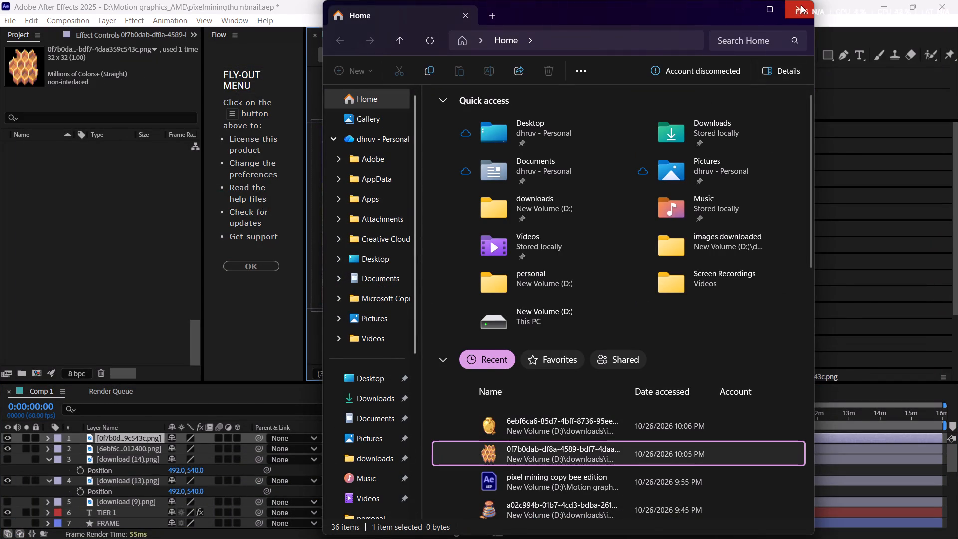
{"action": "left_click", "coordinate": [800, 5]}
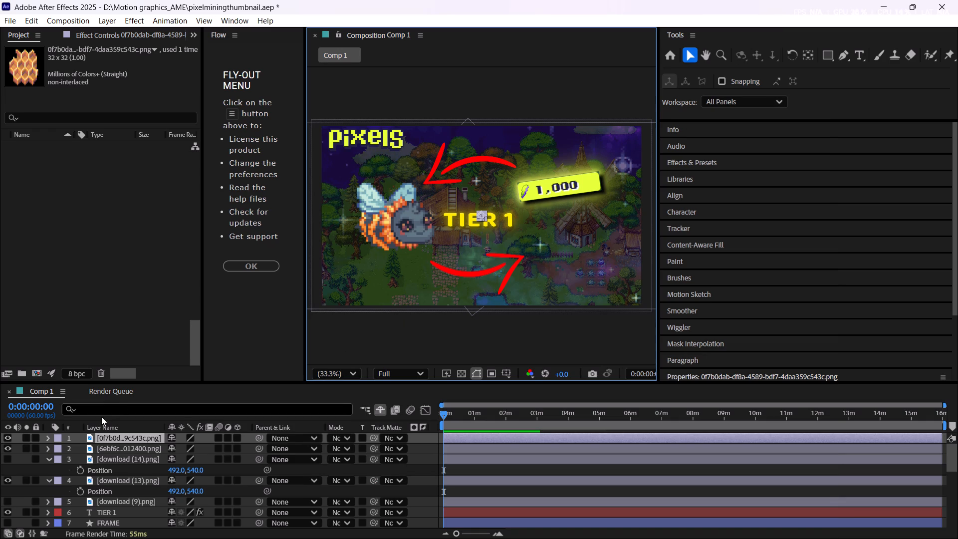
Select the wax and honey layers together in Comp 1.
{"action": "left_click_drag", "start_coordinate": [78, 435], "coordinate": [79, 446]}
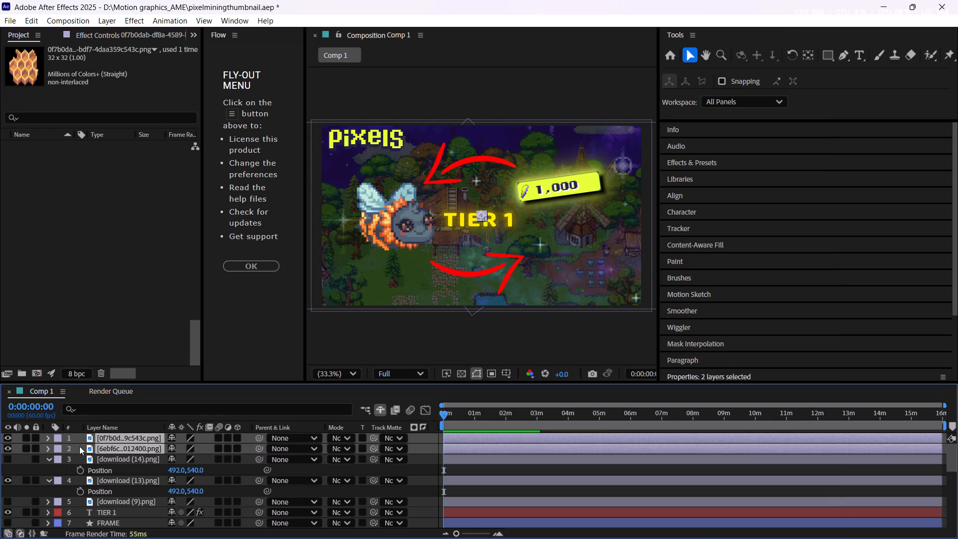
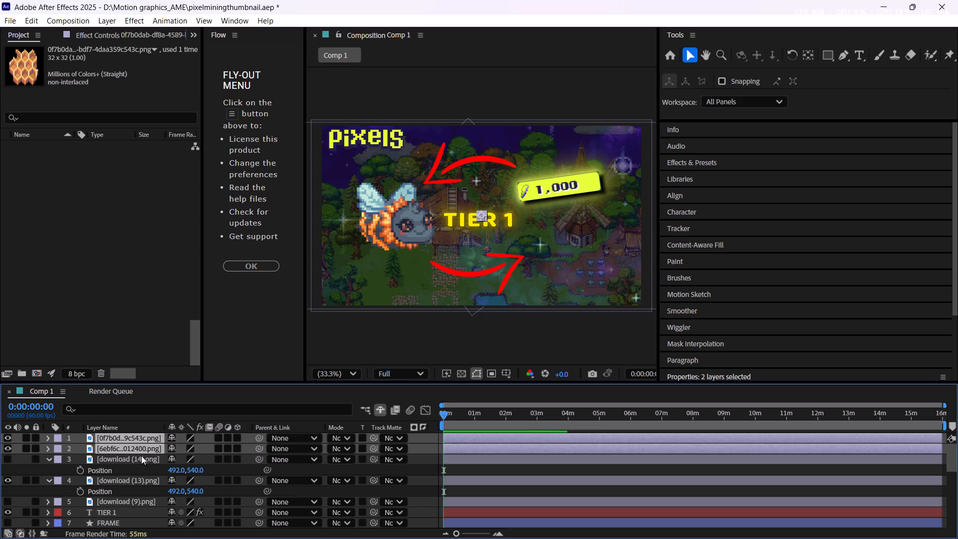
Scale the selected wax and honey layers together to 771%.
{"action": "key", "text": "s"}
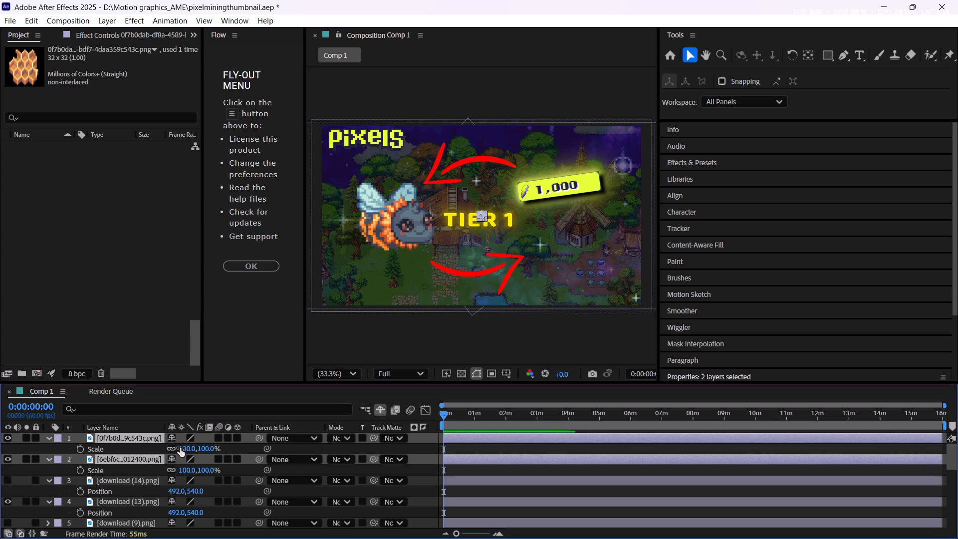
{"action": "left_click_drag", "start_coordinate": [187, 448], "coordinate": [528, 417]}
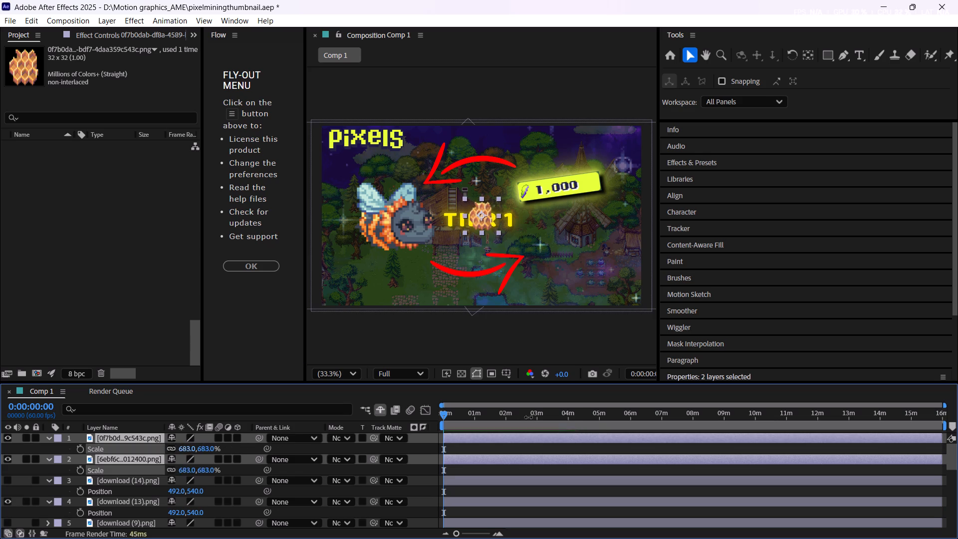
{"action": "left_click_drag", "start_coordinate": [528, 417], "coordinate": [565, 407]}
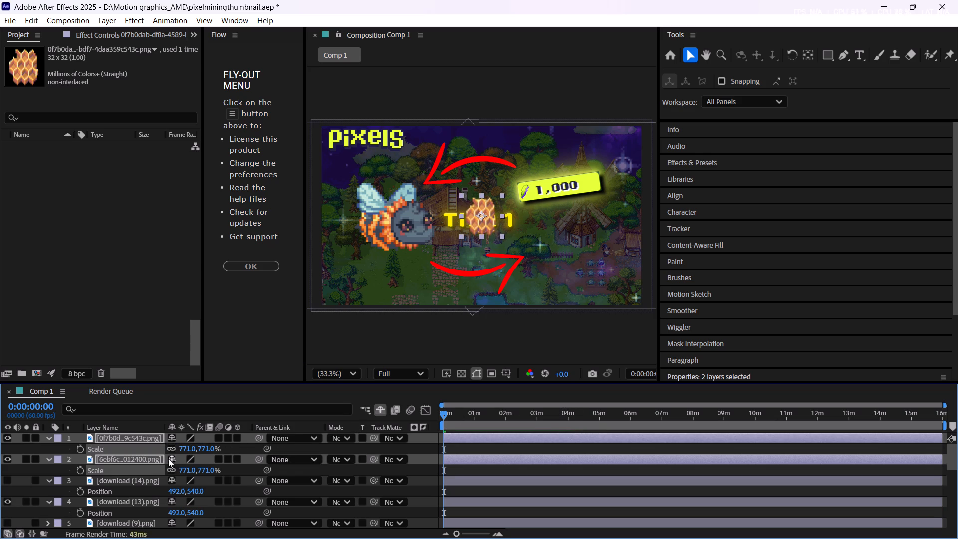
Move the wax and honey layers together to position 1365, 789, just beyond the lower red arrow's tip.
{"action": "key", "text": "p"}
{"action": "left_click_drag", "start_coordinate": [175, 448], "coordinate": [372, 424]}
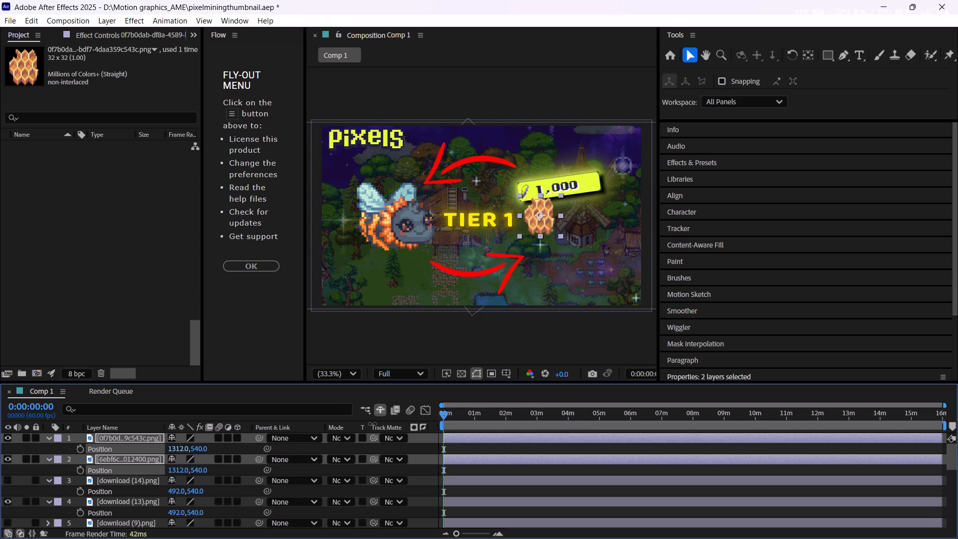
{"action": "left_click_drag", "start_coordinate": [372, 424], "coordinate": [387, 420]}
{"action": "left_click_drag", "start_coordinate": [201, 449], "coordinate": [321, 431]}
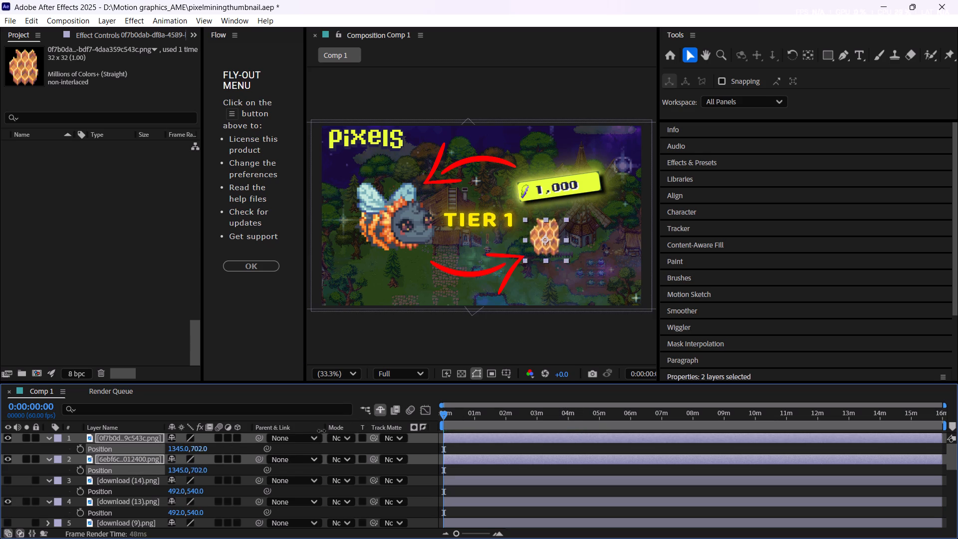
{"action": "left_click_drag", "start_coordinate": [321, 431], "coordinate": [400, 402]}
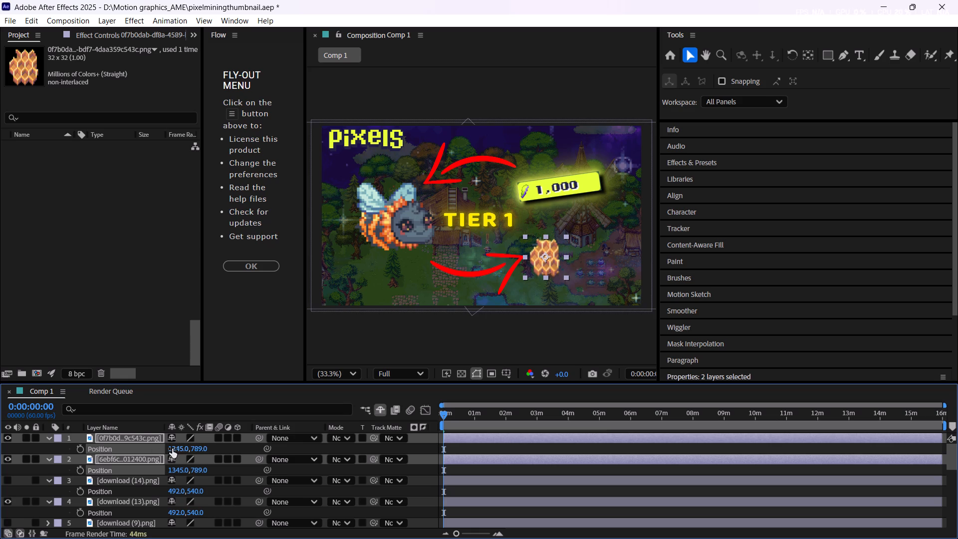
{"action": "left_click_drag", "start_coordinate": [172, 449], "coordinate": [184, 449]}
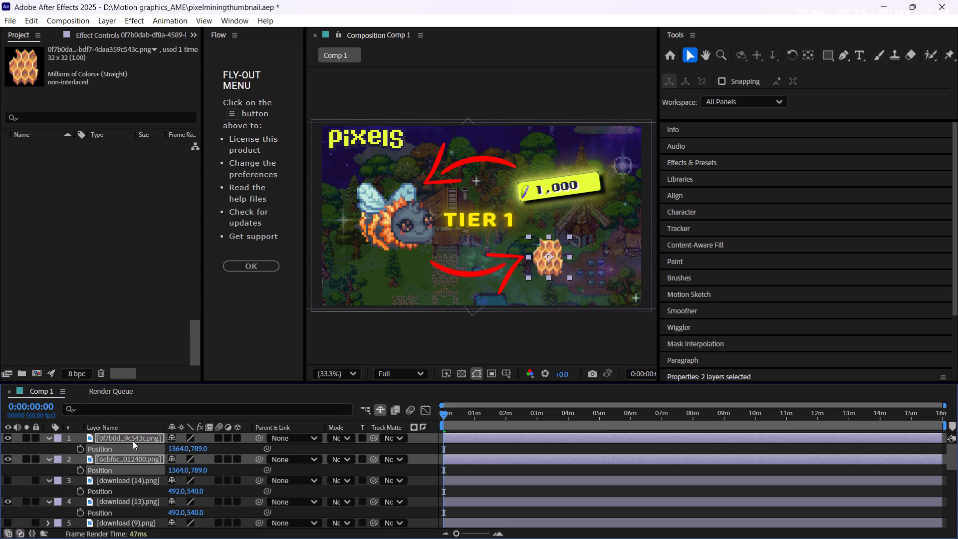
{"action": "left_click", "coordinate": [133, 441]}
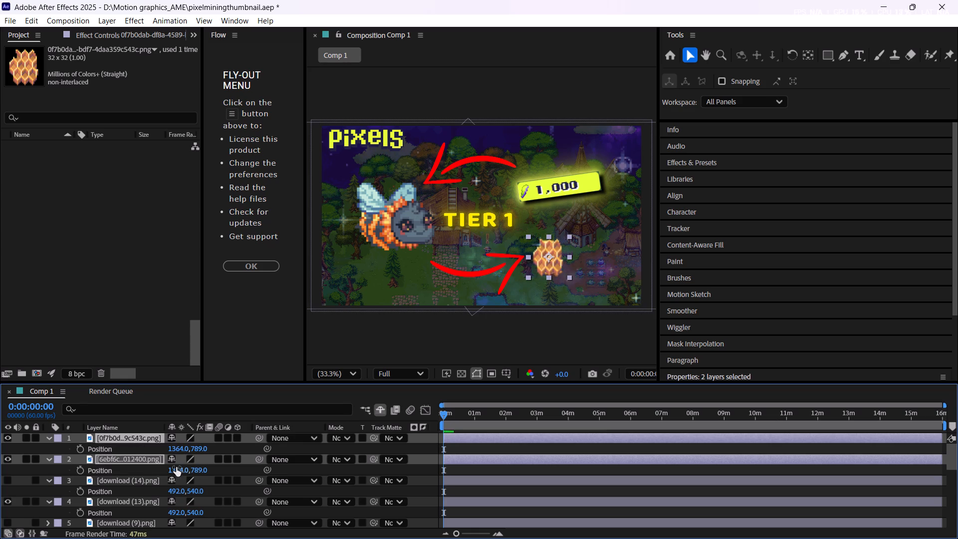
{"action": "left_click", "coordinate": [176, 467]}
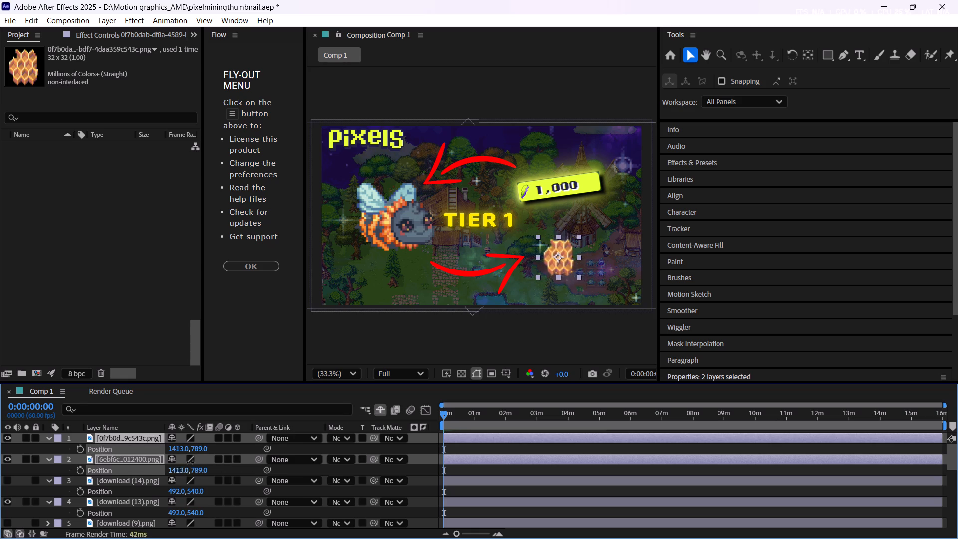
{"action": "left_click", "coordinate": [464, 448]}
Place the wax and honey images side by side, with the wax at 1365, 793 and the honey at 1611, 793.
{"action": "left_click_drag", "start_coordinate": [200, 449], "coordinate": [249, 444]}
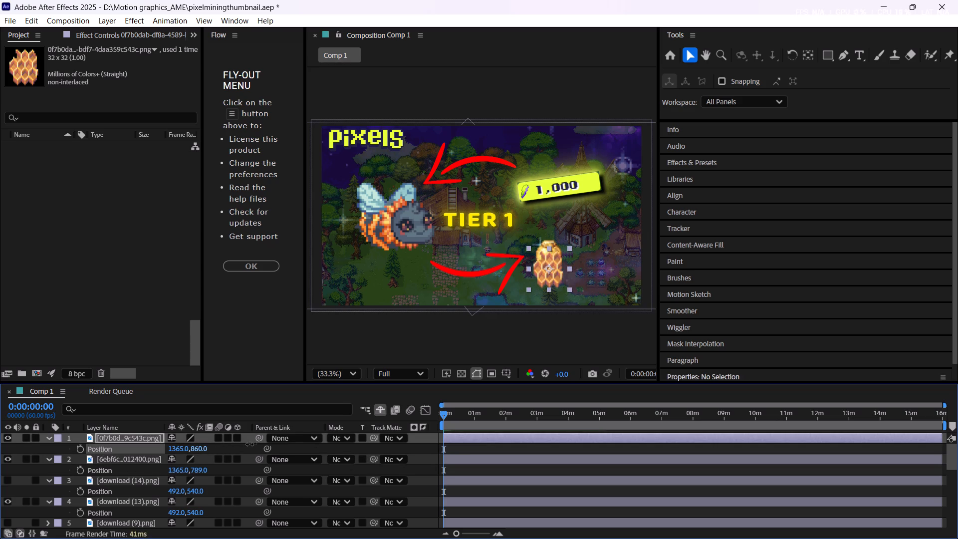
{"action": "left_click_drag", "start_coordinate": [249, 444], "coordinate": [210, 441]}
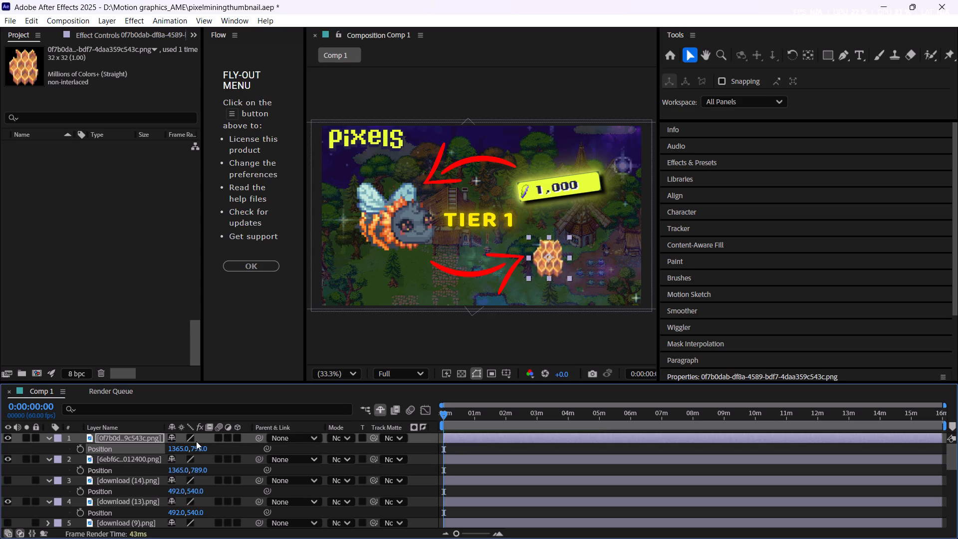
{"action": "left_click_drag", "start_coordinate": [202, 469], "coordinate": [250, 467]}
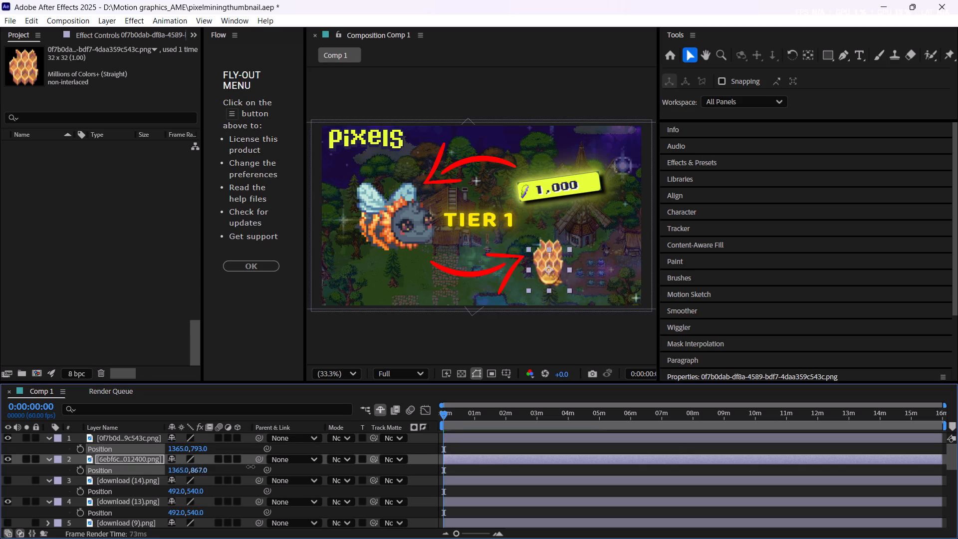
{"action": "left_click_drag", "start_coordinate": [250, 467], "coordinate": [211, 462]}
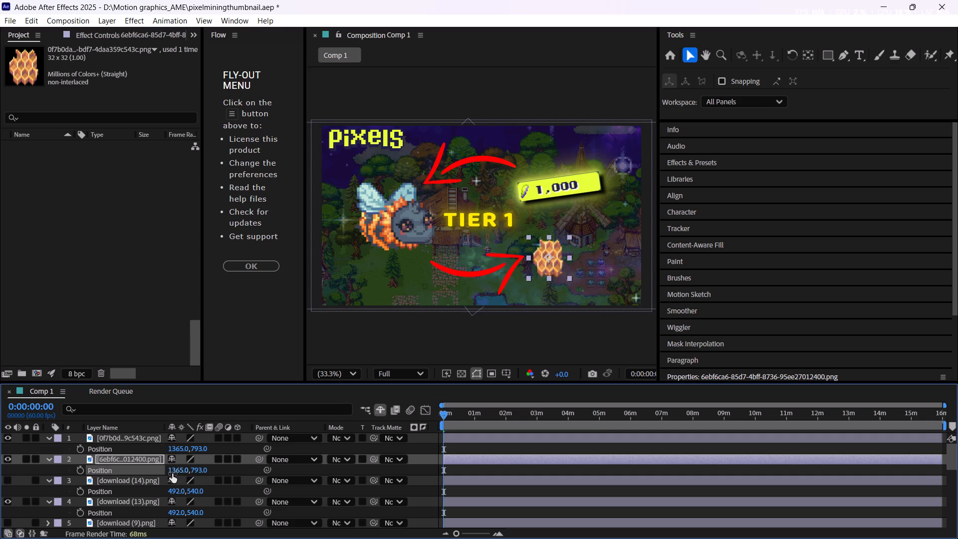
{"action": "left_click_drag", "start_coordinate": [172, 474], "coordinate": [315, 464]}
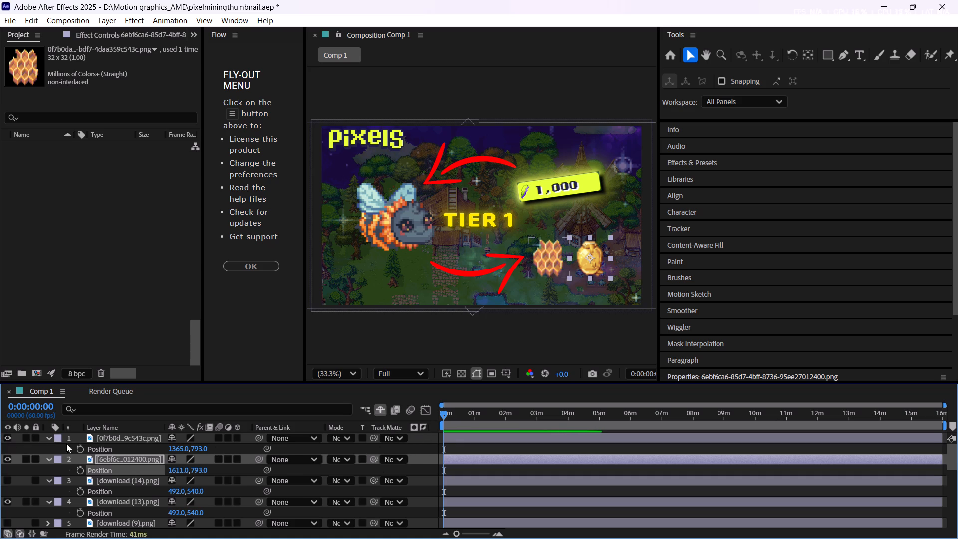
Collapse the Position properties of the wax, honey, download (14) and download (13) layers.
{"action": "left_click", "coordinate": [48, 434]}
{"action": "left_click", "coordinate": [48, 447]}
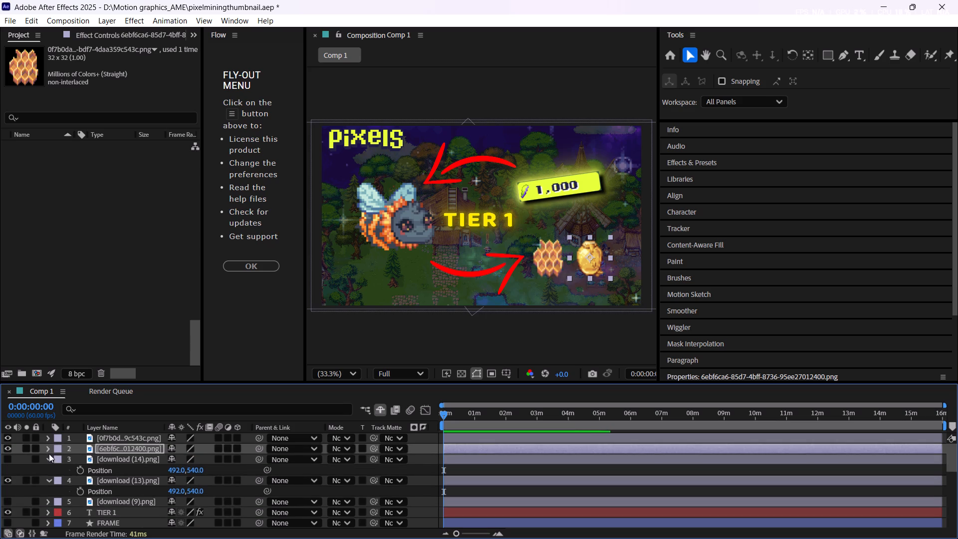
{"action": "left_click", "coordinate": [46, 461]}
{"action": "left_click", "coordinate": [50, 468]}
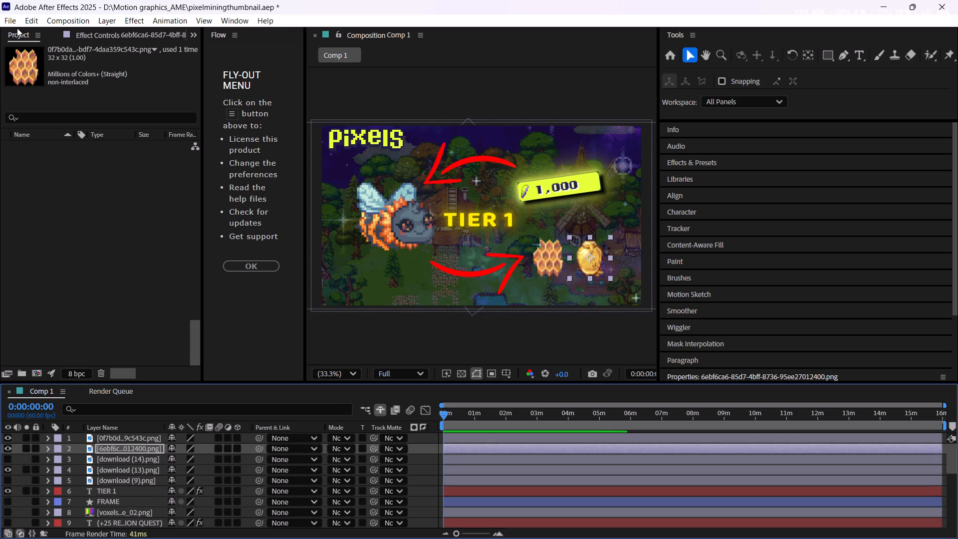
Queue the current Comp 1 frame for saving as a file, with its output format set to JPEG Sequence.
{"action": "left_click", "coordinate": [61, 18]}
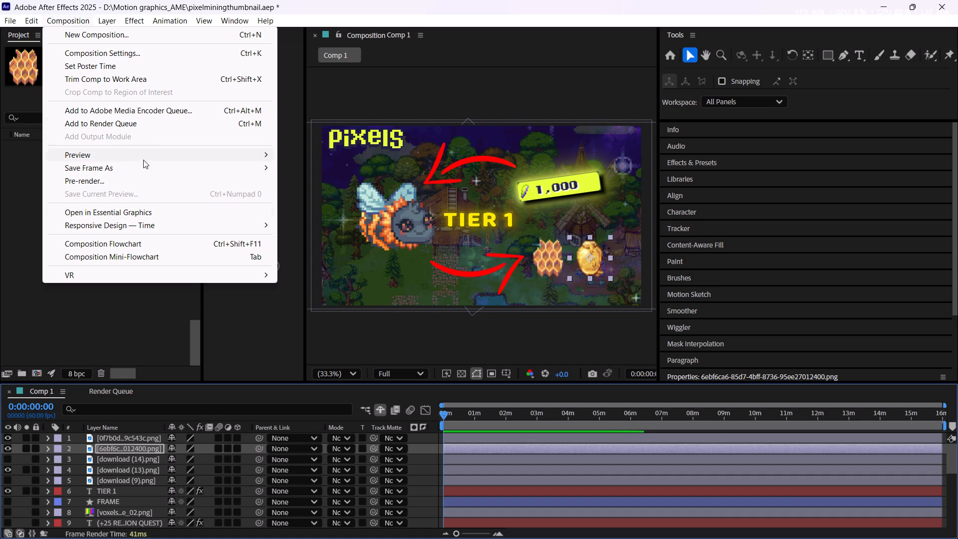
{"action": "left_click", "coordinate": [156, 166]}
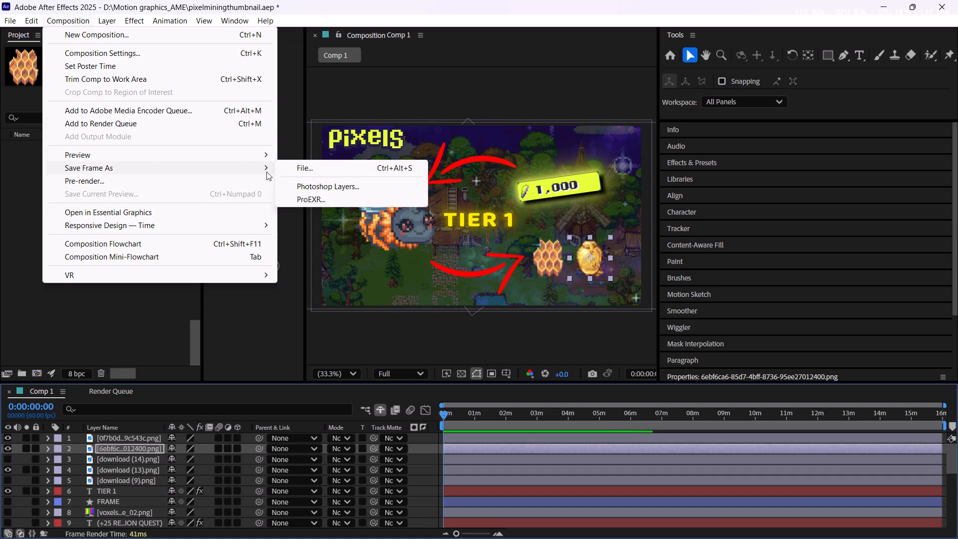
{"action": "left_click", "coordinate": [292, 172]}
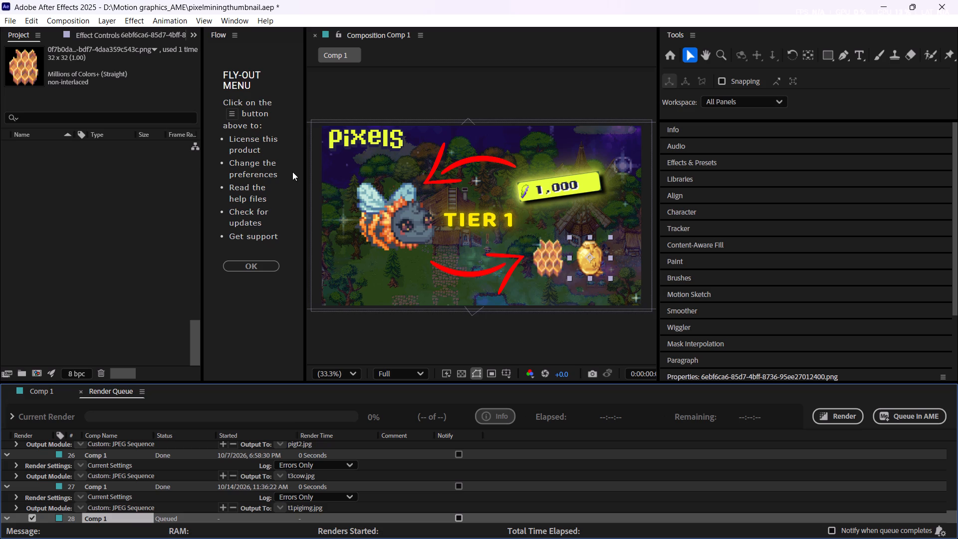
{"action": "scroll", "coordinate": [182, 452], "scroll_direction": "down", "scroll_amount": 5}
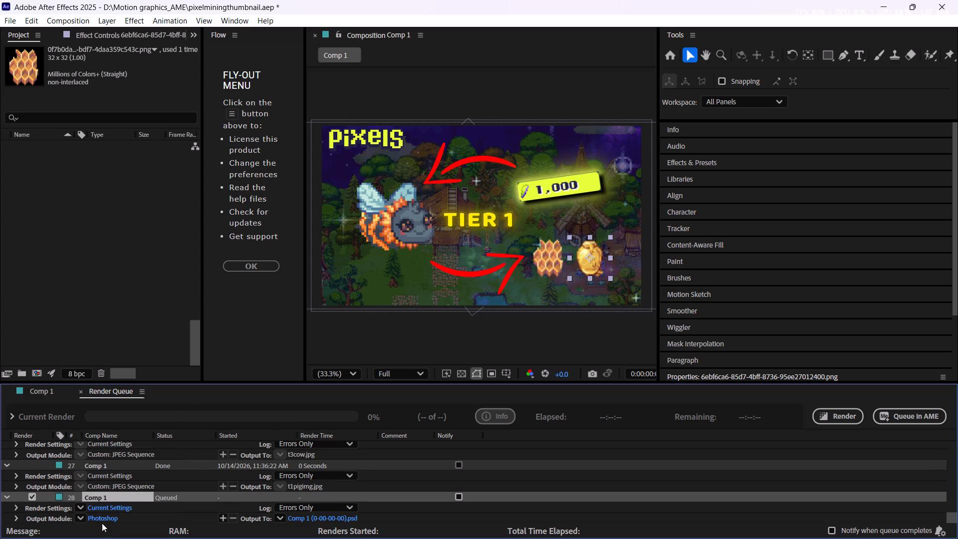
{"action": "left_click", "coordinate": [103, 521]}
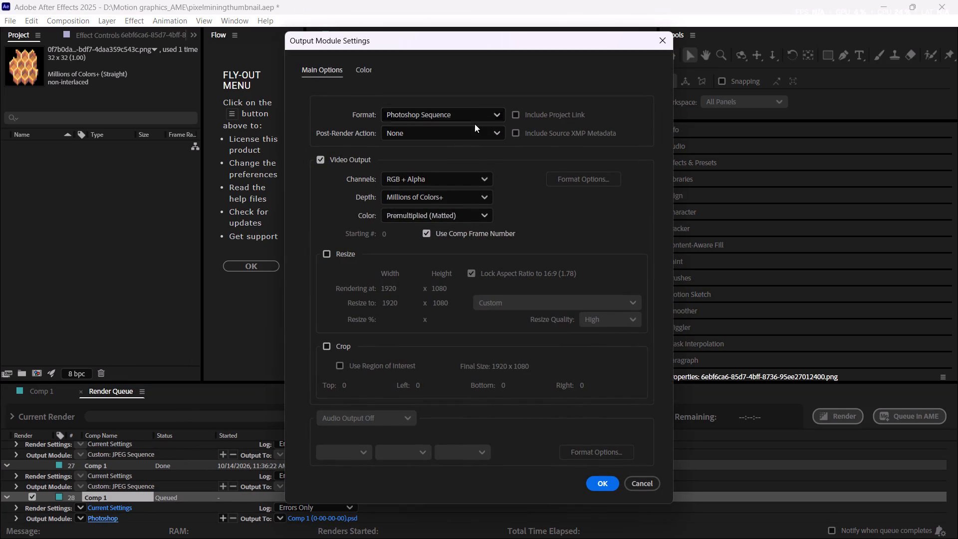
{"action": "left_click", "coordinate": [478, 114]}
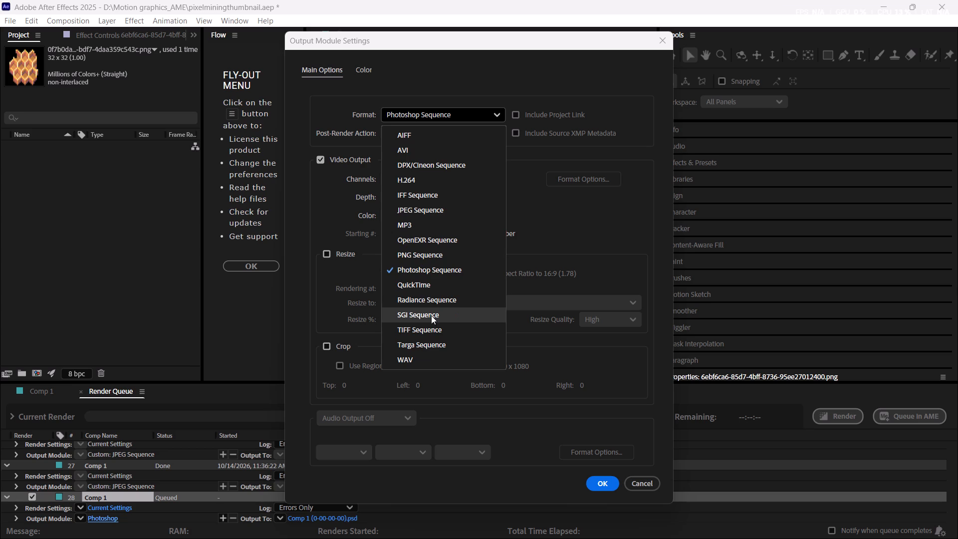
{"action": "left_click", "coordinate": [433, 211]}
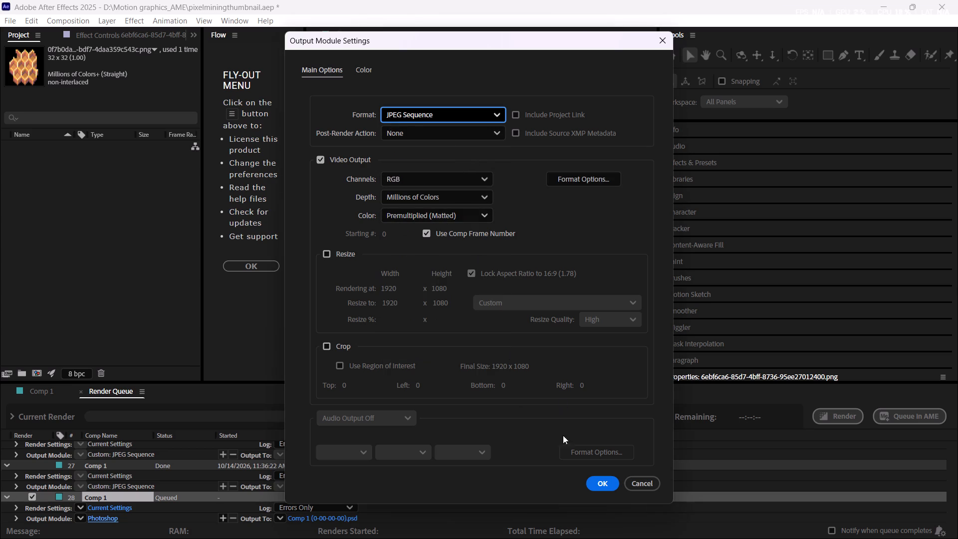
{"action": "left_click", "coordinate": [599, 483]}
Name the frame's output file beethumbnailt1, saved as JPEG in the PIXELS Thumbnails folder.
{"action": "left_click", "coordinate": [336, 518]}
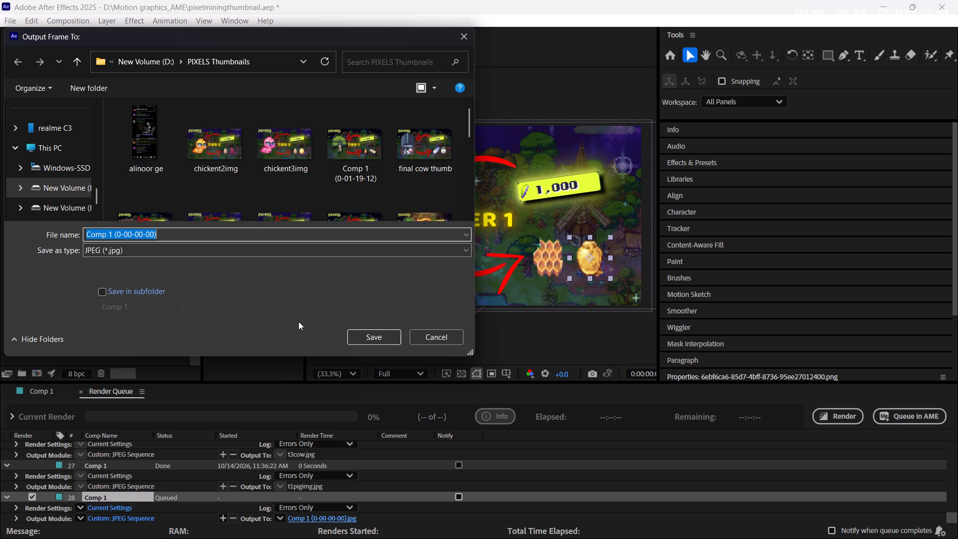
{"action": "left_click", "coordinate": [168, 236]}
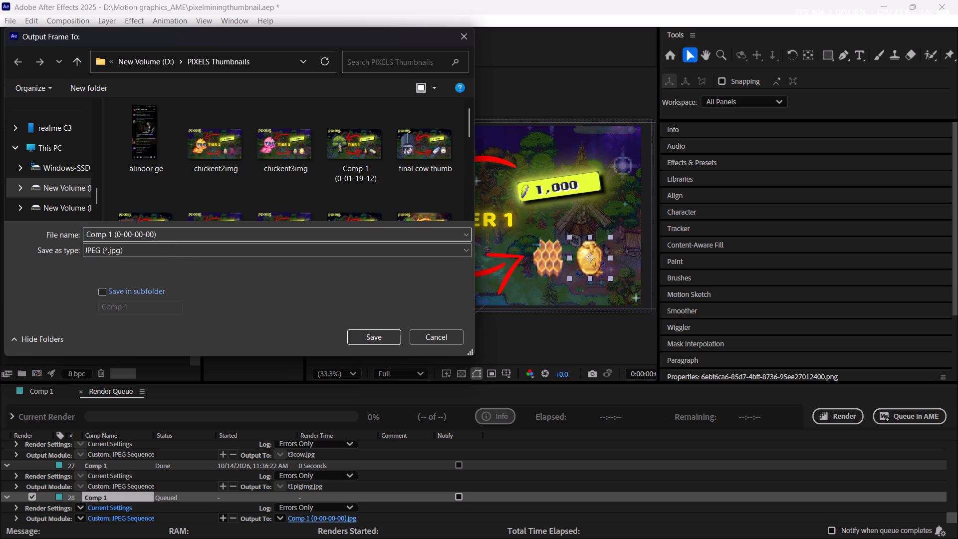
{"action": "left_click_drag", "start_coordinate": [165, 234], "coordinate": [47, 224]}
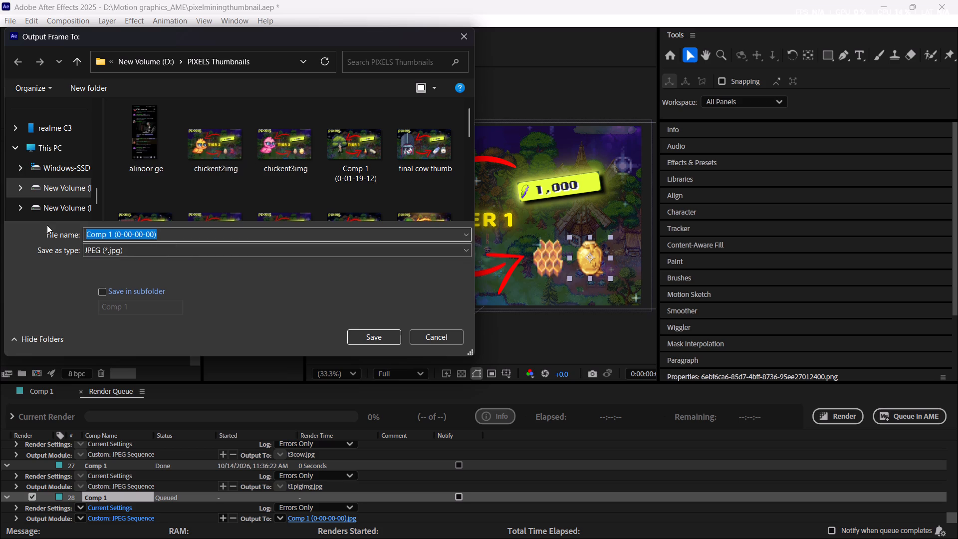
{"action": "key", "text": "BackSpace"}
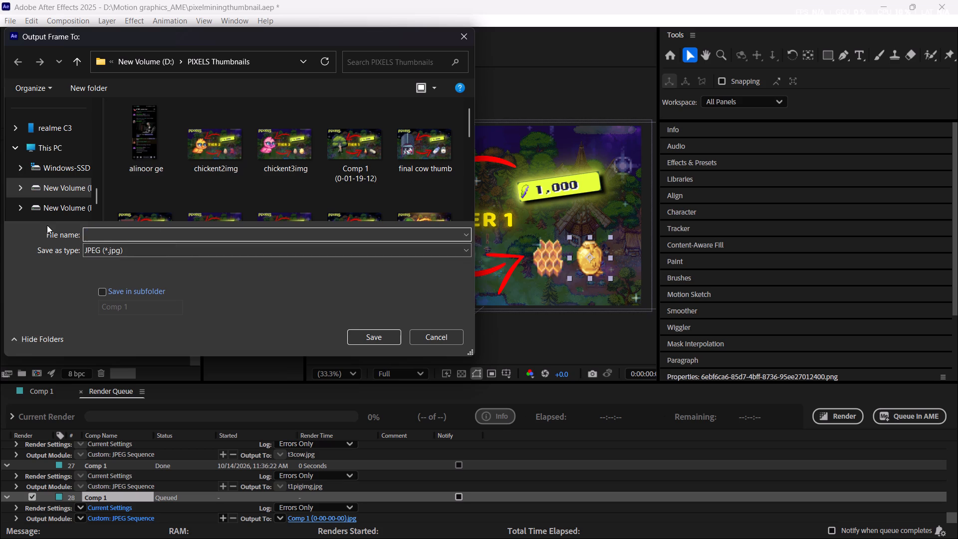
{"action": "type", "text": "bee"}
{"action": "type", "text": "thum"}
{"action": "type", "text": "bnail"}
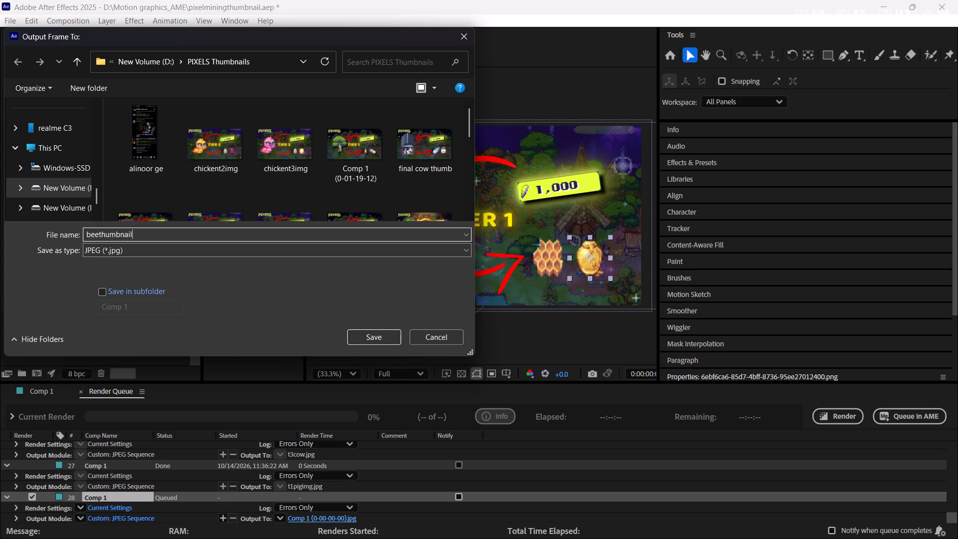
{"action": "type", "text": "t1"}
{"action": "left_click", "coordinate": [363, 333]}
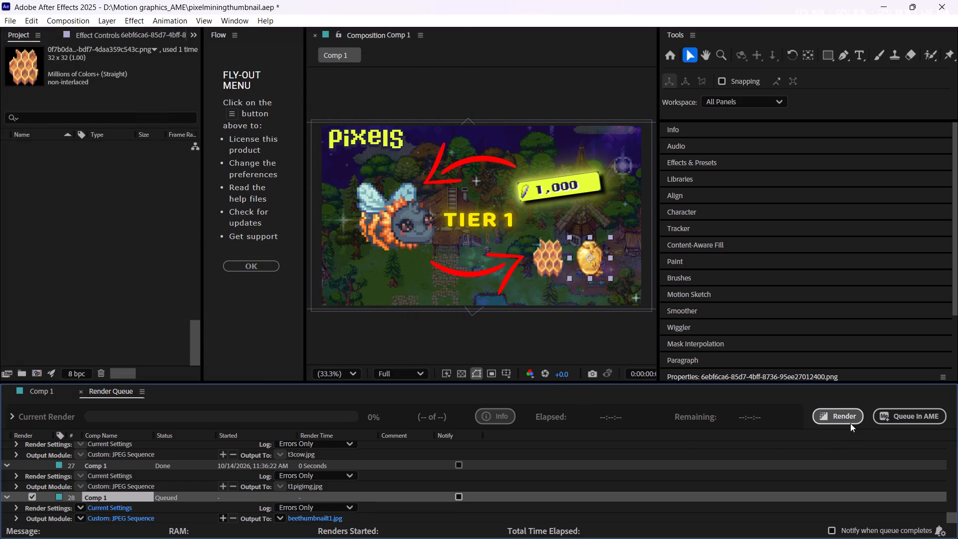
Render the queued beethumbnailt1 frame.
{"action": "left_click", "coordinate": [843, 414]}
{"action": "left_click", "coordinate": [544, 311]}
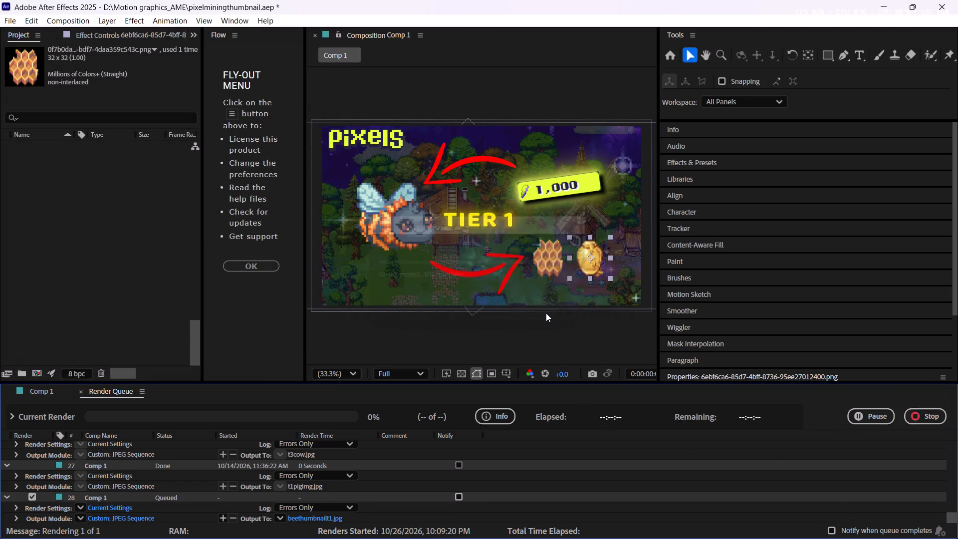
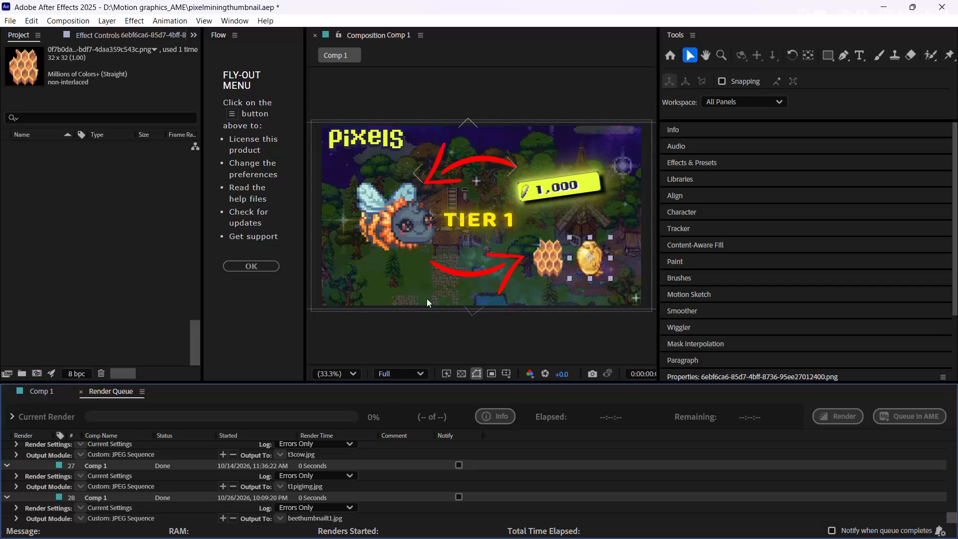
Swap the orange bee for the green one in Comp 1 by hiding the download (13) layer and showing download (14).
{"action": "scroll", "coordinate": [401, 443], "scroll_direction": "down", "scroll_amount": 4}
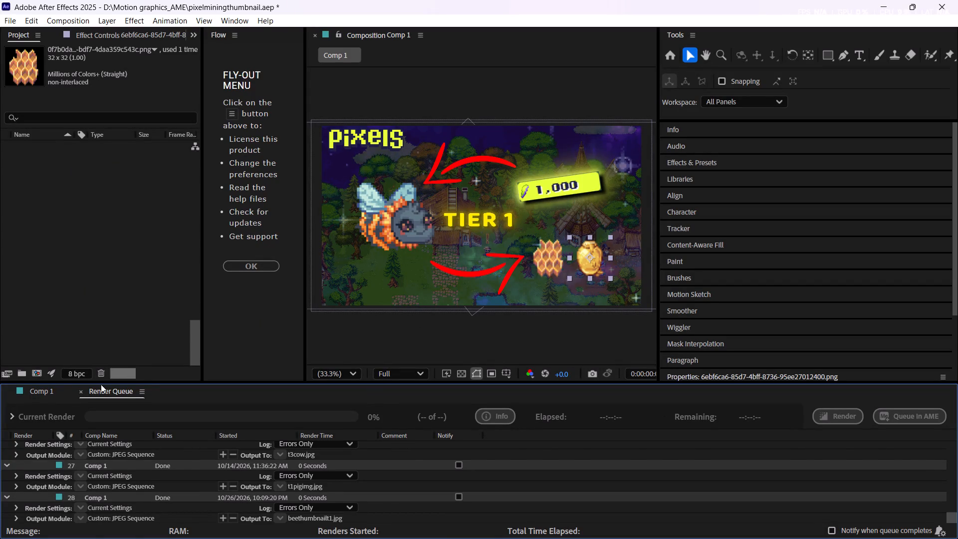
{"action": "left_click", "coordinate": [45, 385]}
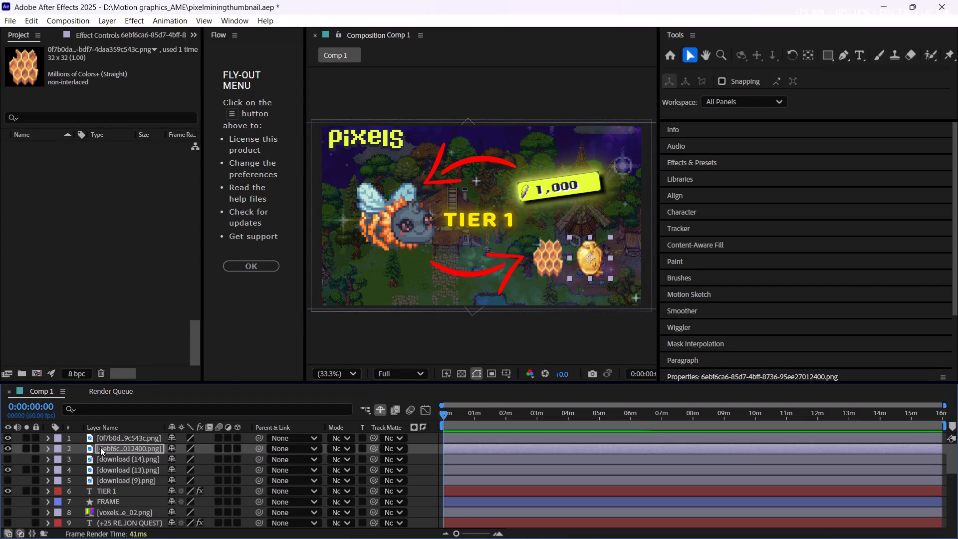
{"action": "left_click", "coordinate": [102, 443]}
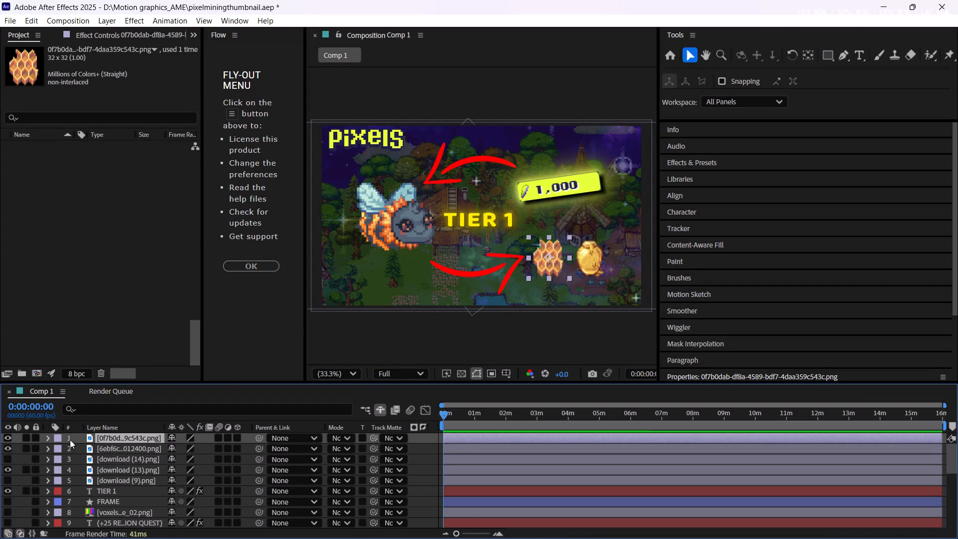
{"action": "left_click", "coordinate": [6, 440]}
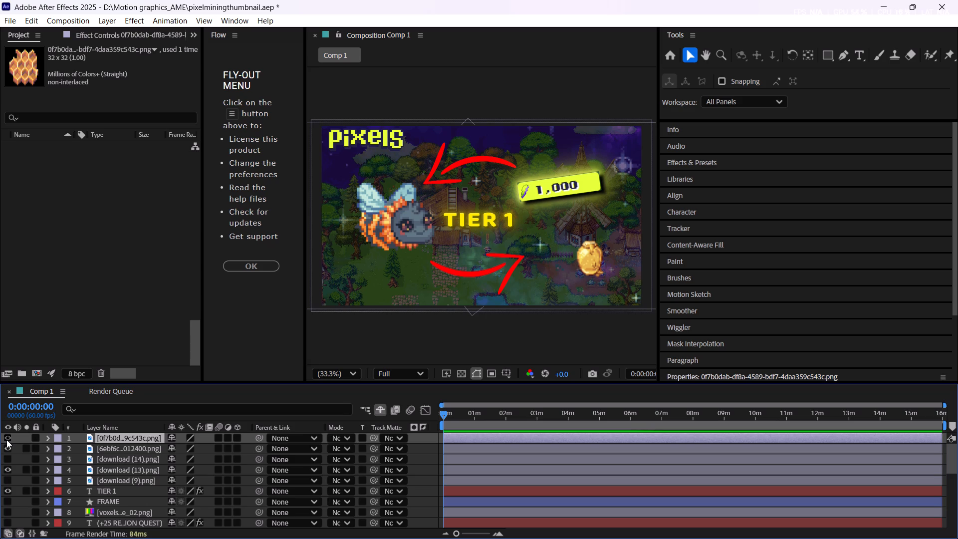
{"action": "left_click", "coordinate": [6, 440]}
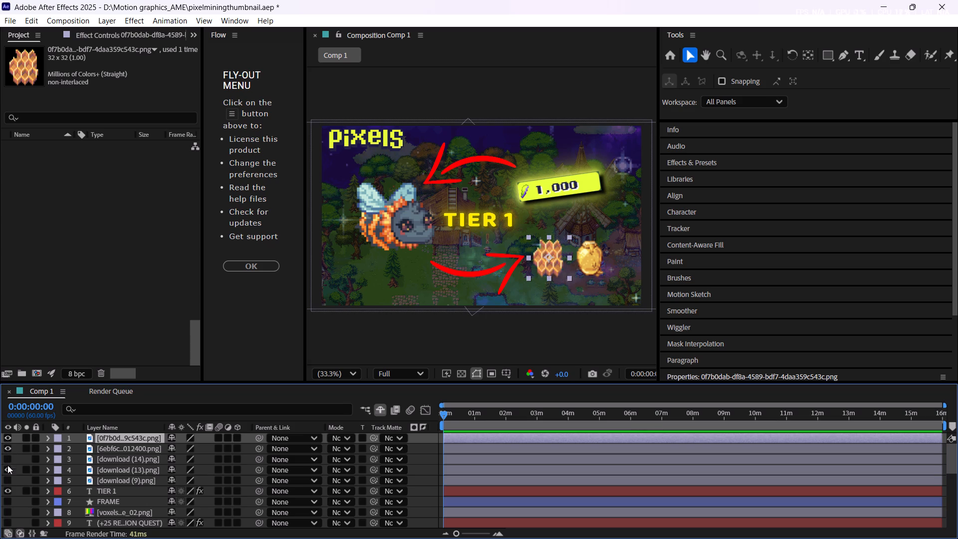
{"action": "left_click", "coordinate": [8, 469]}
{"action": "left_click", "coordinate": [8, 458]}
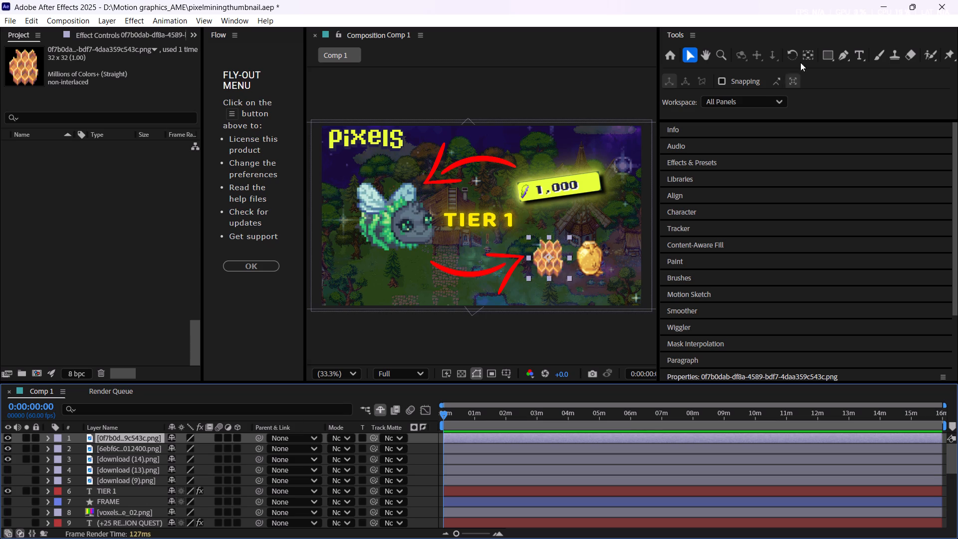
Change the yellow tier title on the thumbnail to read TIER 2.
{"action": "left_click", "coordinate": [863, 50]}
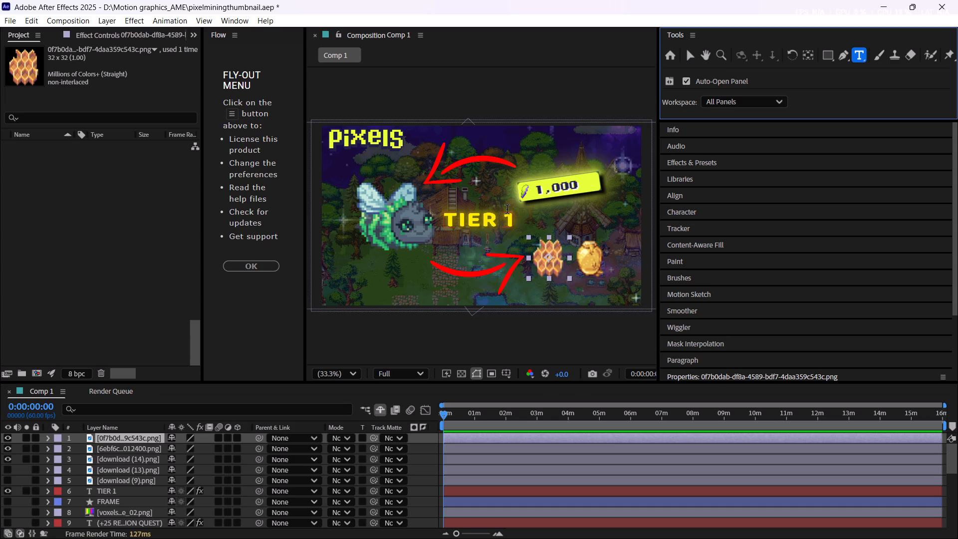
{"action": "left_click_drag", "start_coordinate": [507, 209], "coordinate": [516, 215]}
{"action": "key", "text": "2"}
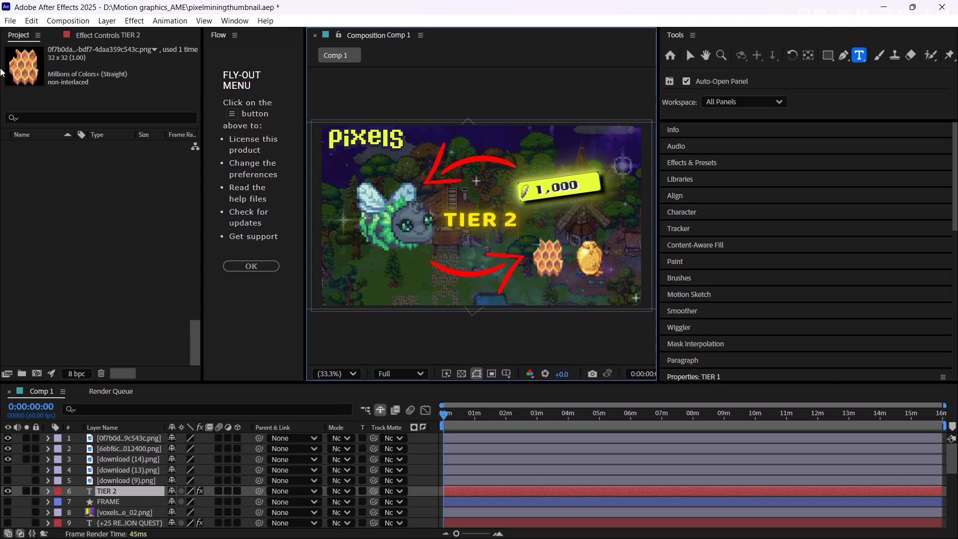
Save the pixelminingthumbnail project with the tier 2 changes.
{"action": "left_click", "coordinate": [4, 22]}
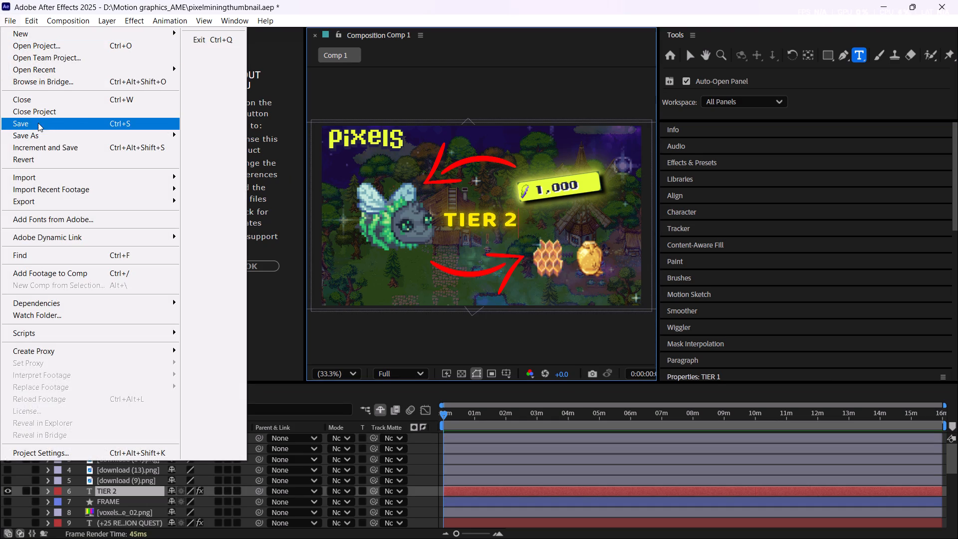
{"action": "left_click", "coordinate": [34, 128]}
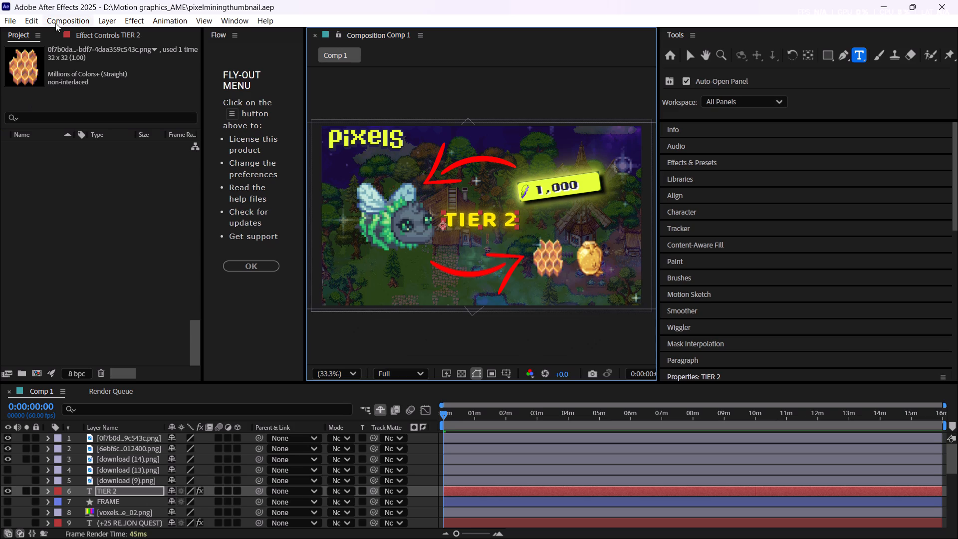
Queue the current Comp 1 frame for saving as a file, with its output format set to JPEG Sequence.
{"action": "left_click", "coordinate": [65, 21]}
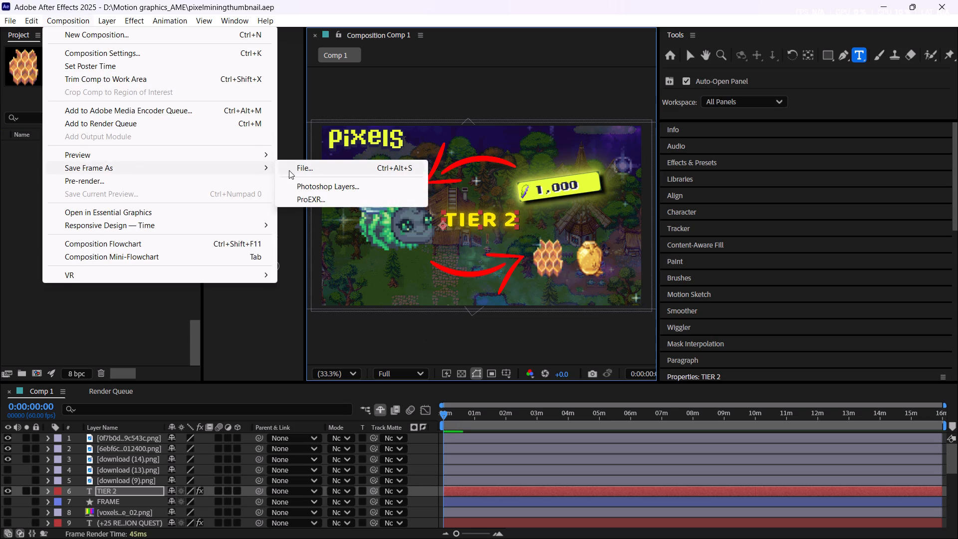
{"action": "left_click", "coordinate": [289, 170]}
{"action": "scroll", "coordinate": [215, 474], "scroll_direction": "down", "scroll_amount": 4}
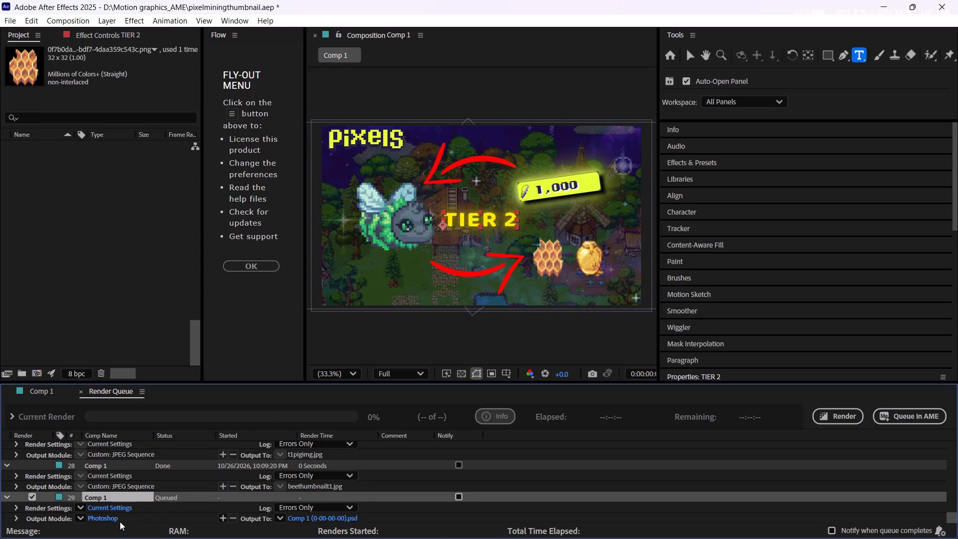
{"action": "left_click", "coordinate": [114, 521]}
{"action": "left_click", "coordinate": [482, 113]}
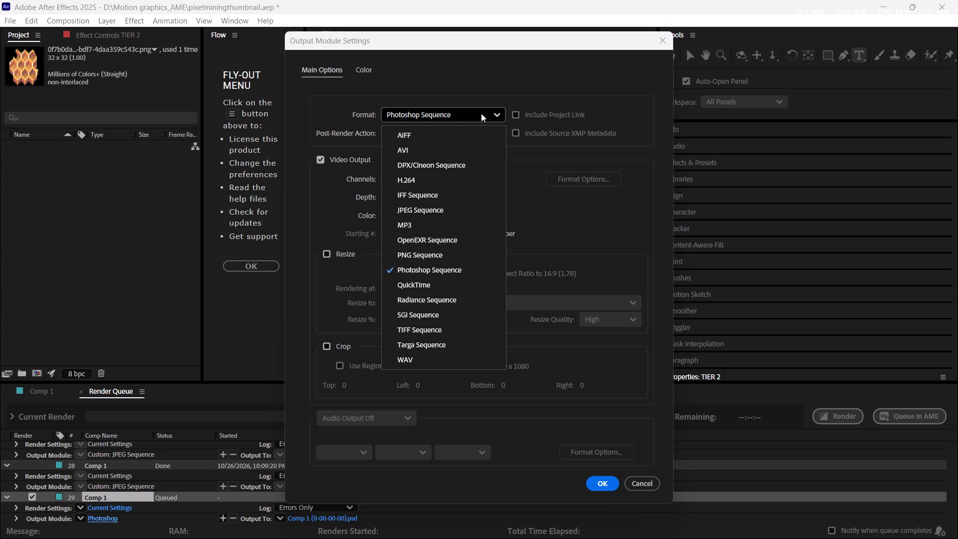
{"action": "left_click", "coordinate": [429, 207]}
{"action": "left_click", "coordinate": [597, 474]}
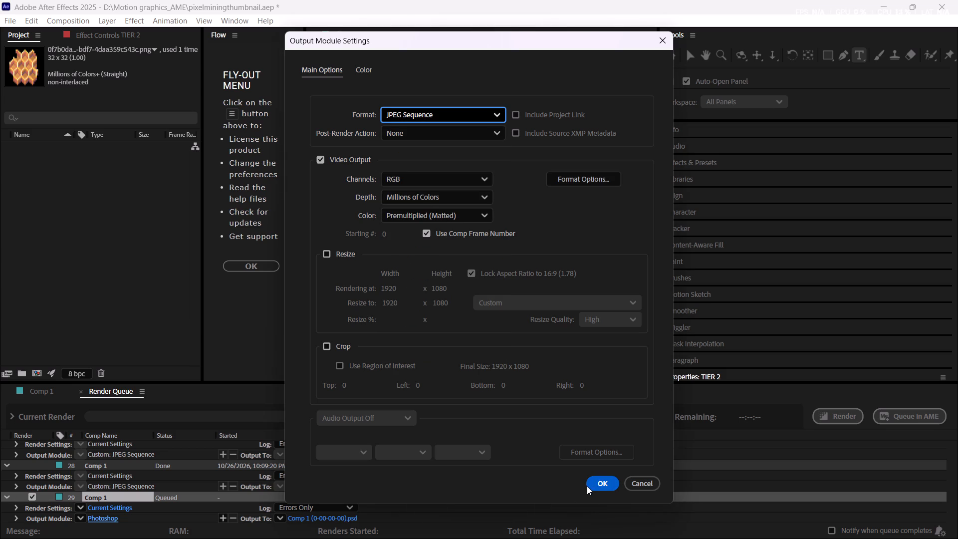
{"action": "left_click", "coordinate": [593, 488]}
Name the queued frame's output file beethumbnailt2, saved as JPEG in the PIXELS Thumbnails folder.
{"action": "scroll", "coordinate": [375, 455], "scroll_direction": "down", "scroll_amount": 3}
{"action": "left_click", "coordinate": [341, 518]}
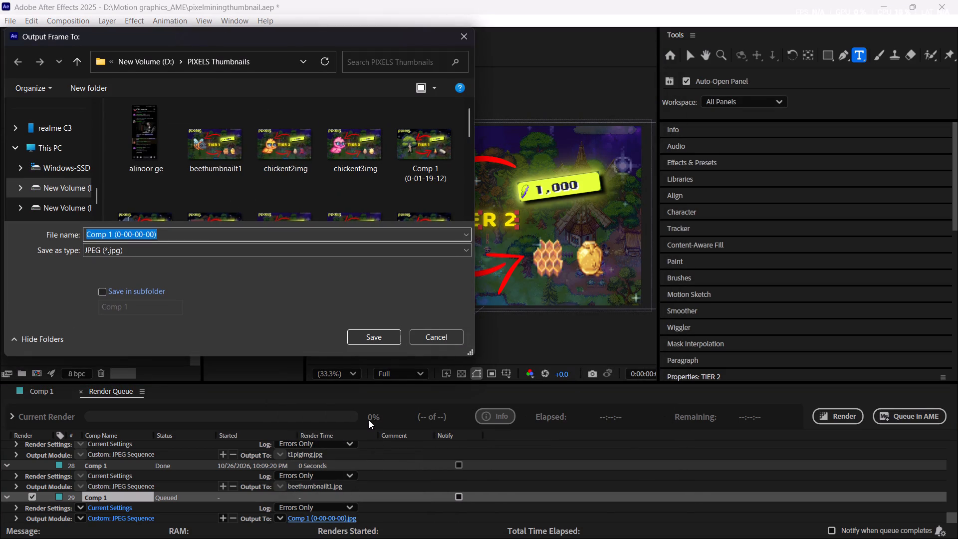
{"action": "type", "text": "beethumbnail"}
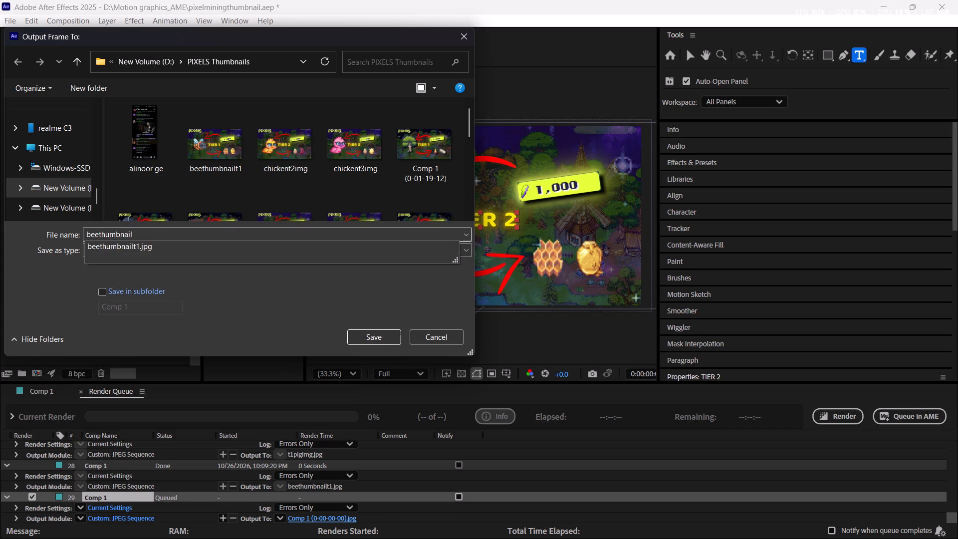
{"action": "key", "text": "t"}
{"action": "key", "text": "2"}
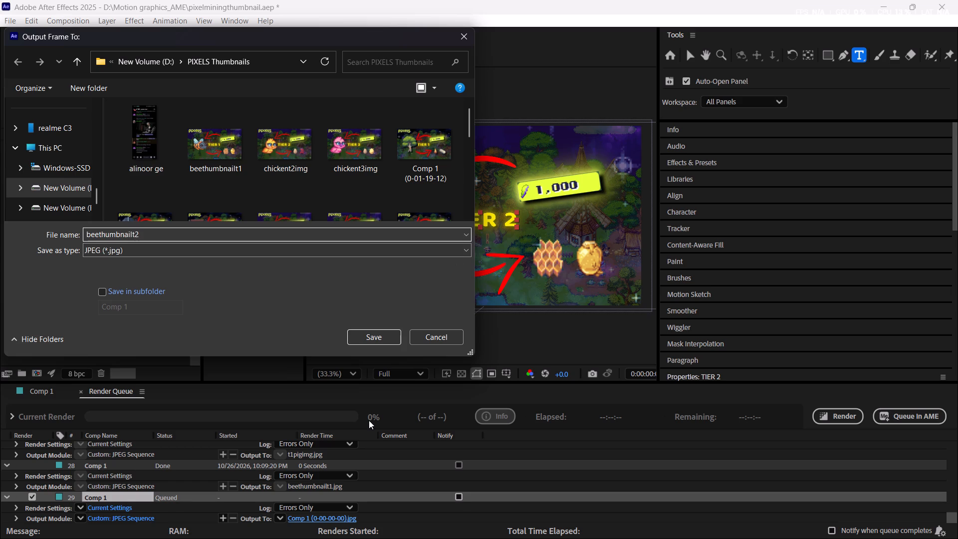
{"action": "left_click", "coordinate": [379, 343]}
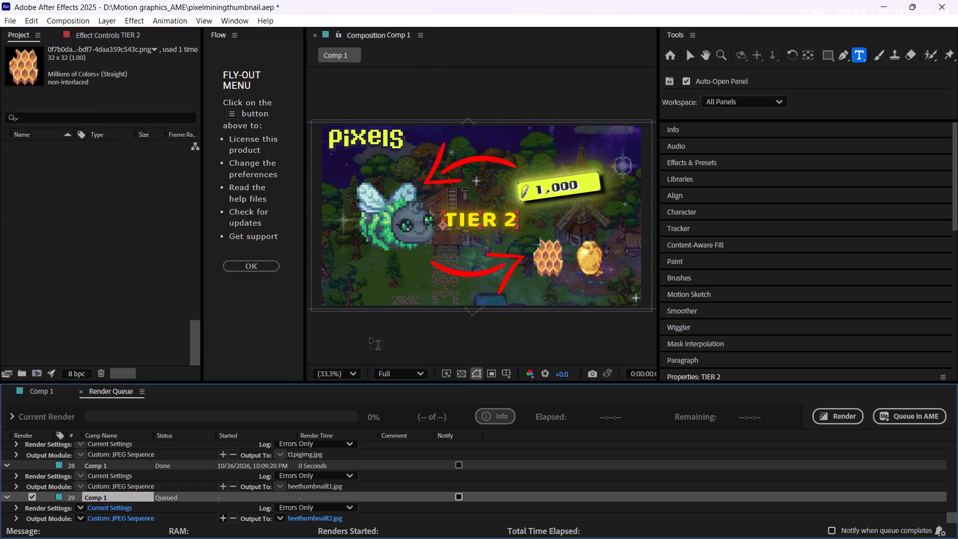
Render the queued beethumbnailt2 frame.
{"action": "left_click", "coordinate": [838, 415]}
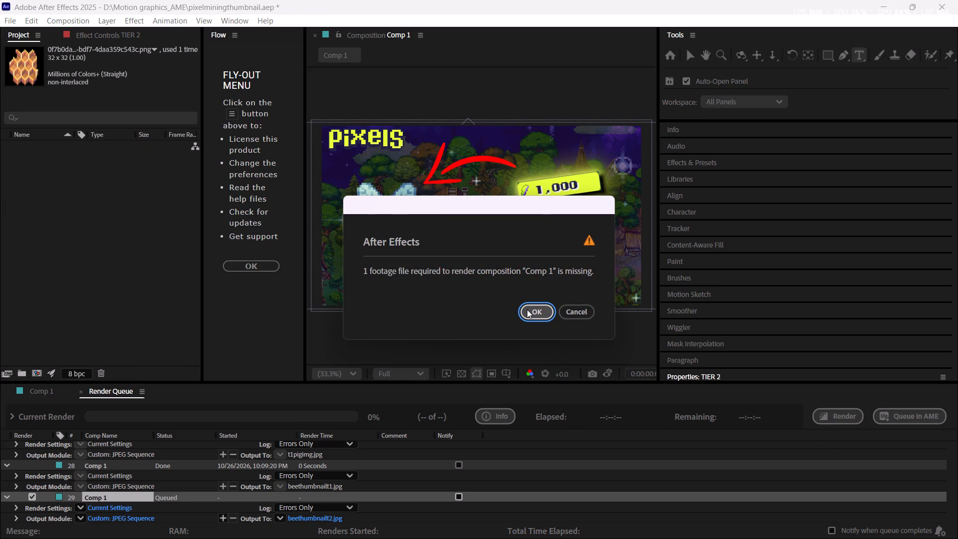
{"action": "left_click", "coordinate": [527, 309]}
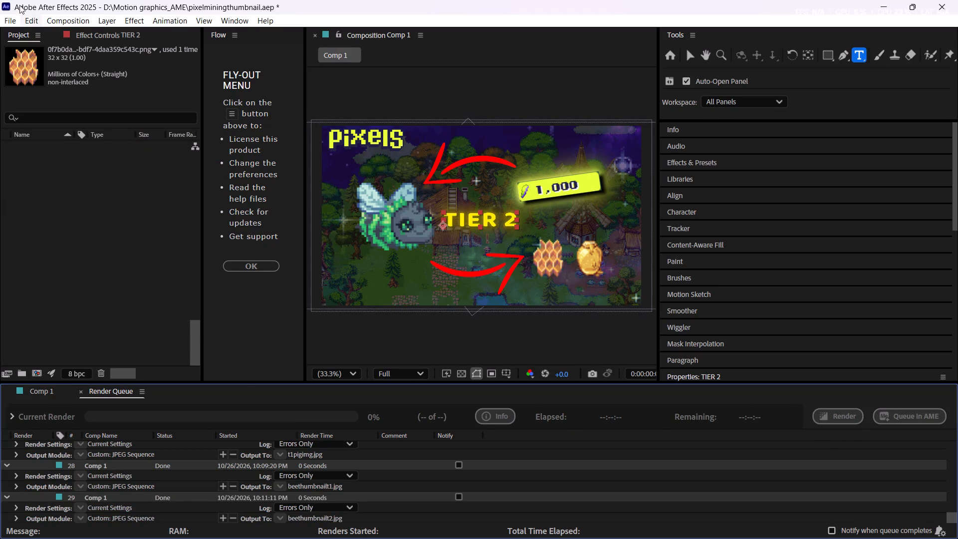
Save the pixelminingthumbnail project after the render.
{"action": "left_click", "coordinate": [5, 19]}
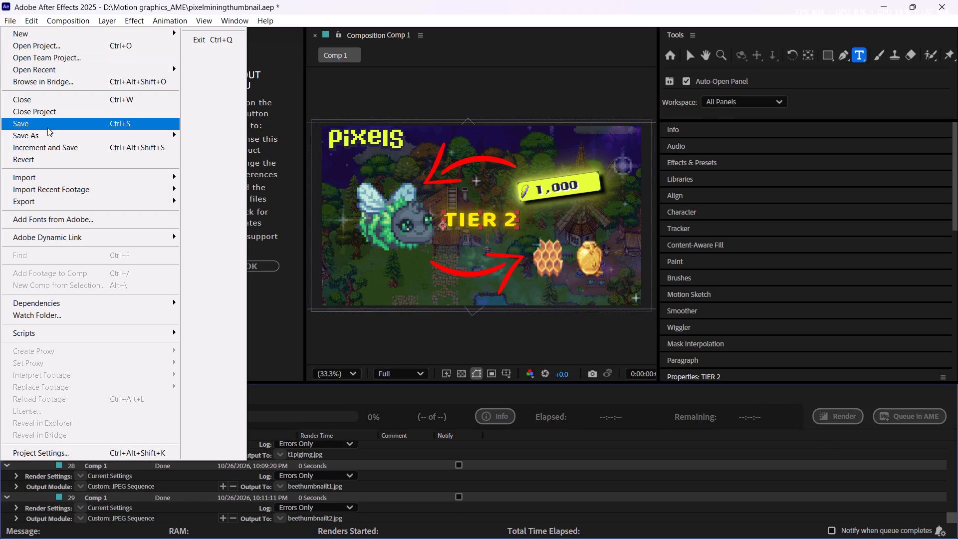
{"action": "left_click", "coordinate": [48, 127]}
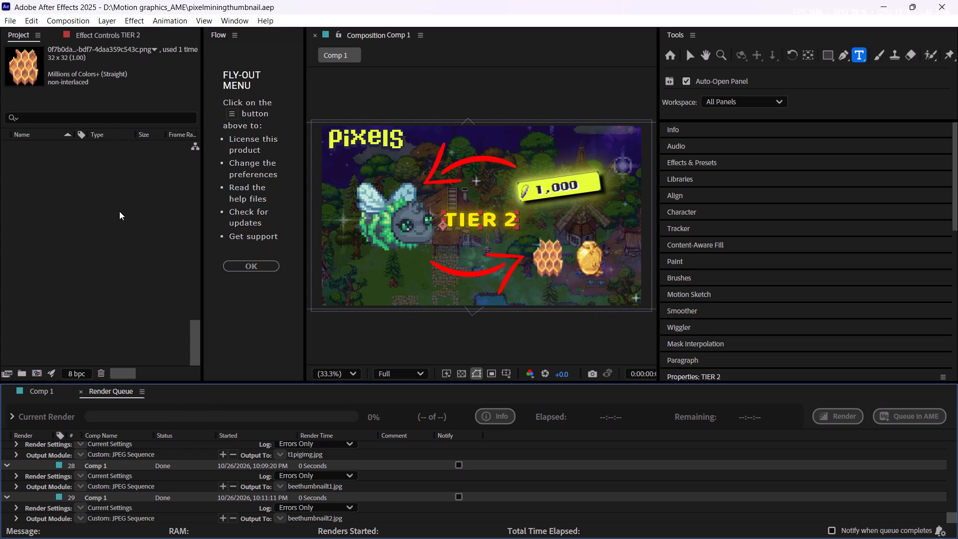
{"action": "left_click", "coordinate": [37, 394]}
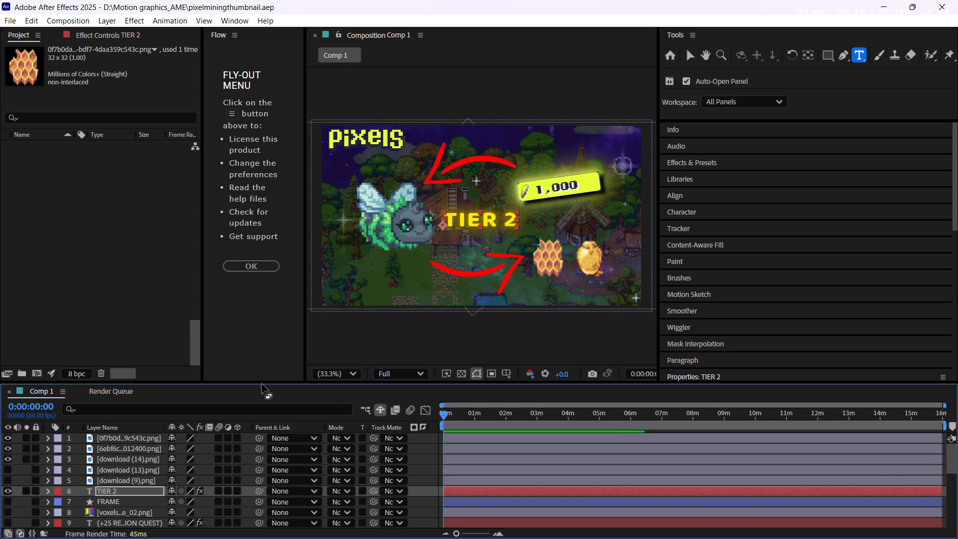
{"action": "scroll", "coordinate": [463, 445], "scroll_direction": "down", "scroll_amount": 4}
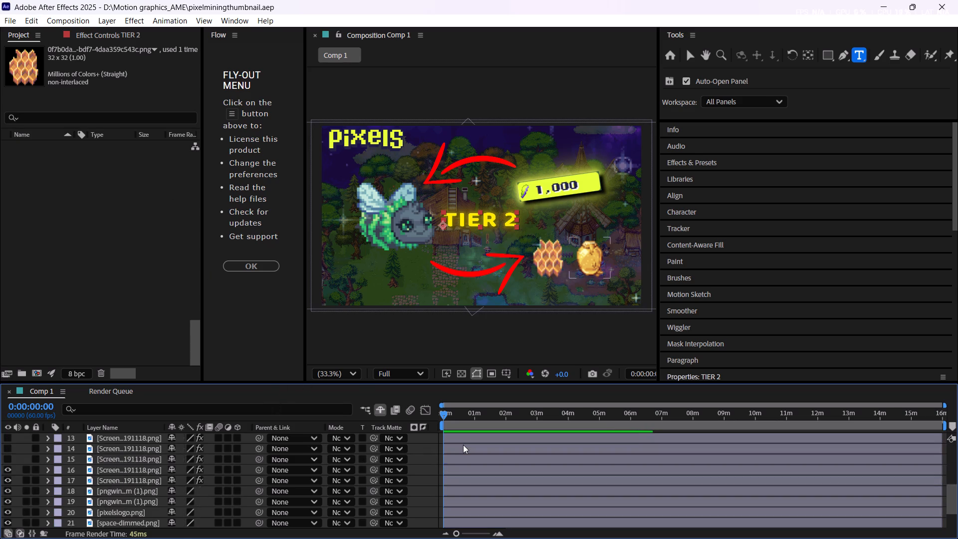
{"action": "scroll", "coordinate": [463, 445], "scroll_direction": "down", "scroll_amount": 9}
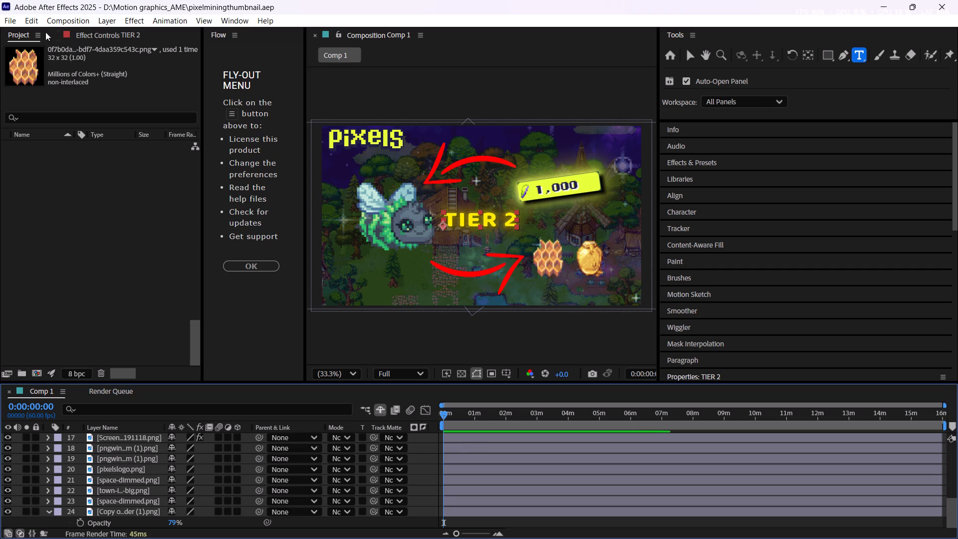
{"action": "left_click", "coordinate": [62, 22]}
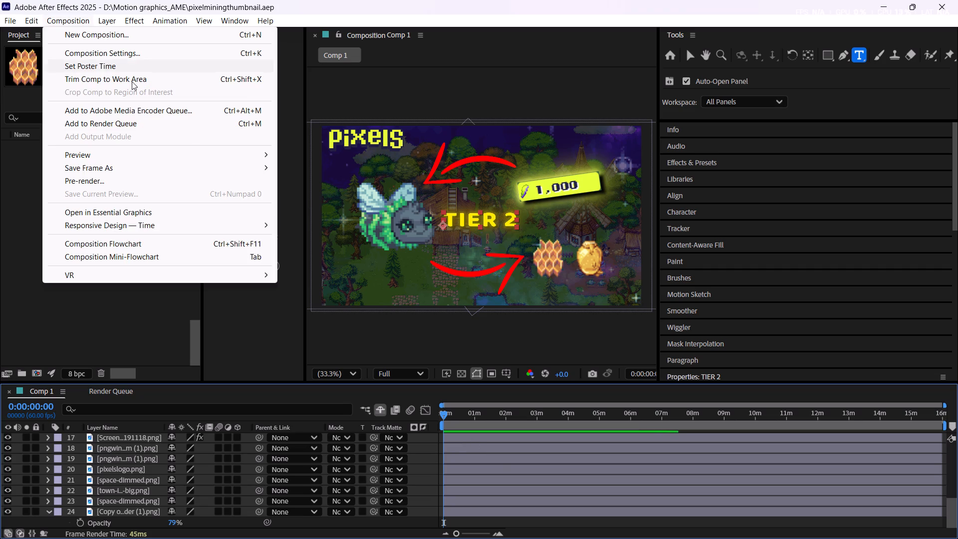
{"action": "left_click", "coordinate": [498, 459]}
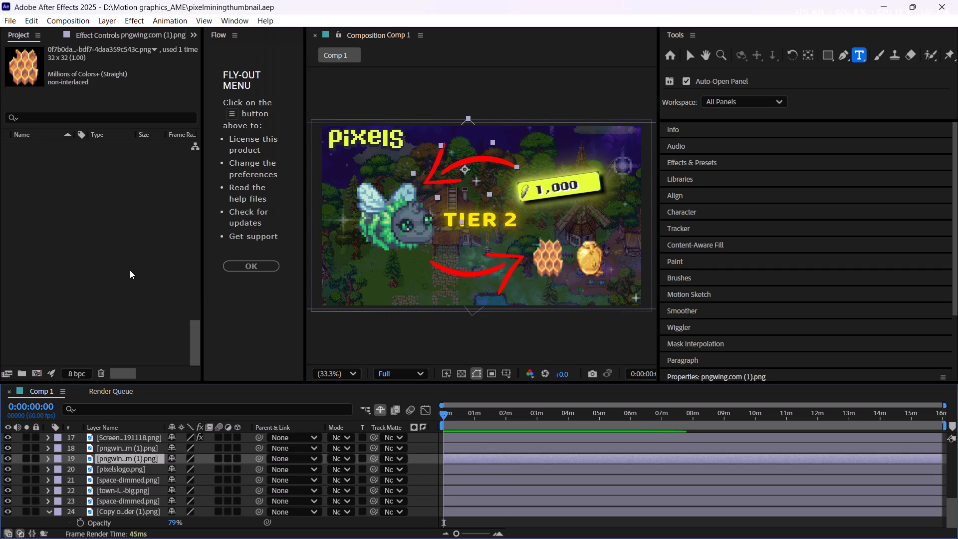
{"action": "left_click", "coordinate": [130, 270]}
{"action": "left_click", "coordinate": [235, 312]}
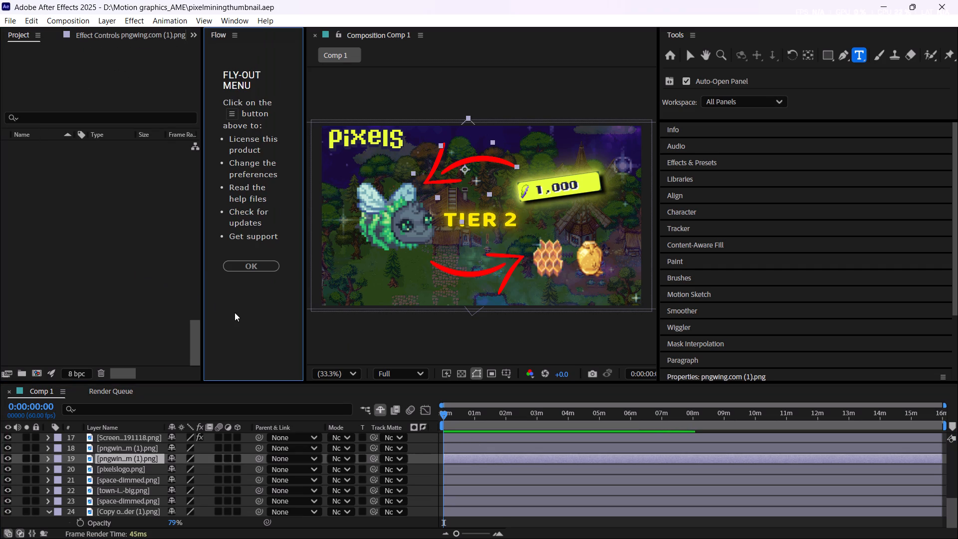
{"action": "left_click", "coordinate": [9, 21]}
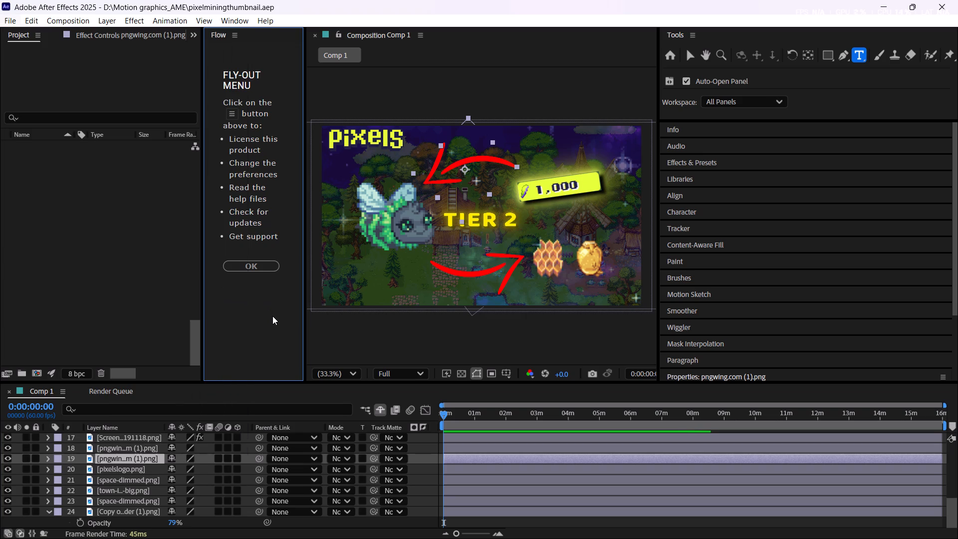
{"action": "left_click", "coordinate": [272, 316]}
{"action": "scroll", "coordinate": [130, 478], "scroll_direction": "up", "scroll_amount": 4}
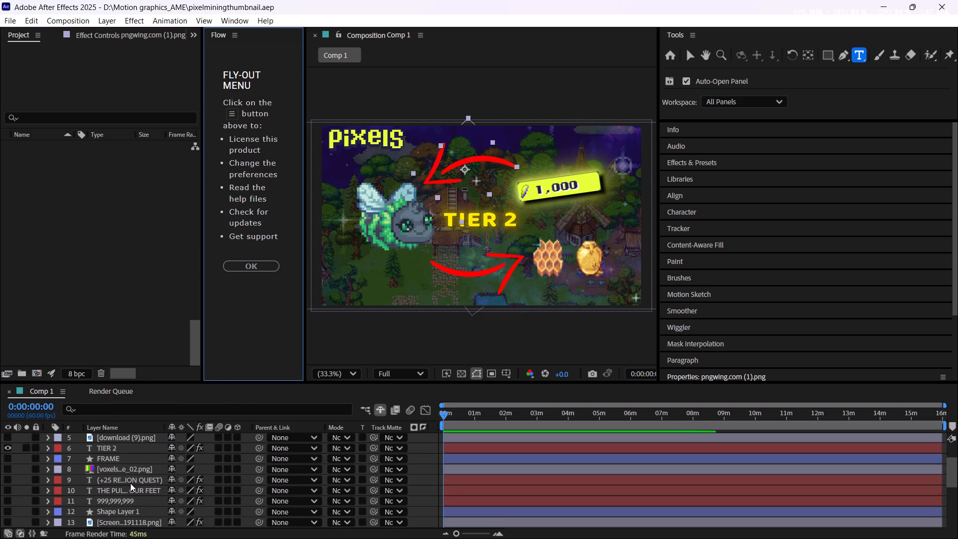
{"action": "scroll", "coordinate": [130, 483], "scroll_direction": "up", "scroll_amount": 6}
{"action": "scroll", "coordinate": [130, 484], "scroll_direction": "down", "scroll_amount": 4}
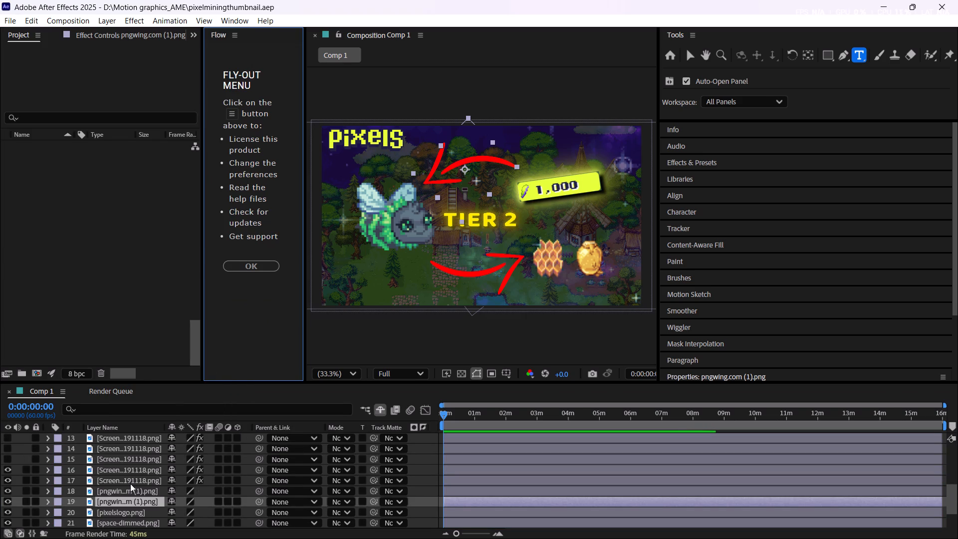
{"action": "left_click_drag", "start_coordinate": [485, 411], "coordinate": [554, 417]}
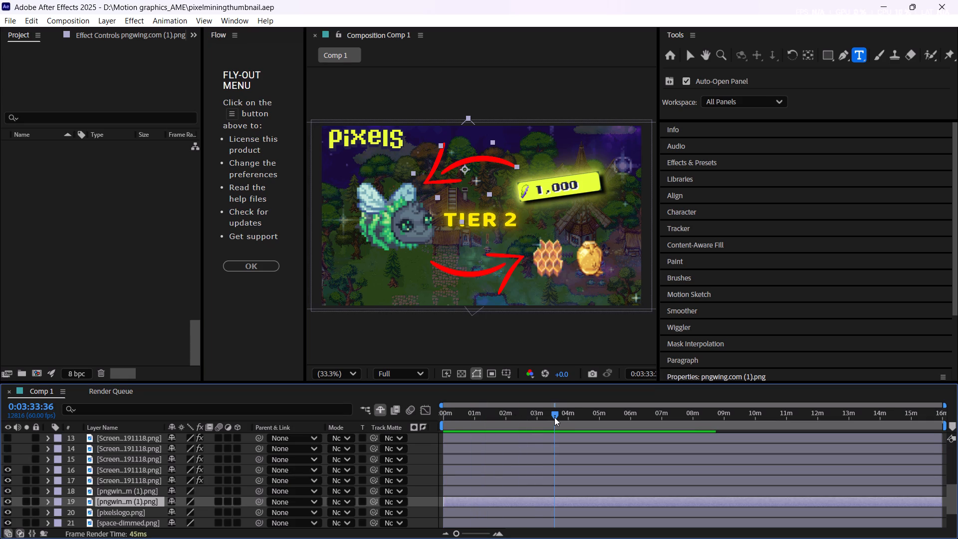
Empty the disk cache for all versions in the Media & Disk Cache preferences, and accept the preferences.
{"action": "left_click", "coordinate": [5, 18]}
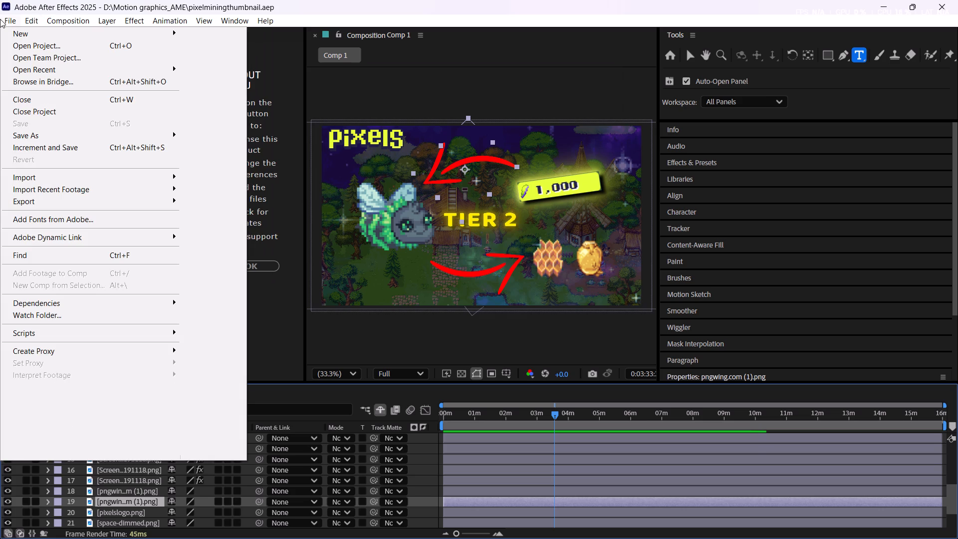
{"action": "left_click", "coordinate": [83, 396]}
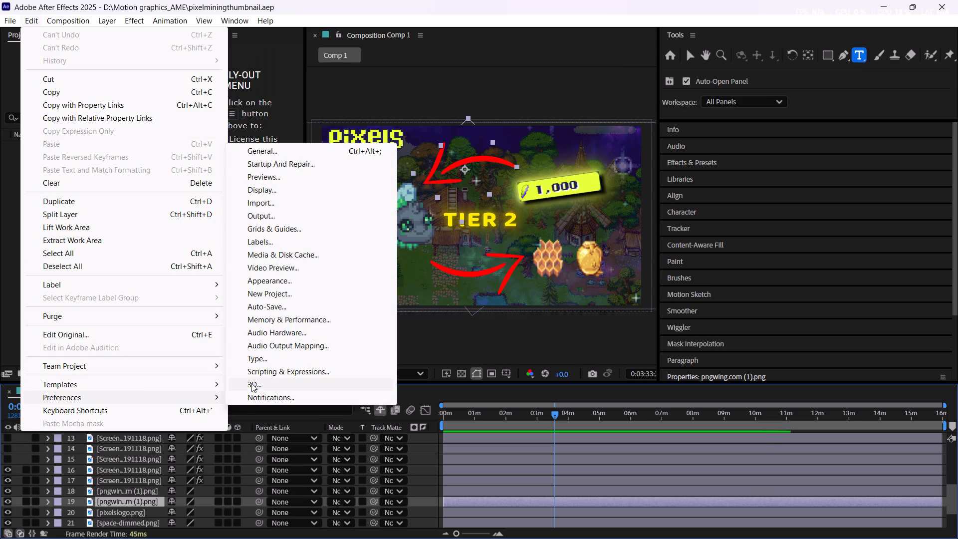
{"action": "left_click", "coordinate": [320, 256]}
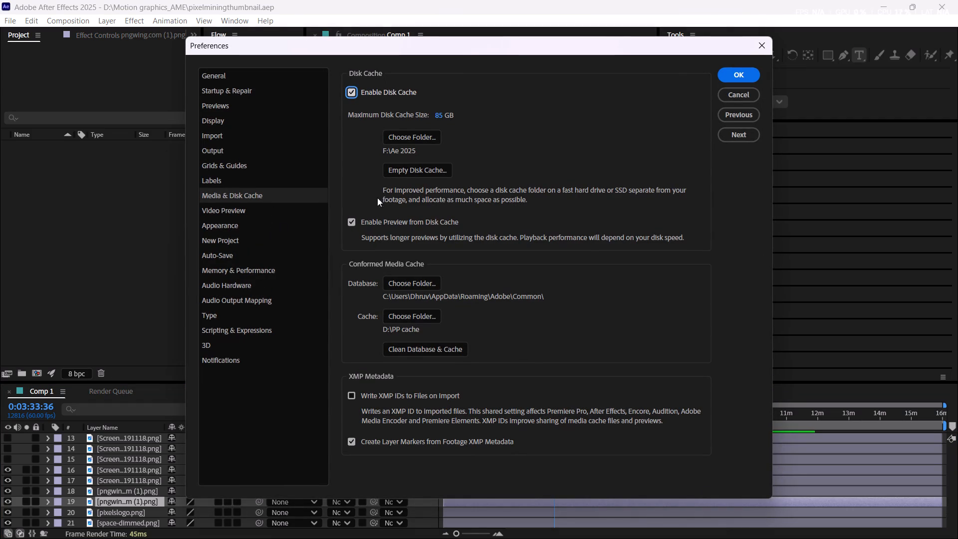
{"action": "left_click", "coordinate": [441, 174]}
{"action": "left_click", "coordinate": [542, 305]}
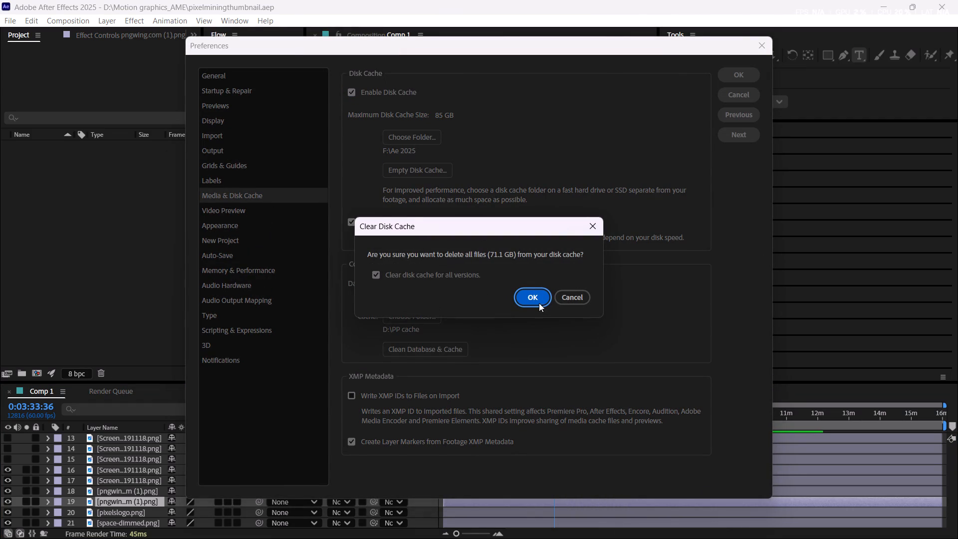
{"action": "left_click", "coordinate": [533, 299]}
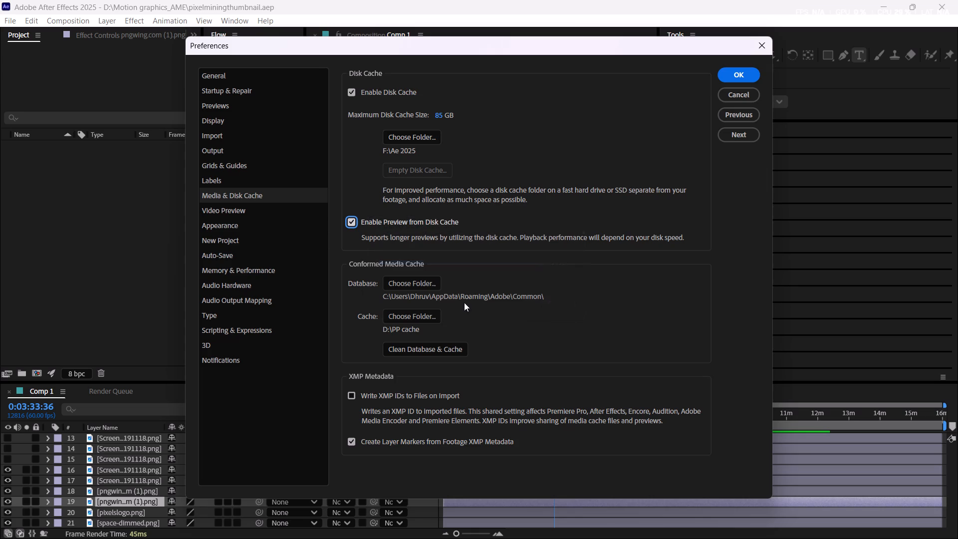
{"action": "left_click", "coordinate": [748, 80]}
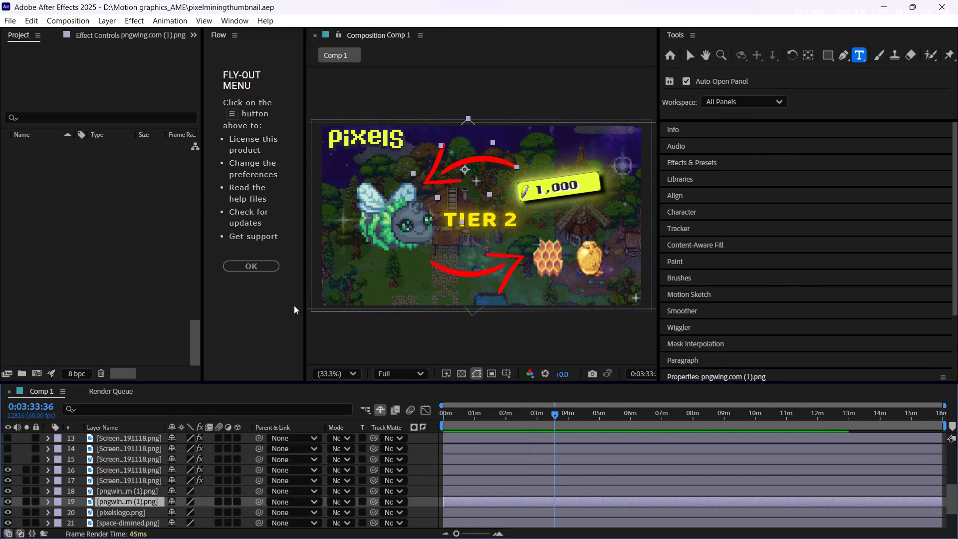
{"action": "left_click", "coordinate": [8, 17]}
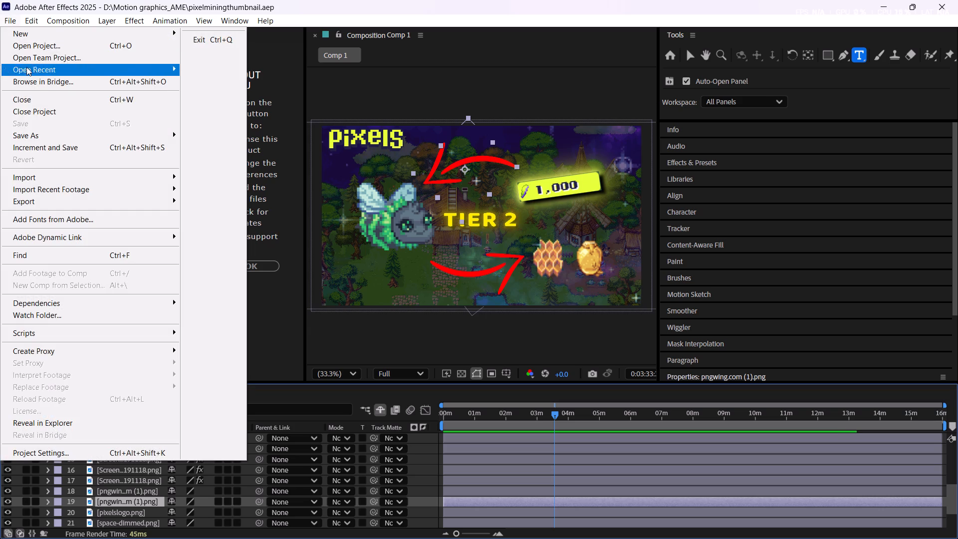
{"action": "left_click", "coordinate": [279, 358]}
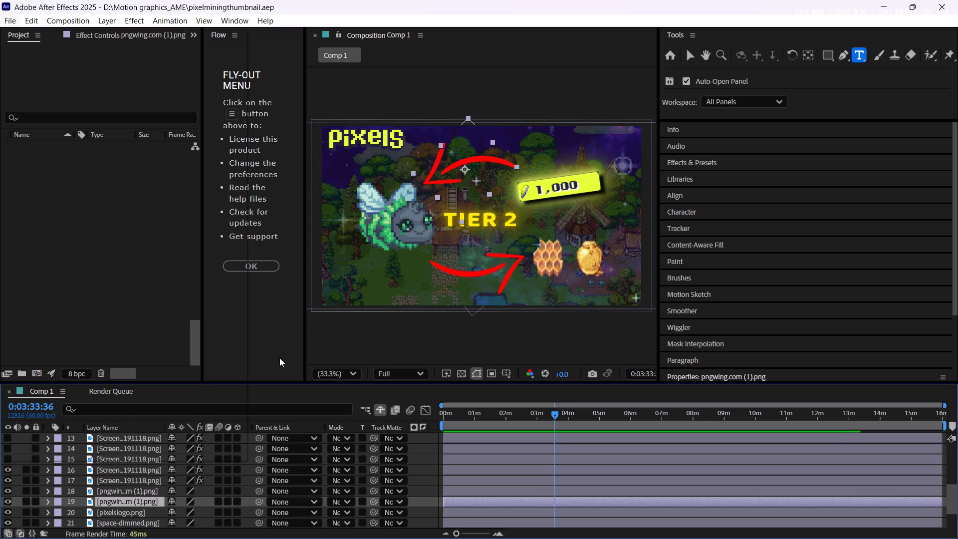